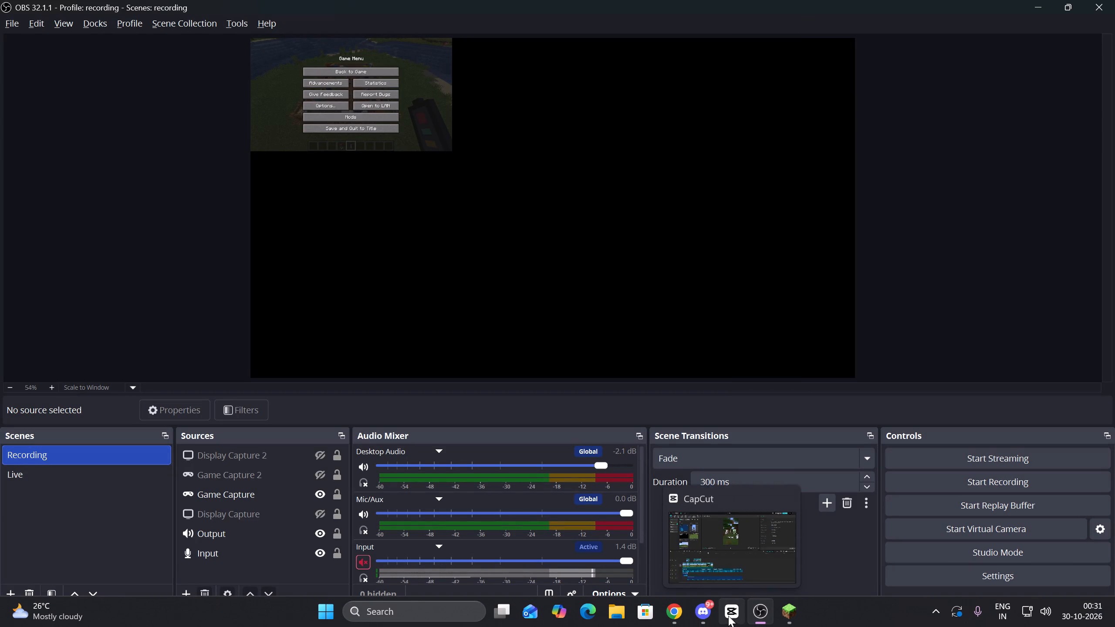
Start a new recording in OBS.
{"action": "left_click", "coordinate": [978, 484]}
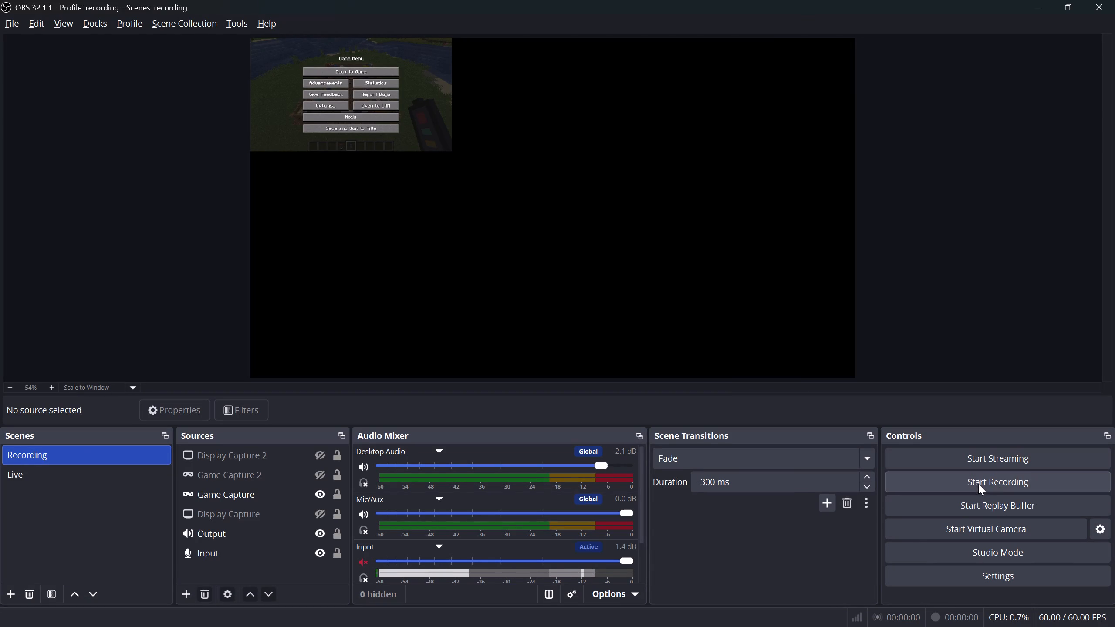
Switch to Minecraft, resume the world in full screen and hide the HUD for filming the sheep pen.
{"action": "left_click", "coordinate": [794, 606]}
{"action": "left_click", "coordinate": [585, 356]}
{"action": "left_click_drag", "start_coordinate": [581, 361], "coordinate": [567, 408]}
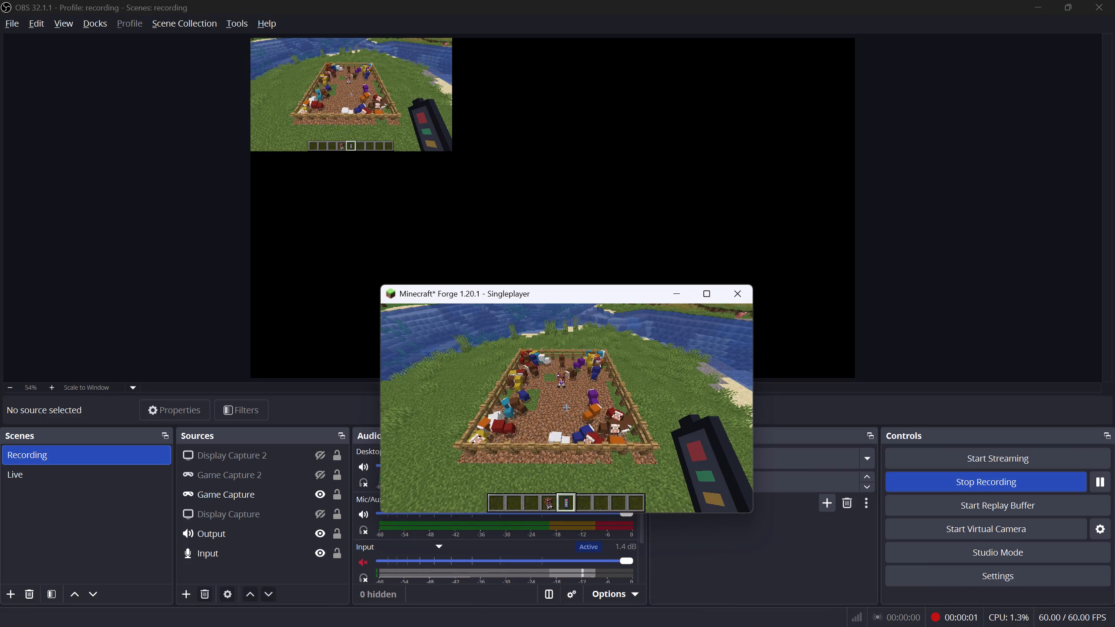
{"action": "key", "text": "F11"}
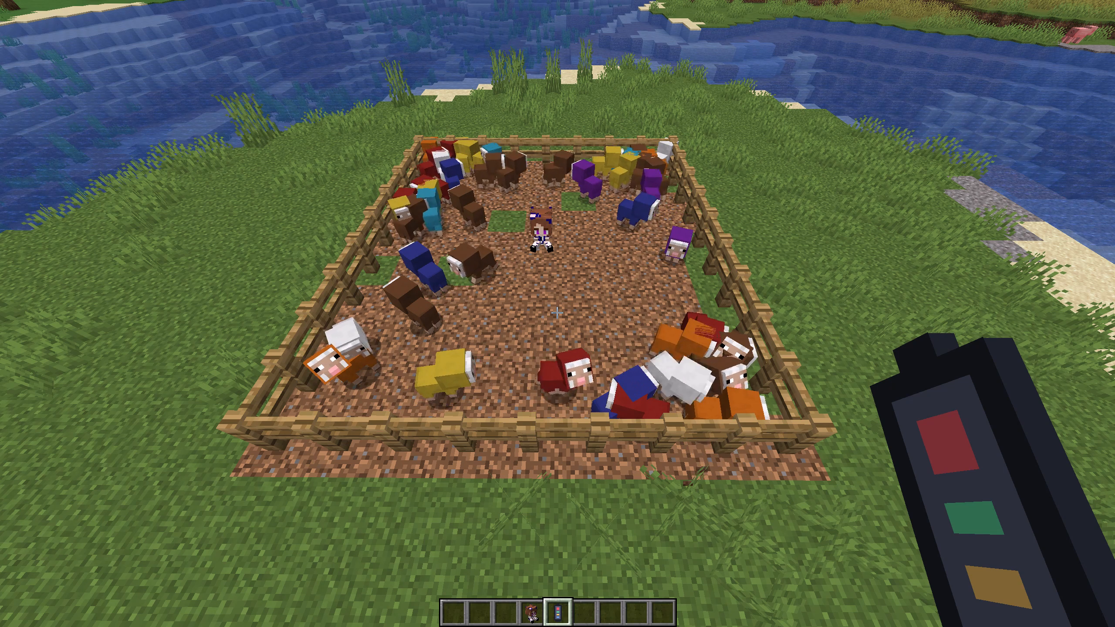
{"action": "key", "text": "F1"}
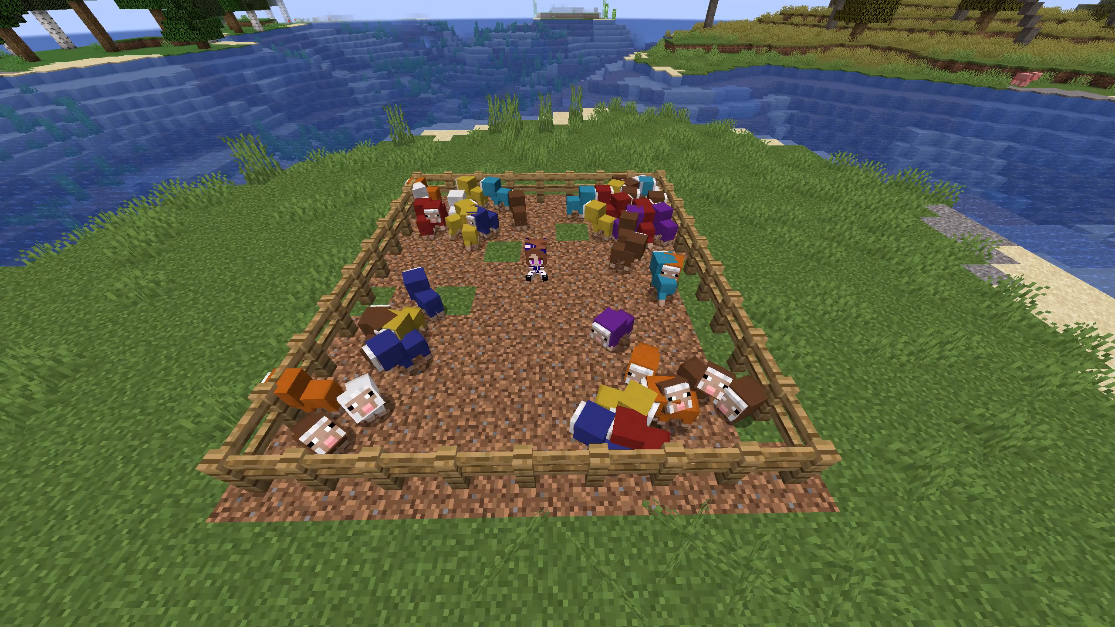
Put the remote away and film the player from the front in third-person view with the hill behind.
{"action": "type", "text": "''"}
{"action": "scroll", "coordinate": [557, 313], "scroll_direction": "down", "scroll_amount": 2}
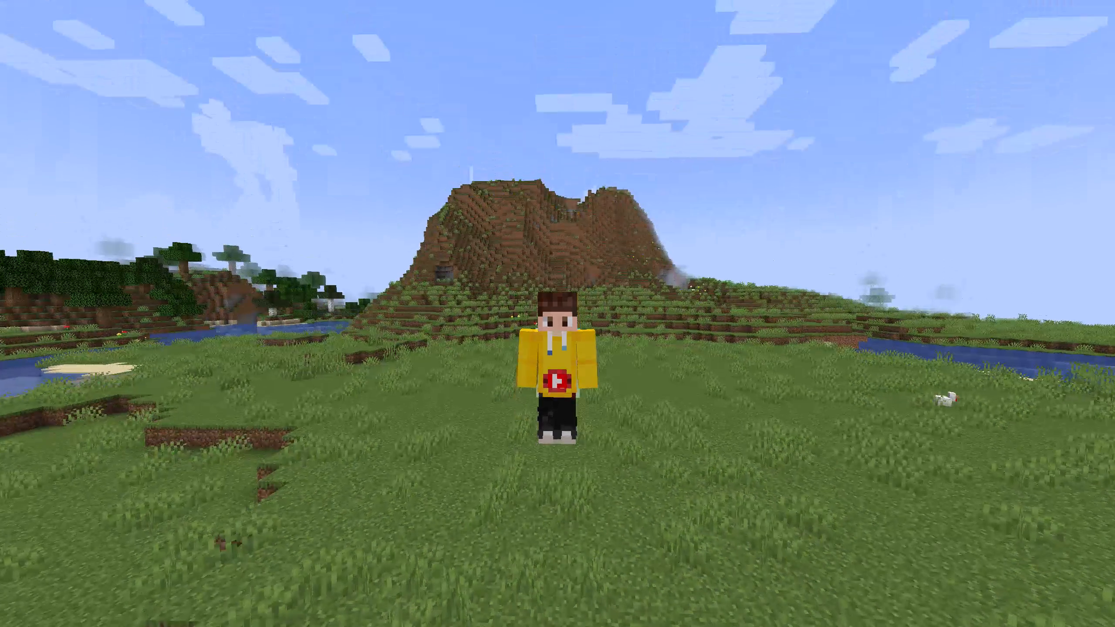
{"action": "key", "text": "grave"}
{"action": "key", "text": "Escape"}
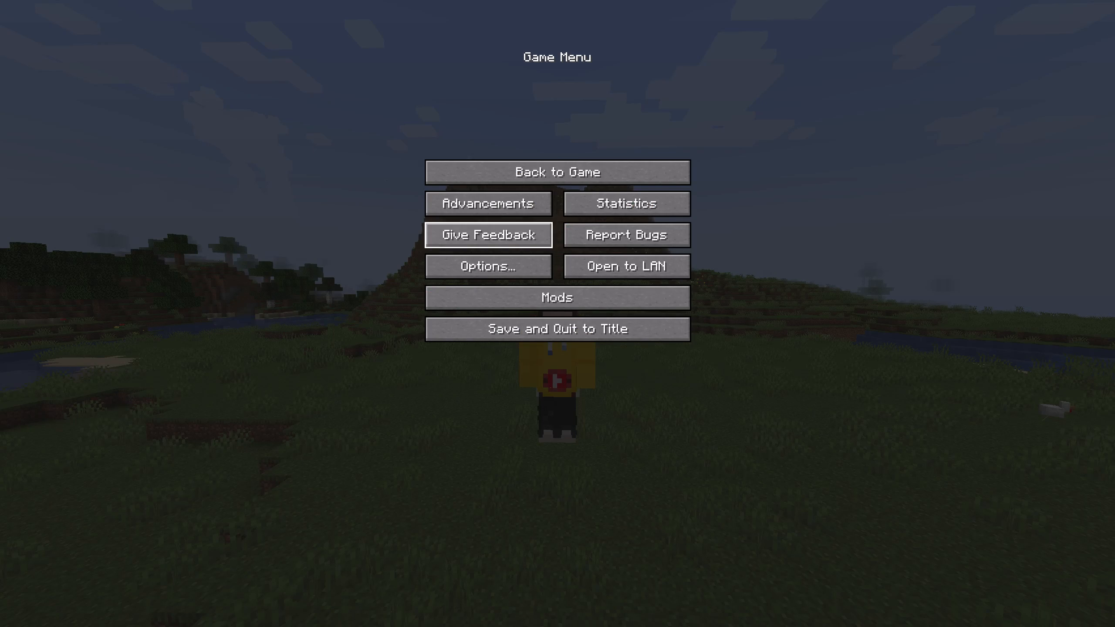
{"action": "key", "text": "Escape"}
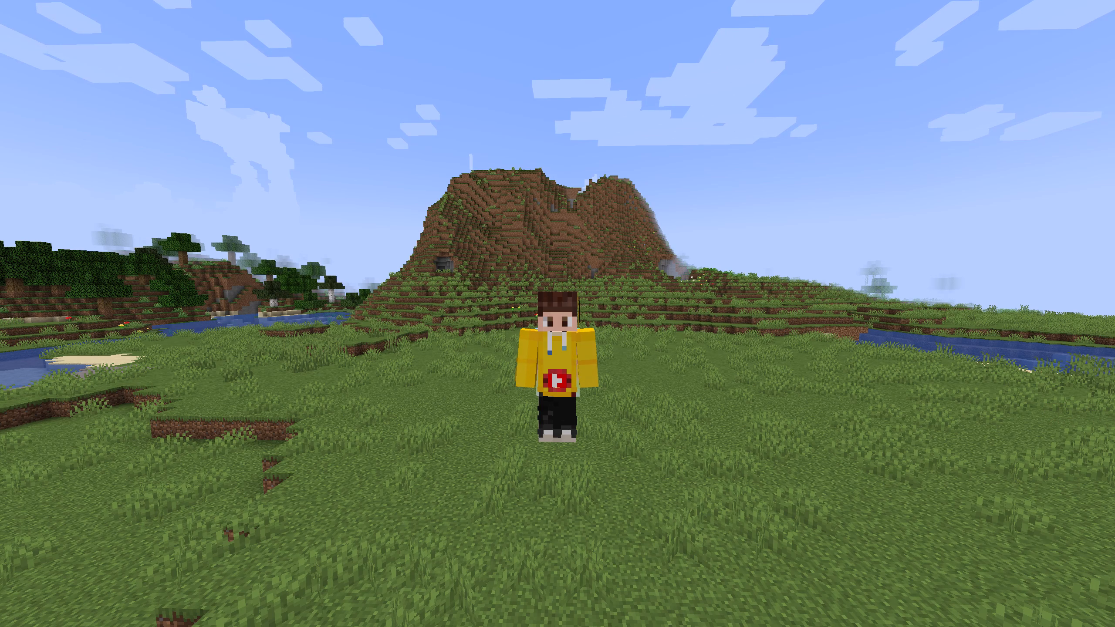
Lower the field of view for a tighter front shot of the player and resume filming.
{"action": "key", "text": "Escape"}
{"action": "left_click", "coordinate": [547, 269]}
{"action": "left_click_drag", "start_coordinate": [477, 98], "coordinate": [299, 96]}
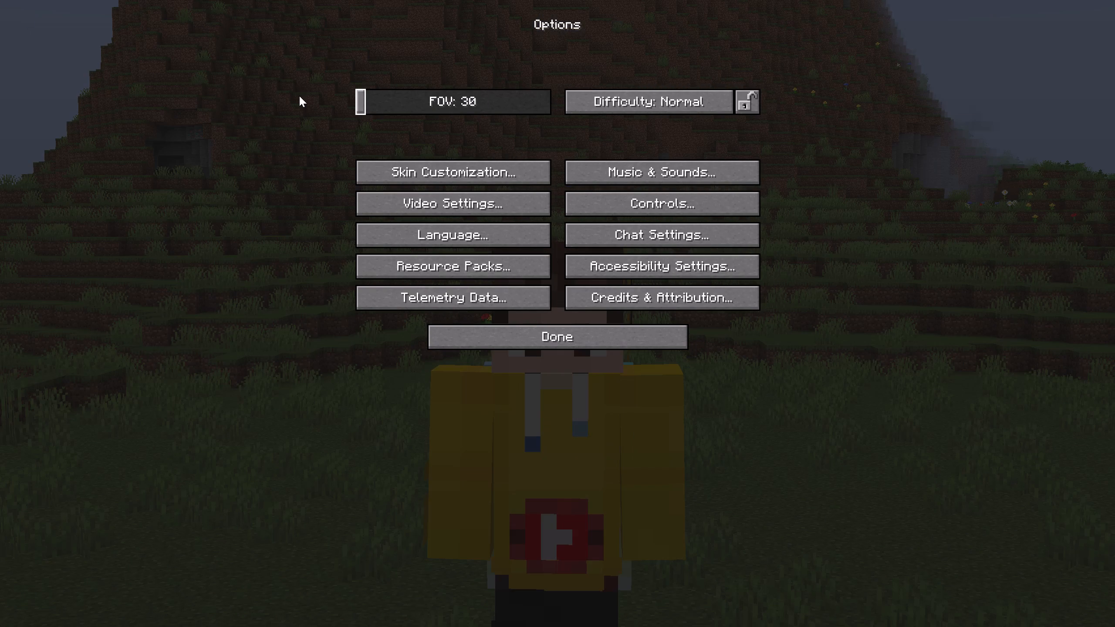
{"action": "left_click_drag", "start_coordinate": [377, 101], "coordinate": [395, 95]}
{"action": "key", "text": "Escape"}
{"action": "key", "text": "Escape"}
{"action": "key", "text": "Escape"}
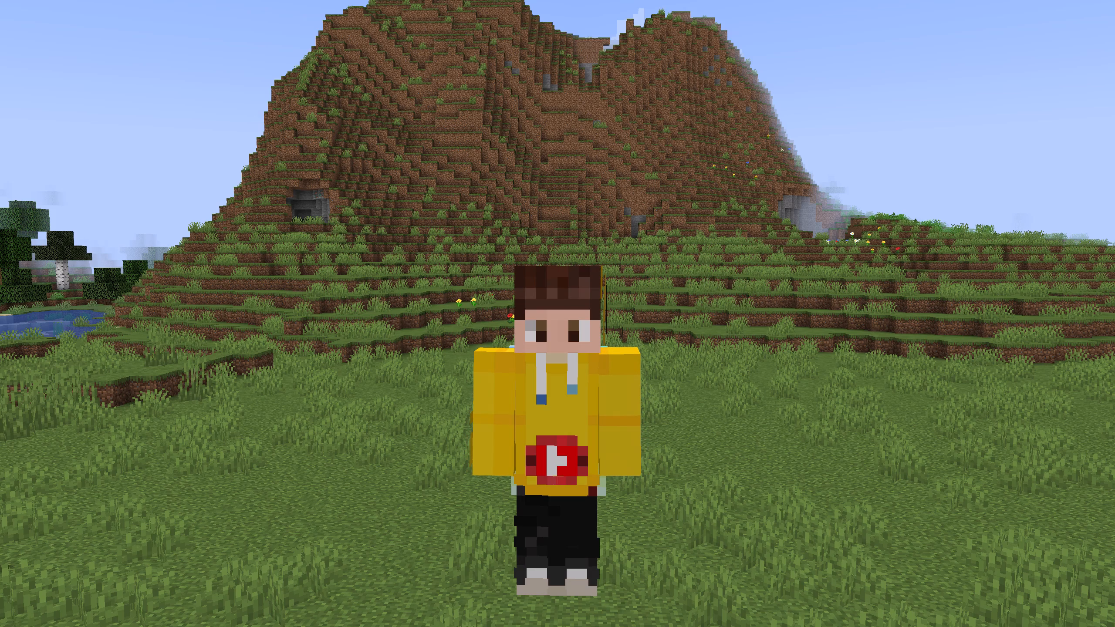
Set the field of view to 79 and return to the game.
{"action": "key", "text": "Escape"}
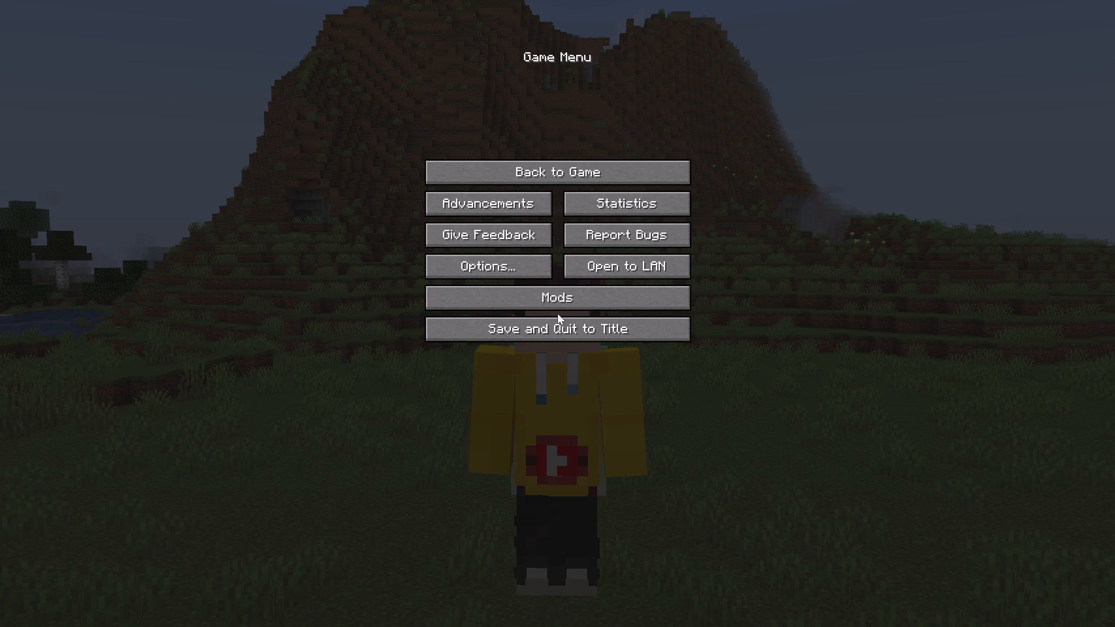
{"action": "left_click", "coordinate": [516, 254]}
{"action": "left_click_drag", "start_coordinate": [480, 105], "coordinate": [476, 105]}
{"action": "key", "text": "Escape"}
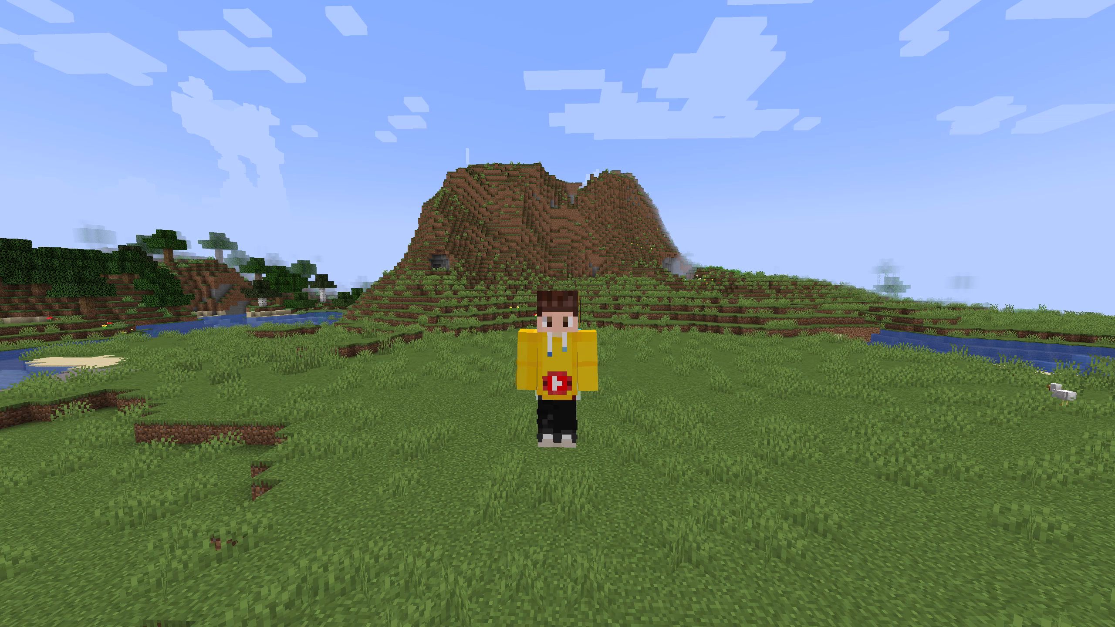
Show the HUD, take out the Friends' Wine Remote and bind it to the doll in the sheep pen in first-person view.
{"action": "key", "text": "F1"}
{"action": "scroll", "coordinate": [557, 313], "scroll_direction": "up", "scroll_amount": 2}
{"action": "key", "text": "apostrophe"}
{"action": "key", "text": "Up"}
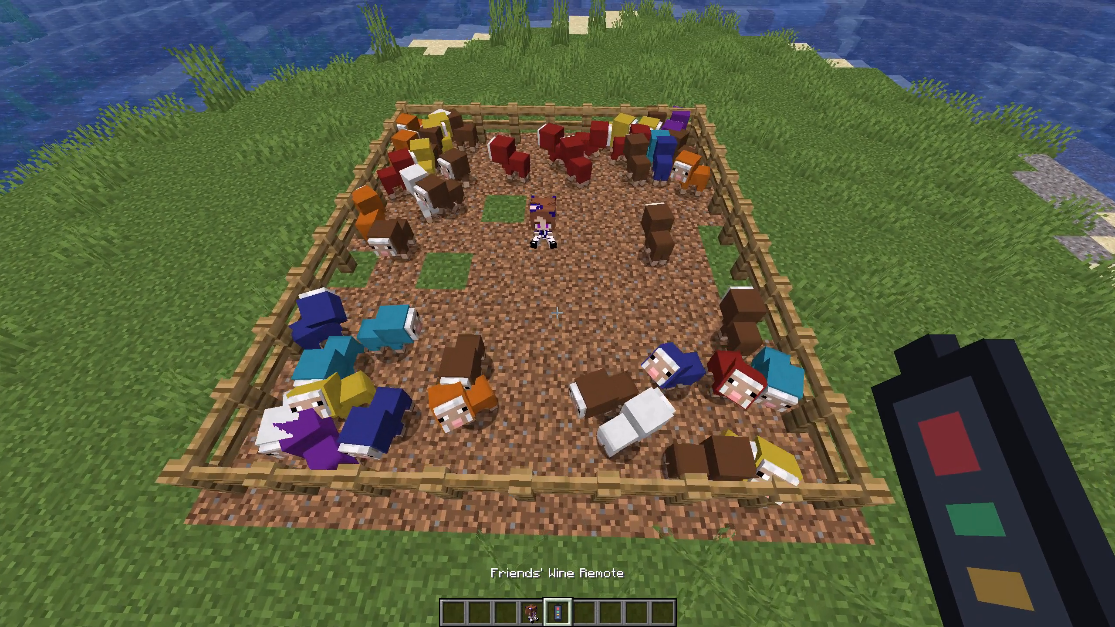
{"action": "key", "text": "ctrl+Left"}
{"action": "key", "text": "Up"}
{"action": "right_click", "coordinate": [557, 313]}
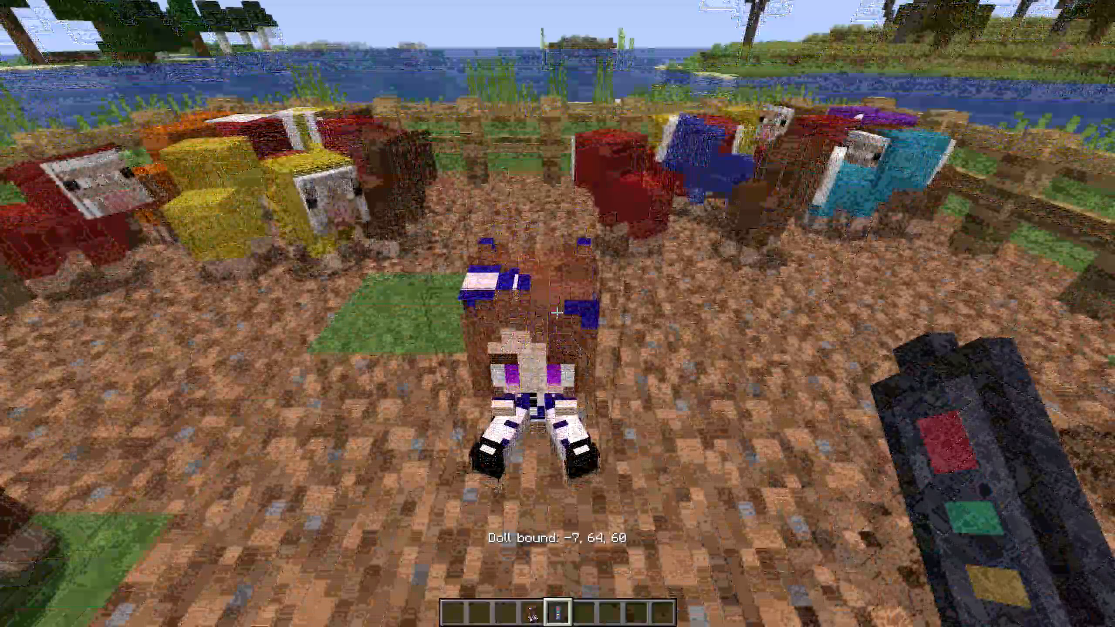
{"action": "right_click", "coordinate": [557, 313]}
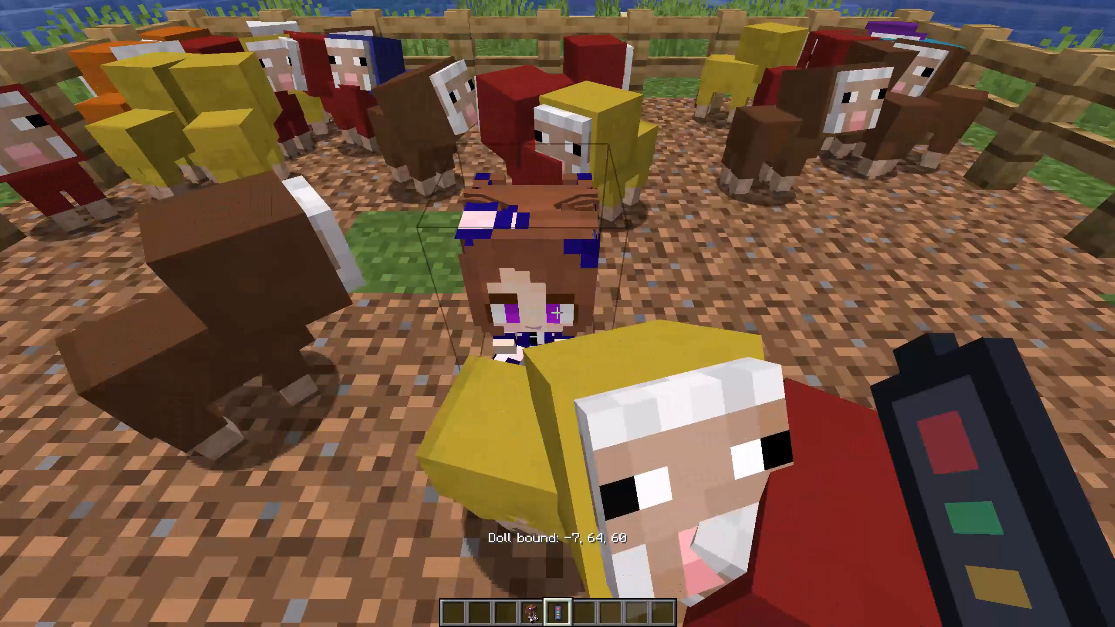
Interact with the doll using an empty hotbar slot and switch to third-person view behind the player.
{"action": "scroll", "coordinate": [557, 313], "scroll_direction": "up", "scroll_amount": 1}
{"action": "scroll", "coordinate": [557, 313], "scroll_direction": "down", "scroll_amount": 2}
{"action": "key", "text": "Right"}
{"action": "right_click", "coordinate": [557, 313]}
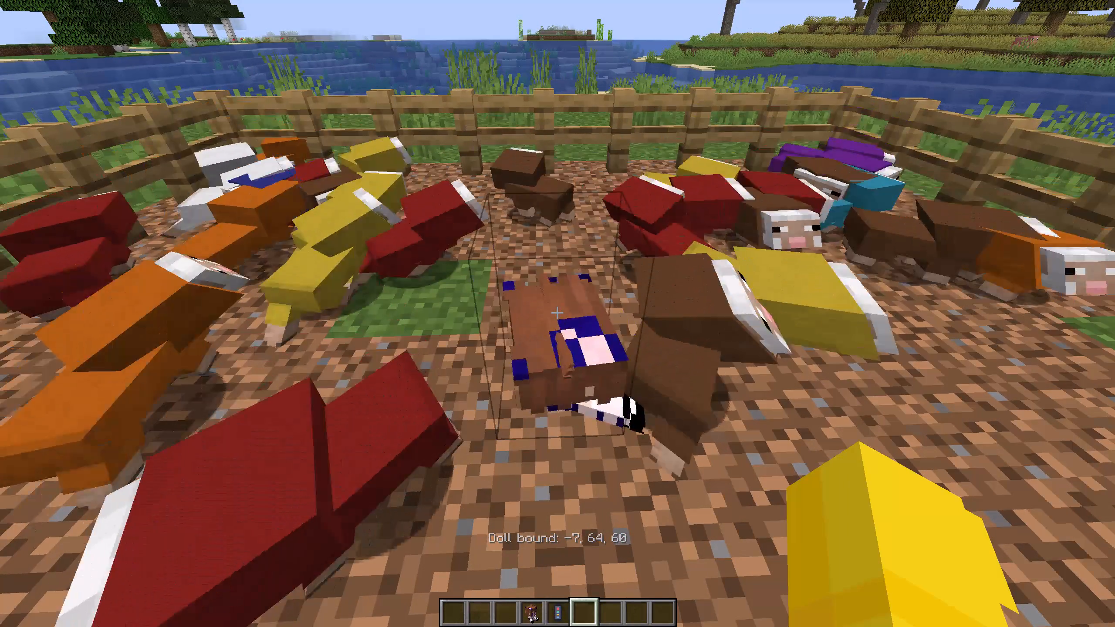
{"action": "key", "text": "apostrophe"}
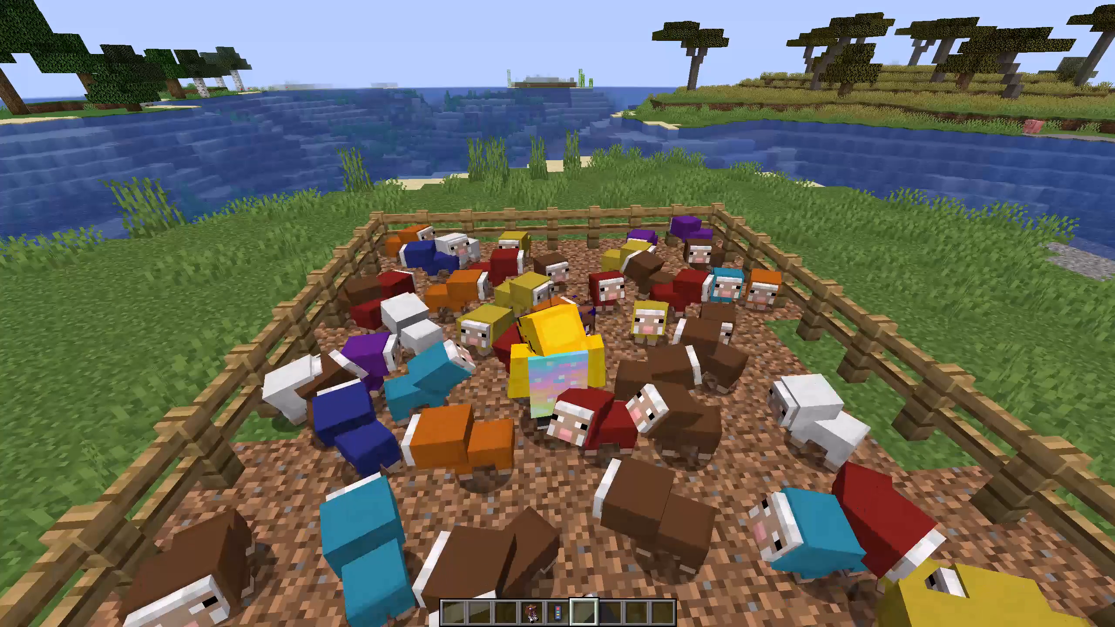
Lower the Friendly Creatures sound volume to its minimum and return to the game.
{"action": "key", "text": "Escape"}
{"action": "left_click", "coordinate": [544, 261]}
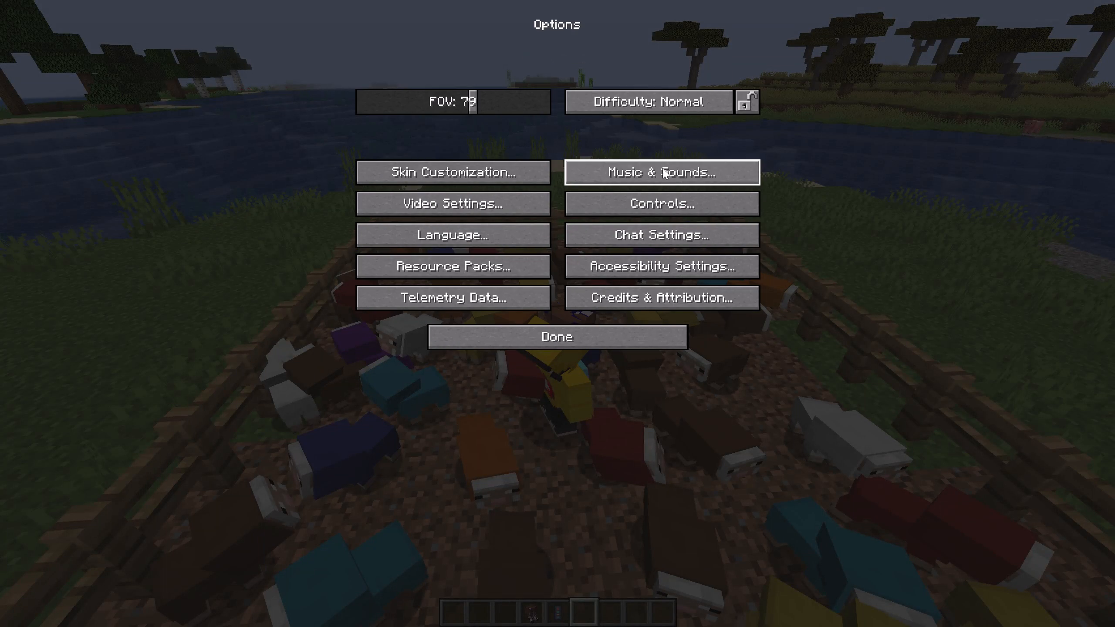
{"action": "left_click", "coordinate": [662, 167]}
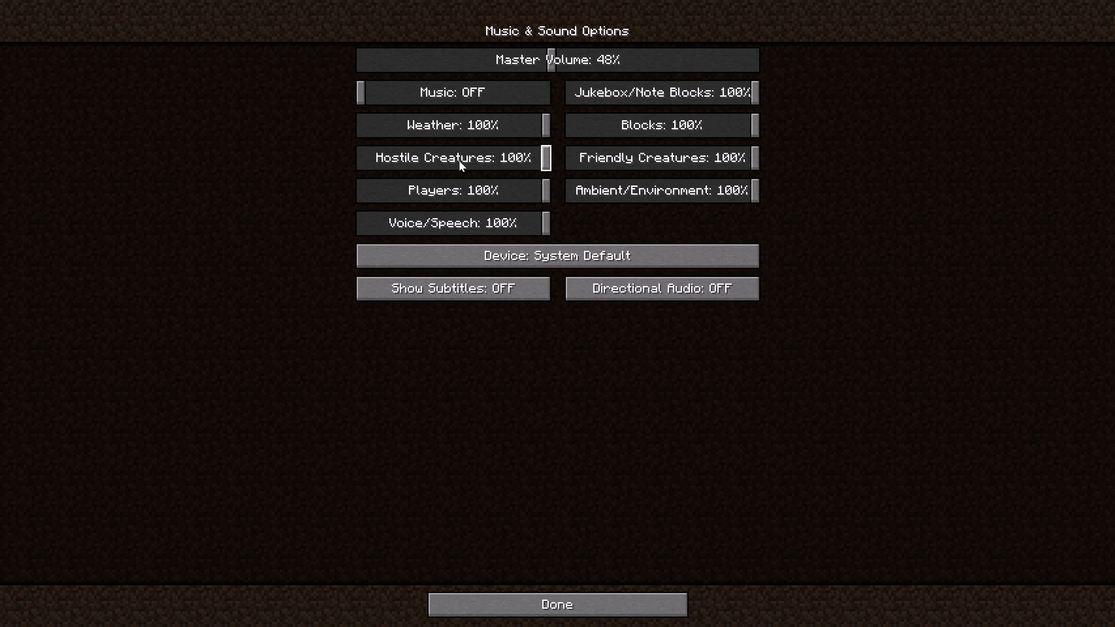
{"action": "left_click_drag", "start_coordinate": [621, 153], "coordinate": [503, 145]}
{"action": "key", "text": "Escape"}
{"action": "key", "text": "Escape"}
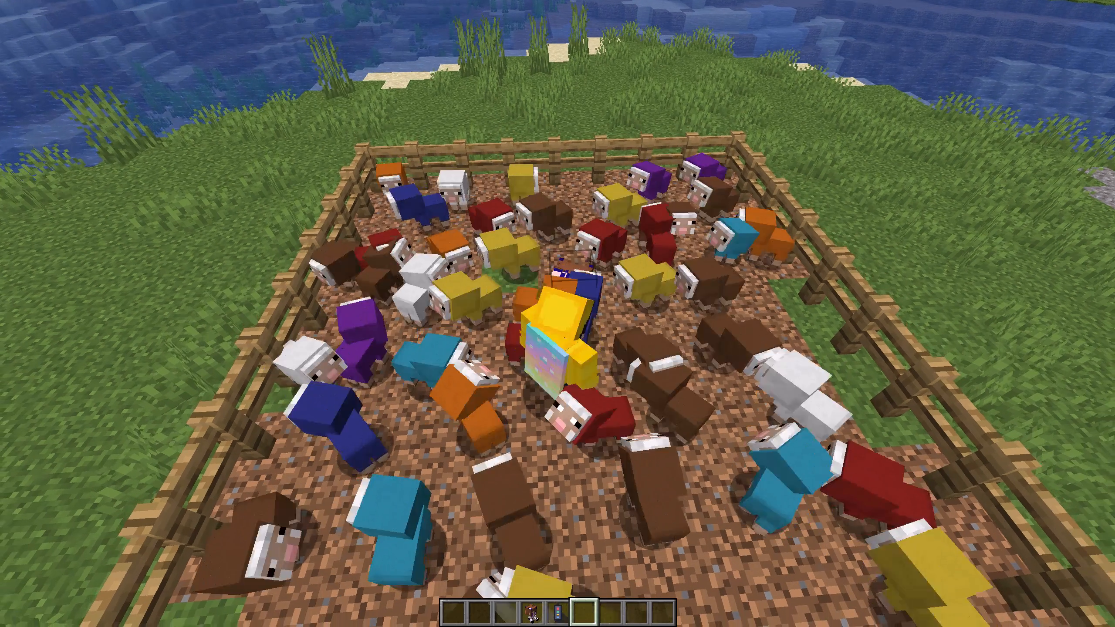
Hide the HUD and film the player and doll among the sheep from behind and from the front.
{"action": "key", "text": "F1"}
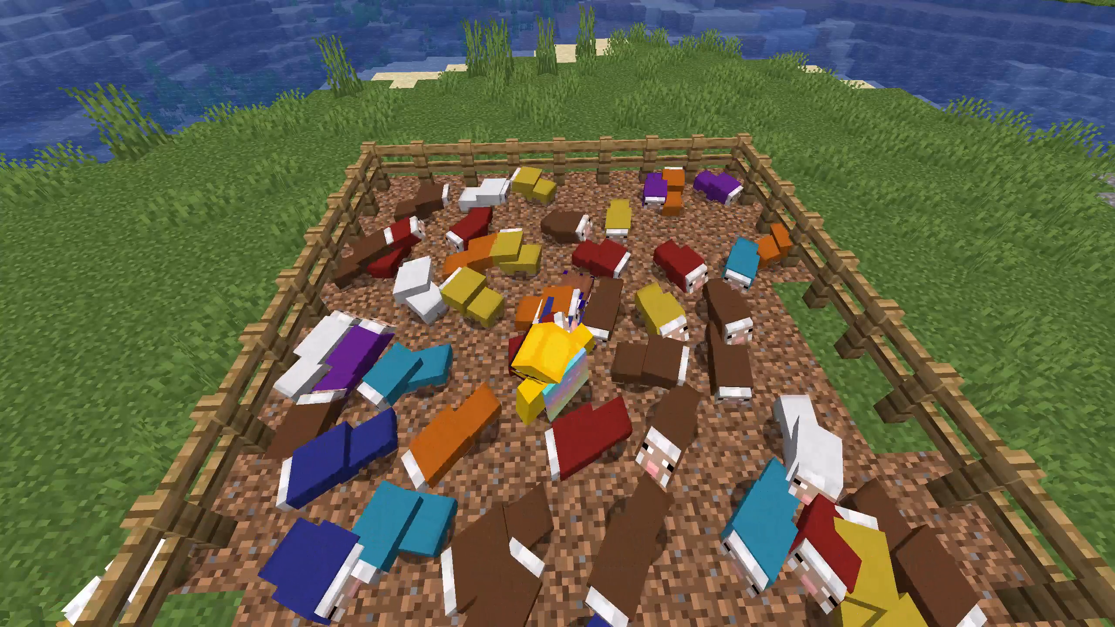
{"action": "key", "text": "apostrophe"}
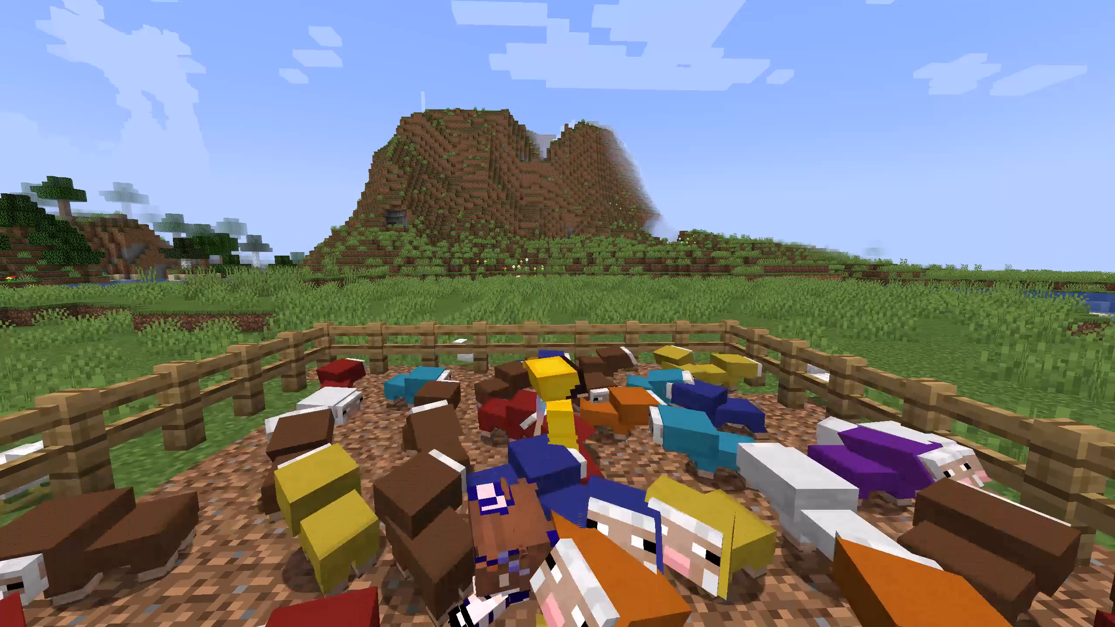
{"action": "key", "text": "Up"}
{"action": "key", "text": "Up"}
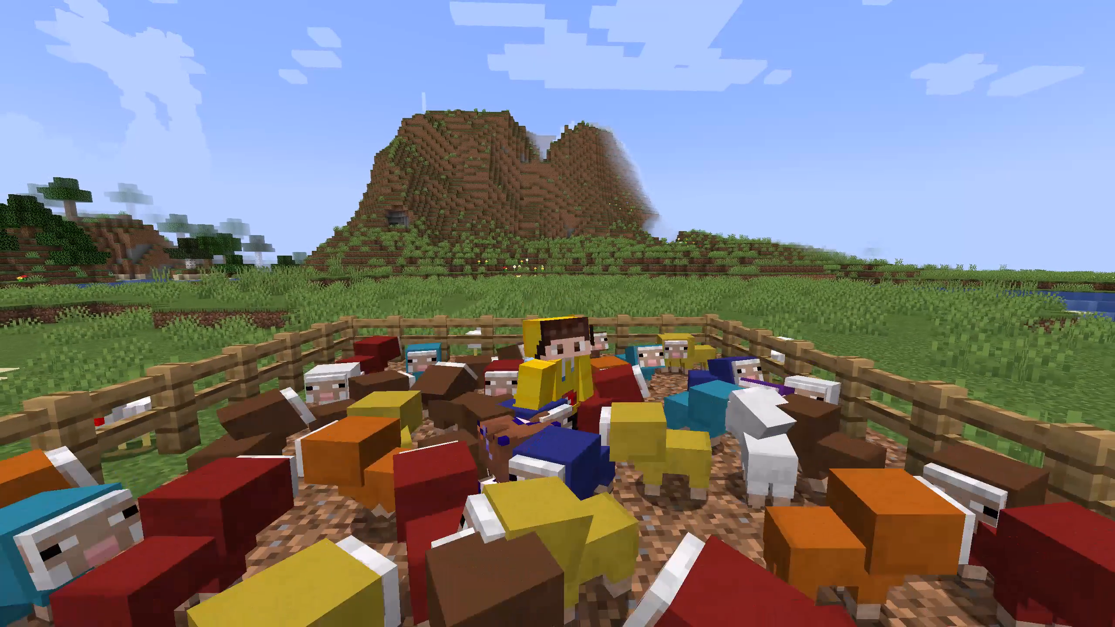
{"action": "key", "text": "Up"}
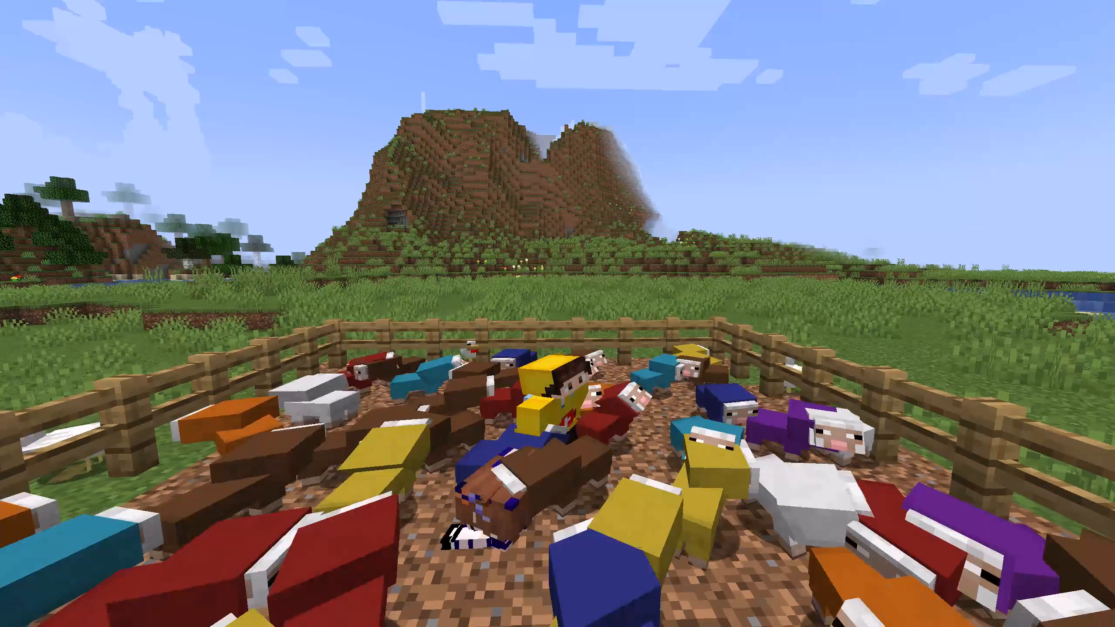
Switch to OBS and stop the recording.
{"action": "key", "text": "alt+Tab"}
{"action": "left_click", "coordinate": [1036, 481]}
Switch back to Minecraft and save and quit the world to the title screen.
{"action": "key", "text": "alt+Tab"}
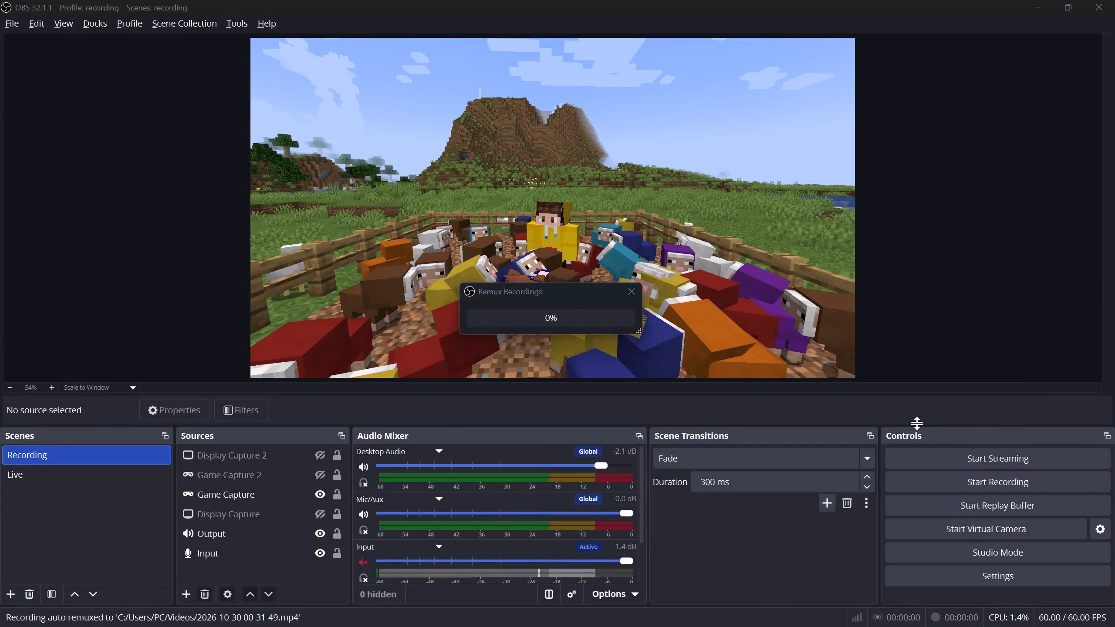
{"action": "left_click", "coordinate": [624, 336]}
Switch to CapCut and play the timeline around the end of the last video clip to check where footage is missing.
{"action": "key", "text": "alt+Tab"}
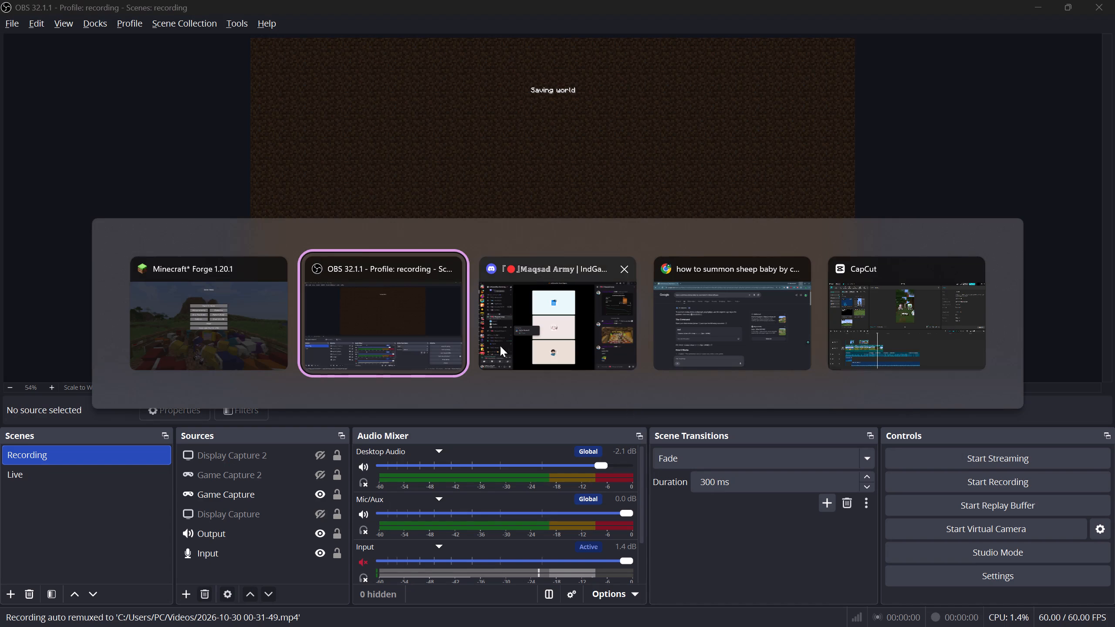
{"action": "key", "text": "alt+Tab"}
{"action": "key", "text": "alt+Tab"}
{"action": "key", "text": "alt+Tab"}
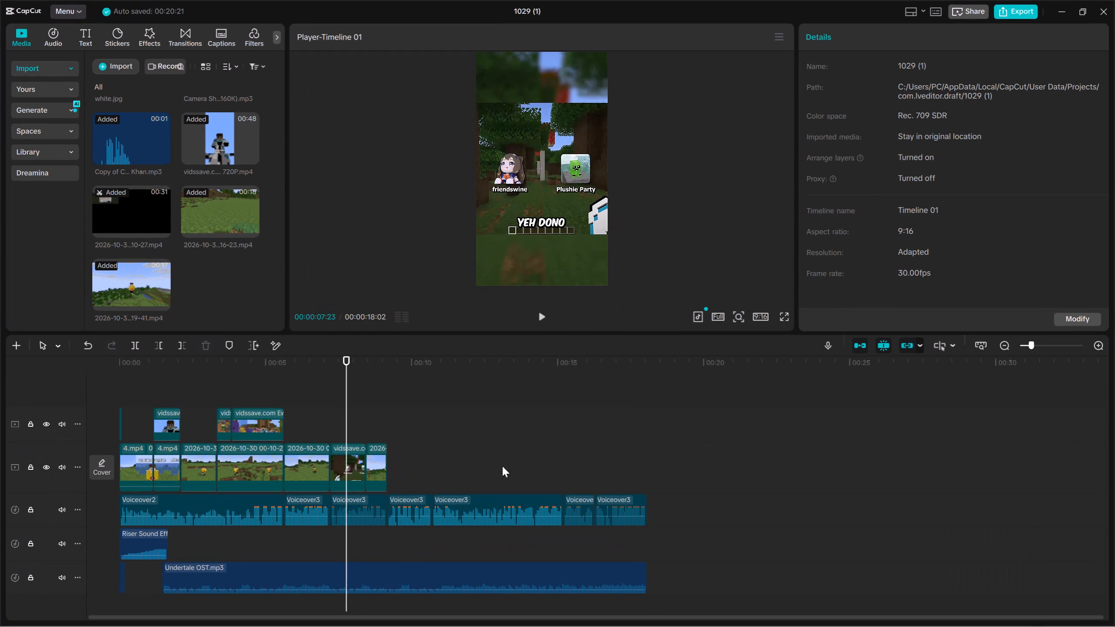
{"action": "key", "text": "space"}
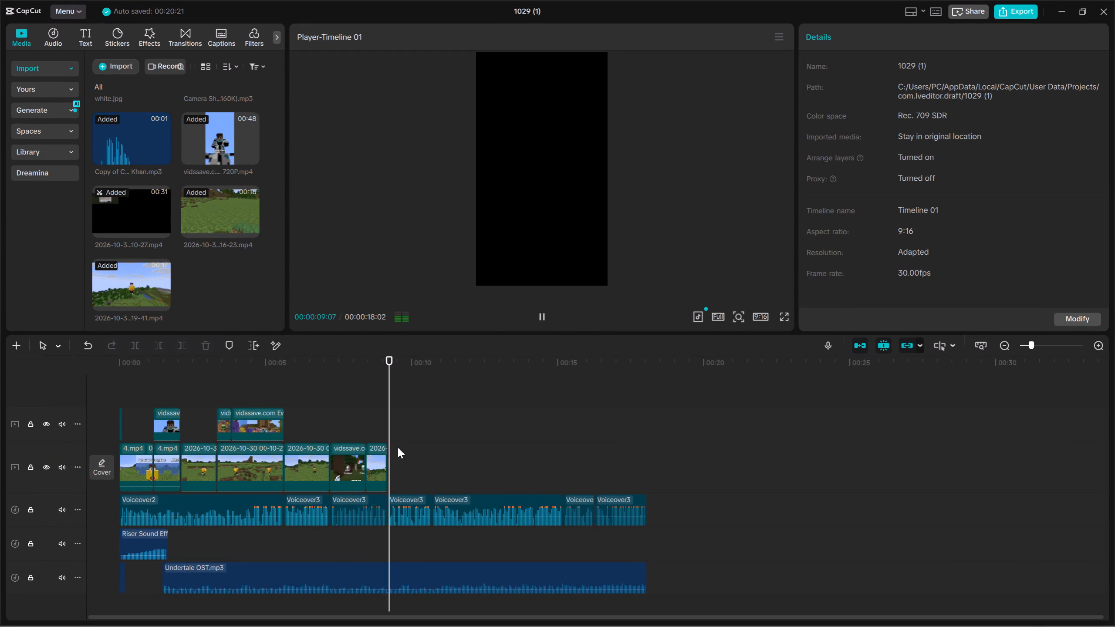
{"action": "key", "text": "space"}
{"action": "key", "text": "space"}
{"action": "key", "text": "space"}
{"action": "left_click", "coordinate": [412, 465]}
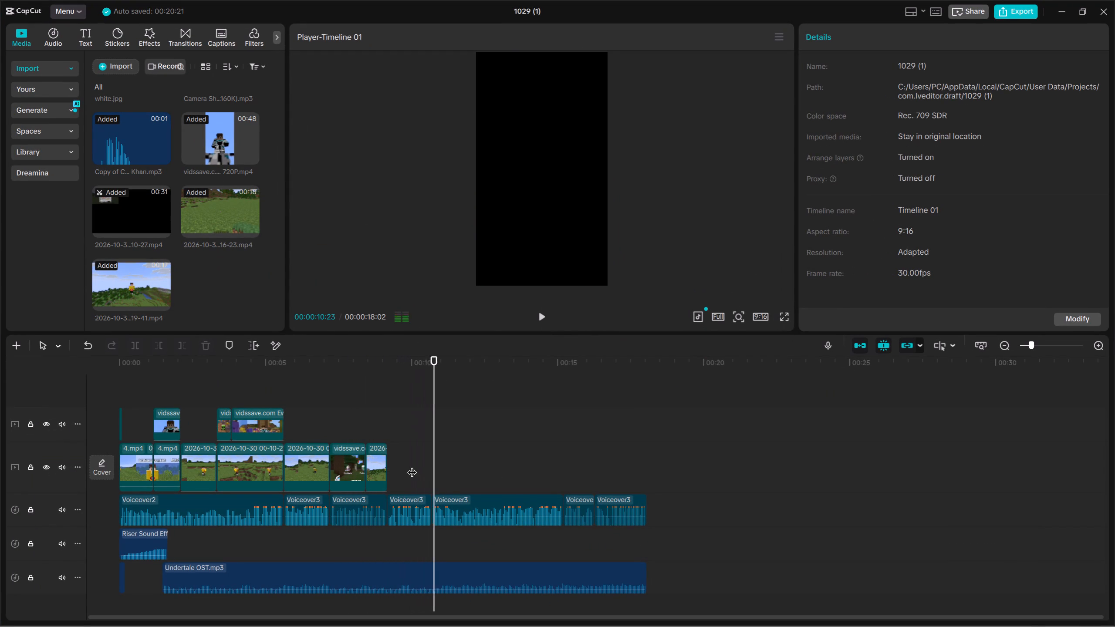
{"action": "key", "text": "Up"}
{"action": "scroll", "coordinate": [195, 210], "scroll_direction": "down", "scroll_amount": 5}
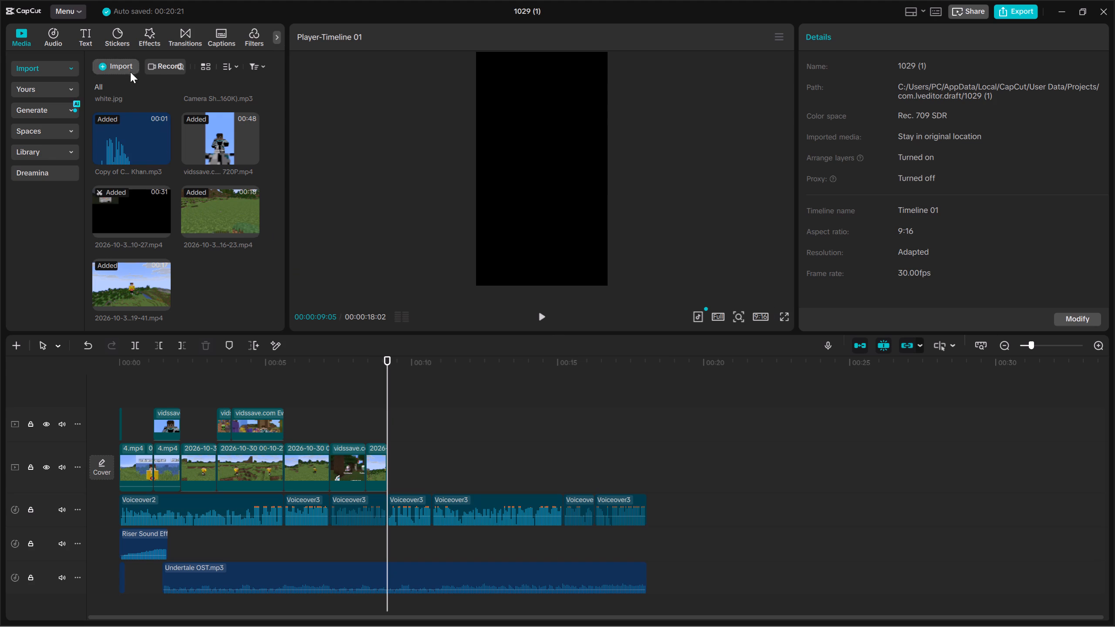
{"action": "left_click", "coordinate": [129, 70]}
{"action": "left_click", "coordinate": [145, 99]}
{"action": "scroll", "coordinate": [423, 288], "scroll_direction": "down", "scroll_amount": 18}
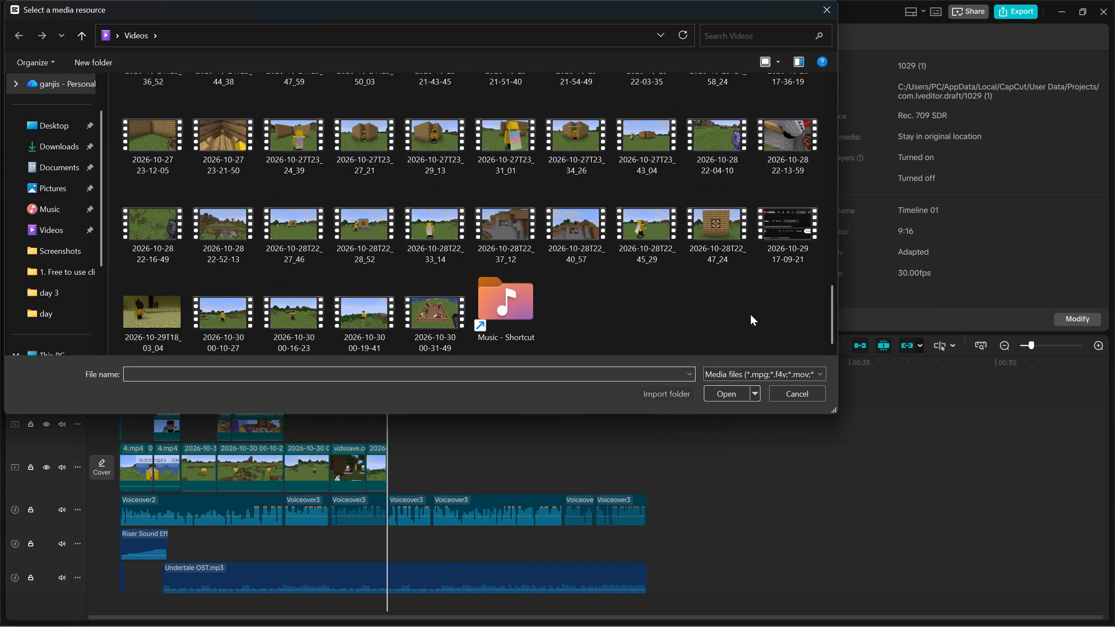
{"action": "scroll", "coordinate": [750, 314], "scroll_direction": "down", "scroll_amount": 4}
{"action": "left_click", "coordinate": [428, 313]}
{"action": "left_click", "coordinate": [723, 391]}
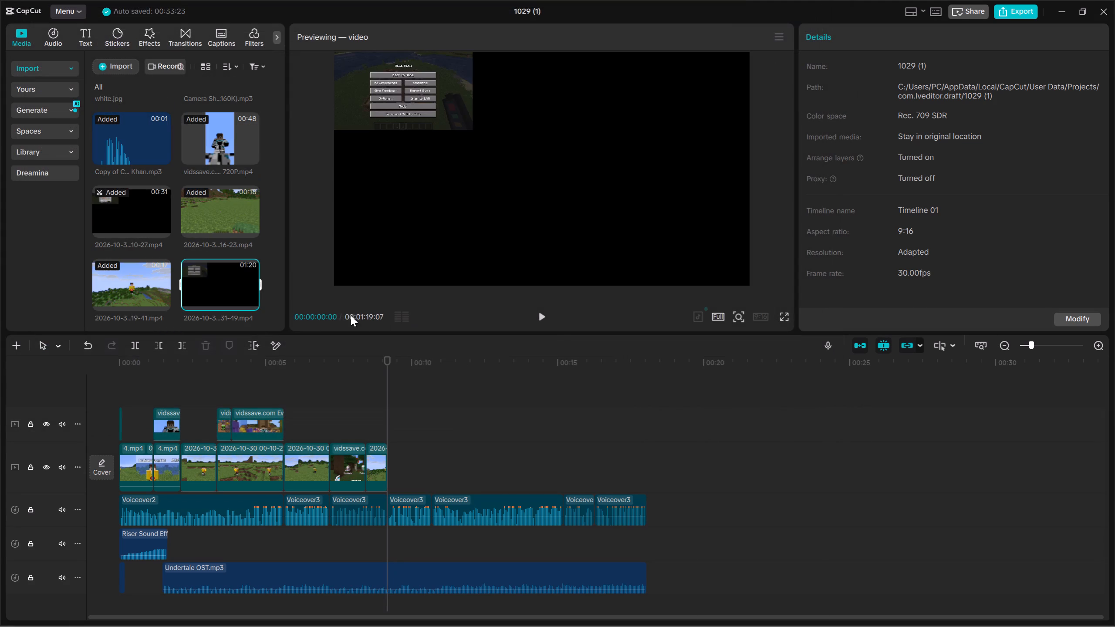
{"action": "left_click_drag", "start_coordinate": [213, 283], "coordinate": [449, 459]}
Scale the new recording clip up to 316% so the small gameplay image can fill the vertical frame.
{"action": "key", "text": "space"}
{"action": "key", "text": "space"}
{"action": "left_click_drag", "start_coordinate": [605, 208], "coordinate": [605, 208]}
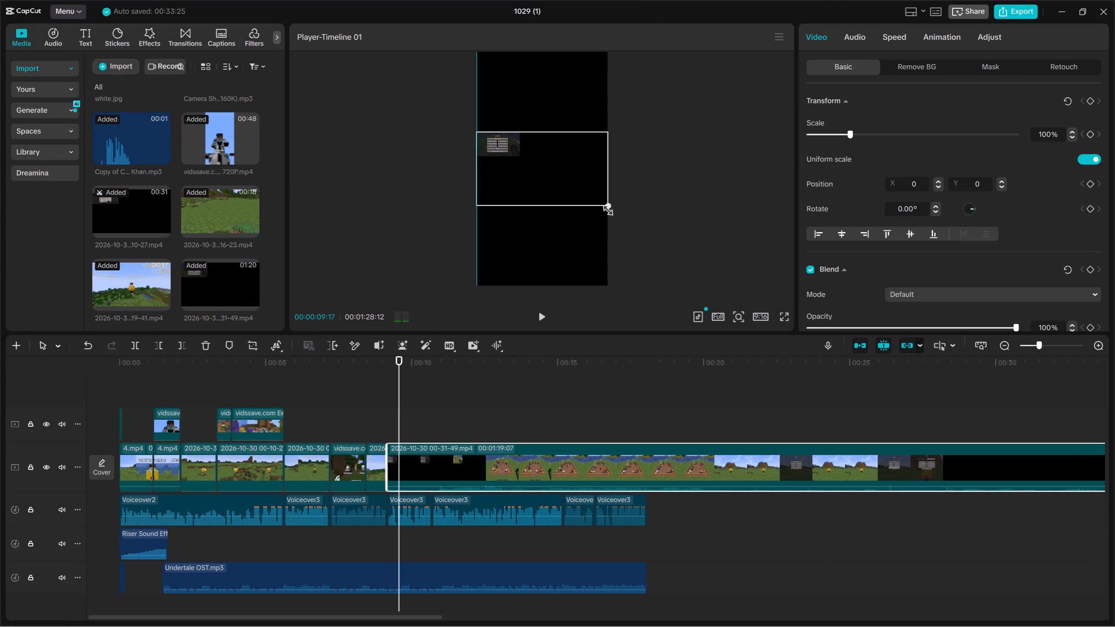
{"action": "left_click_drag", "start_coordinate": [605, 208], "coordinate": [771, 391]}
{"action": "left_click", "coordinate": [576, 398]}
{"action": "left_click_drag", "start_coordinate": [576, 398], "coordinate": [585, 398]}
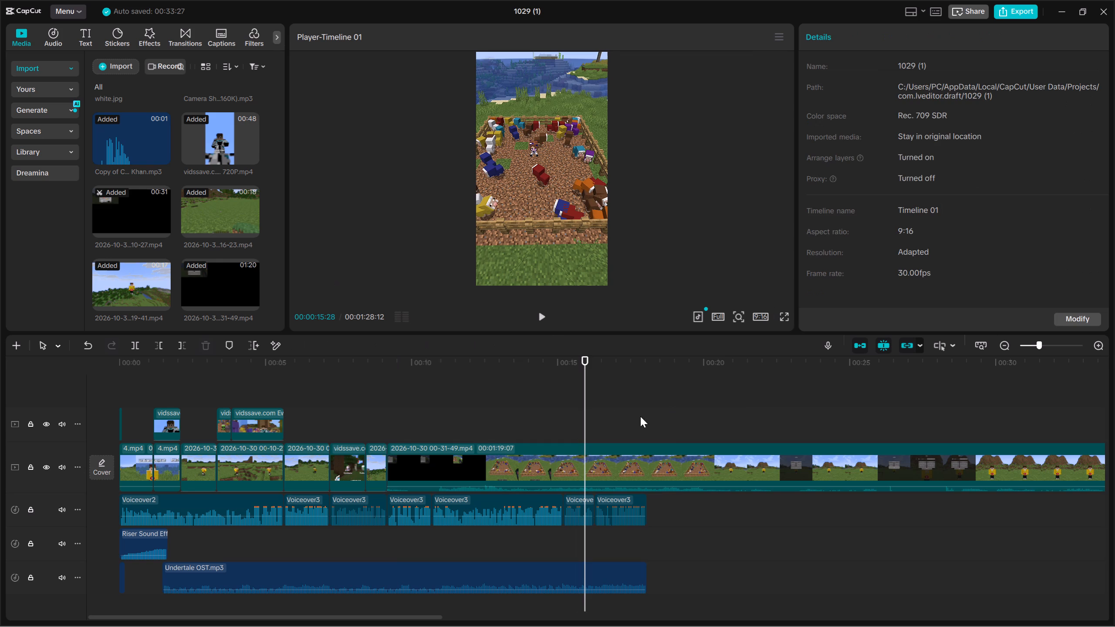
{"action": "left_click_drag", "start_coordinate": [647, 397], "coordinate": [685, 462]}
{"action": "key", "text": "space"}
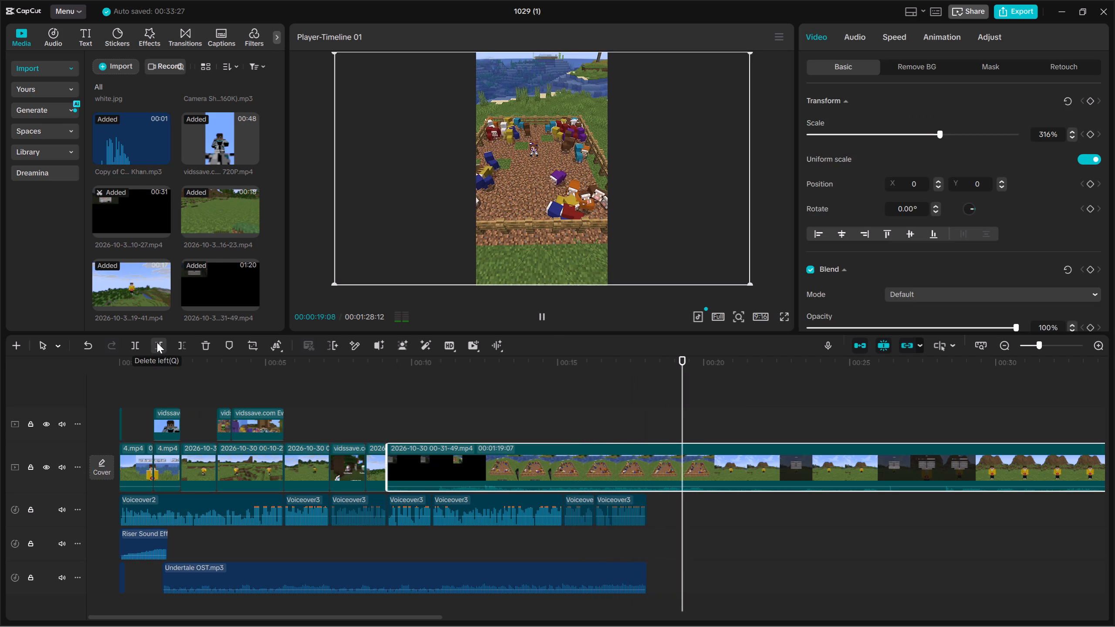
{"action": "key", "text": "Up"}
{"action": "key", "text": "Up"}
{"action": "key", "text": "Up"}
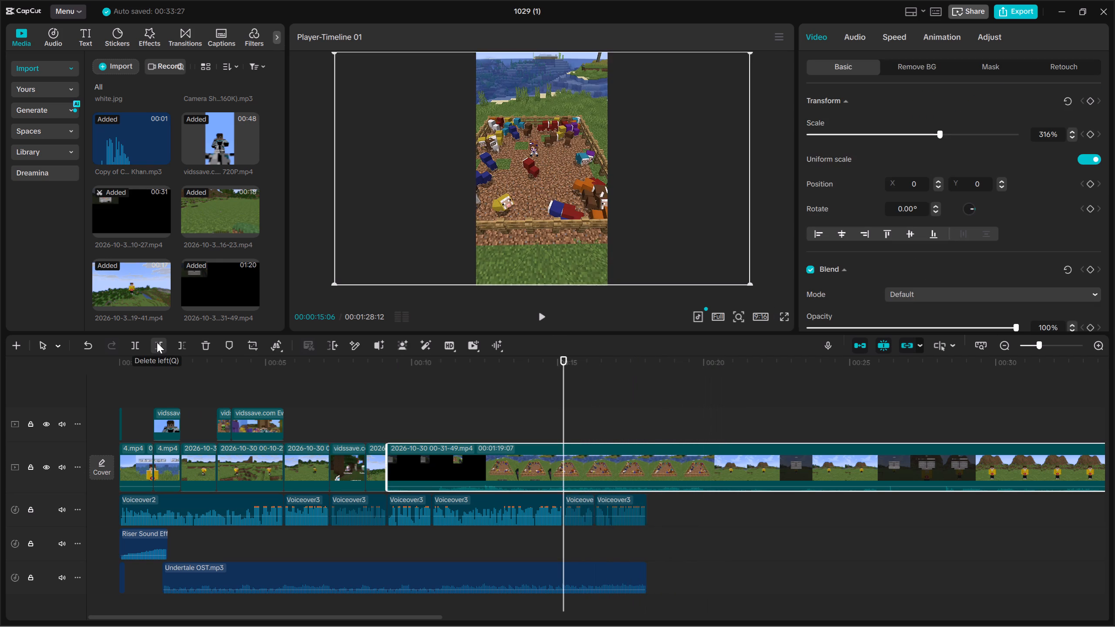
{"action": "key", "text": "Up"}
{"action": "key", "text": "space"}
{"action": "left_click", "coordinate": [157, 342]}
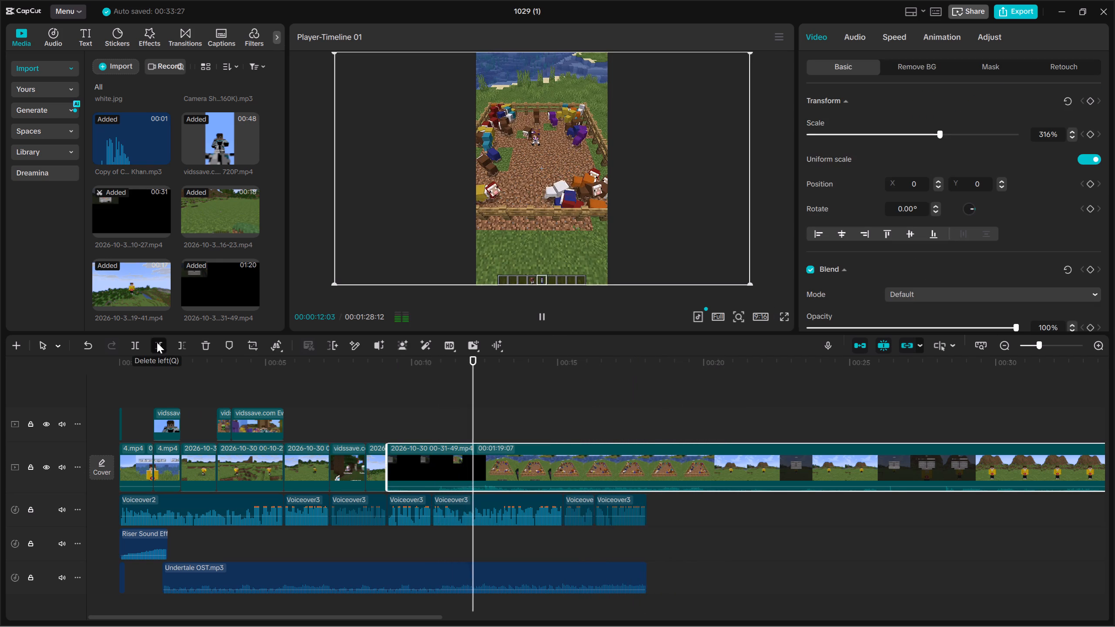
{"action": "key", "text": "space"}
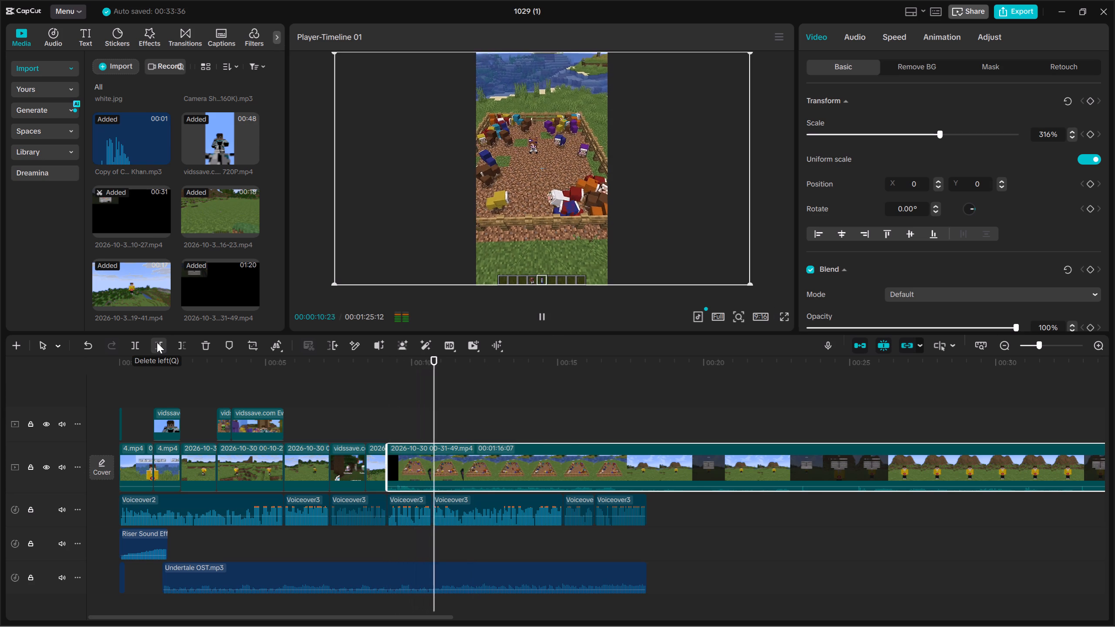
{"action": "left_click", "coordinate": [157, 342]}
Split the recording at about 00:00:10:20, where the following voiceover clip begins.
{"action": "key", "text": "space"}
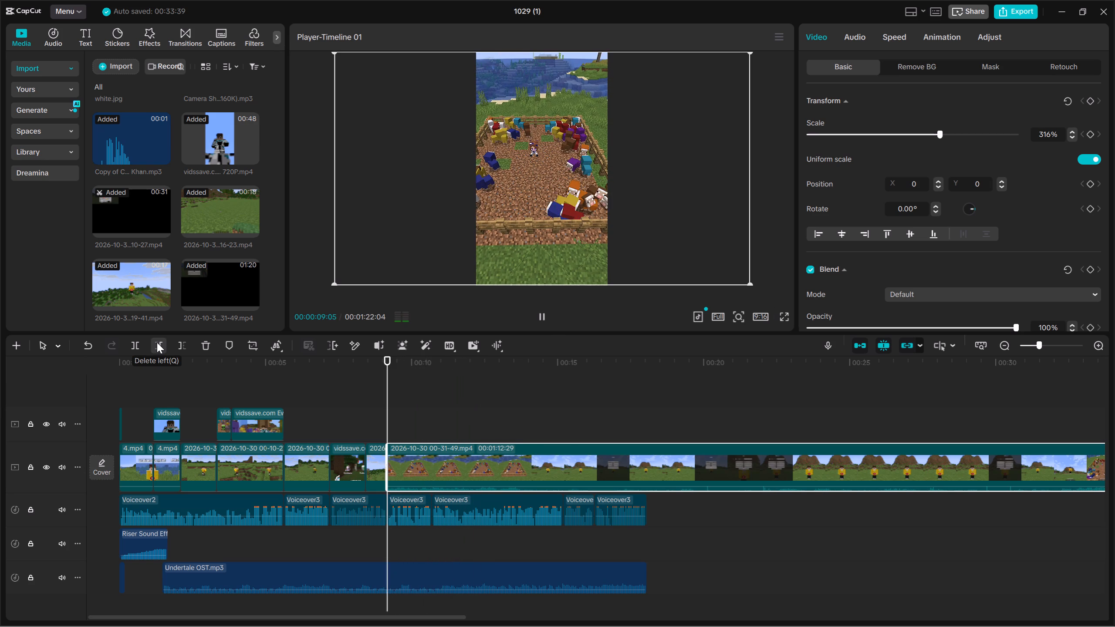
{"action": "key", "text": "space"}
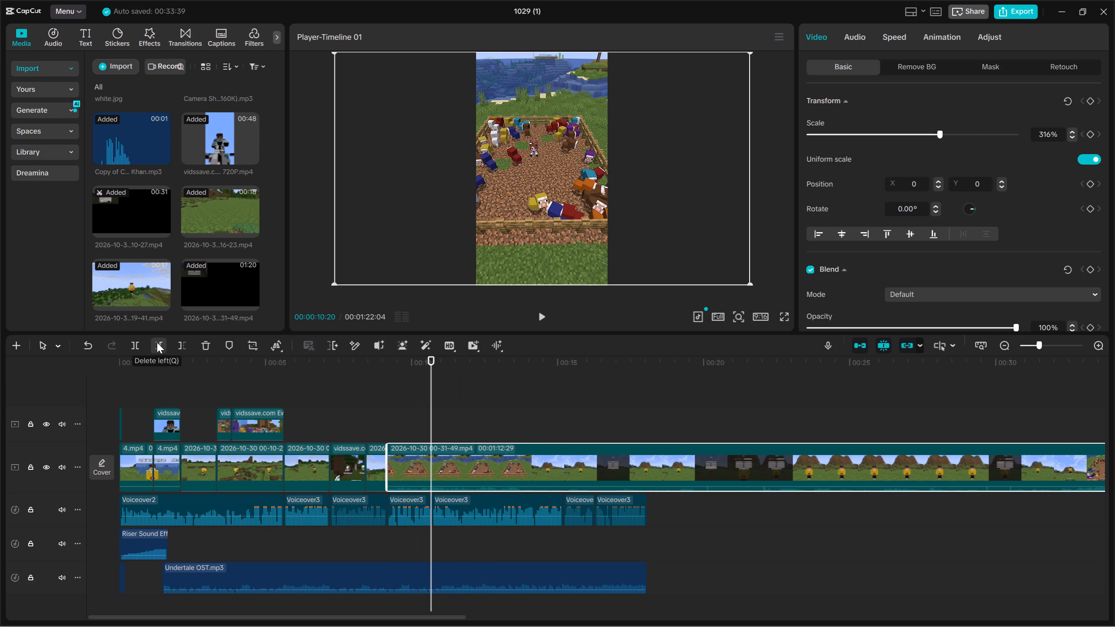
{"action": "left_click", "coordinate": [130, 351]}
Mute the audio of the short sheep pen segment before the cut.
{"action": "left_click", "coordinate": [415, 458]}
{"action": "key", "text": "Up"}
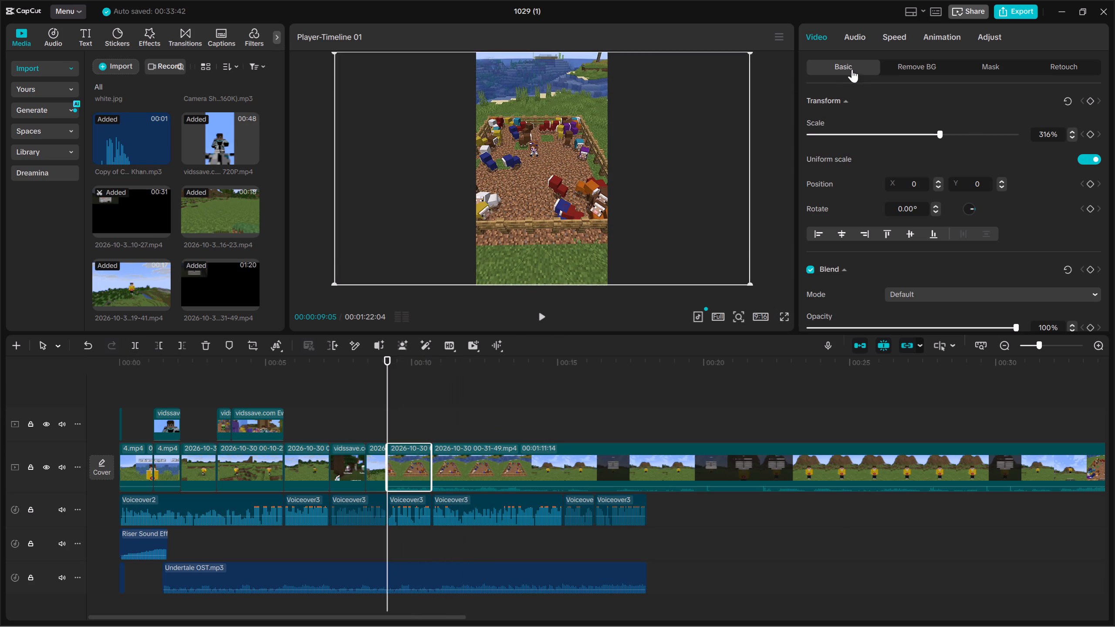
{"action": "left_click", "coordinate": [869, 43]}
{"action": "left_click_drag", "start_coordinate": [915, 135], "coordinate": [702, 135]}
{"action": "key", "text": "space"}
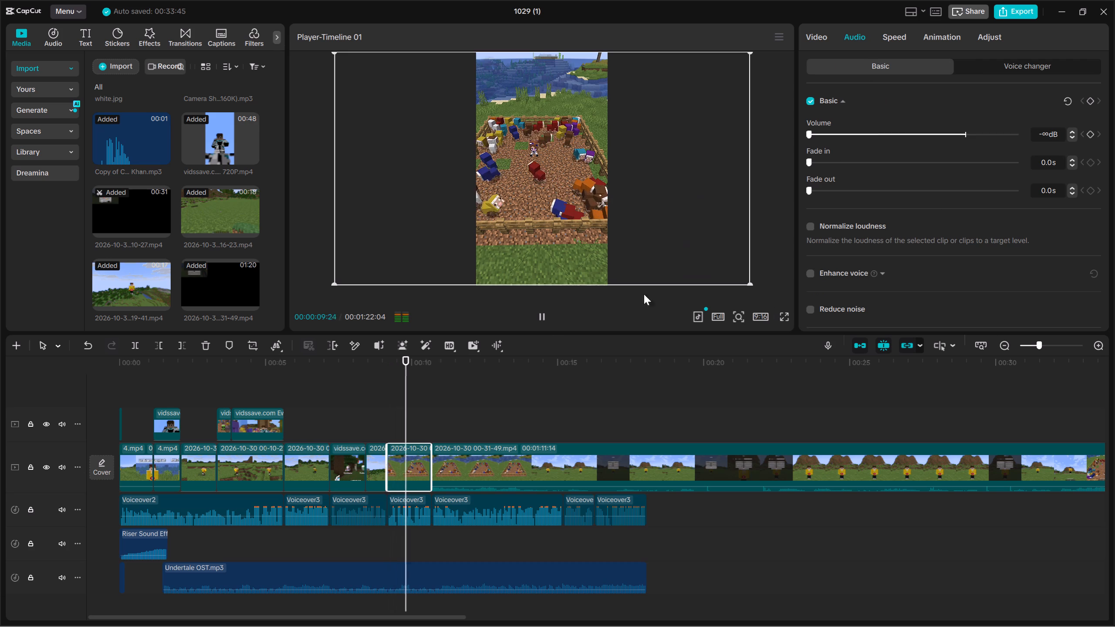
{"action": "key", "text": "space"}
Trim the start of the remaining recording past the sheep pen to the yellow-hoodie character on the grass, leaving 00:01:06:24.
{"action": "left_click", "coordinate": [556, 469]}
{"action": "key", "text": "space"}
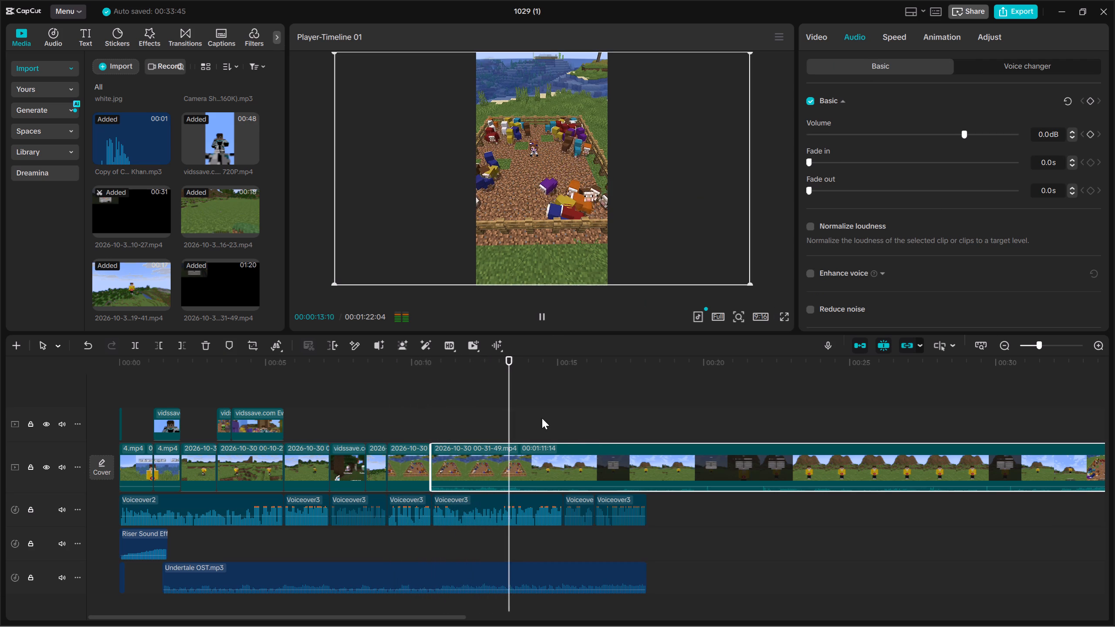
{"action": "key", "text": "space"}
{"action": "left_click_drag", "start_coordinate": [587, 423], "coordinate": [621, 463]}
{"action": "key", "text": "space"}
{"action": "key", "text": "space"}
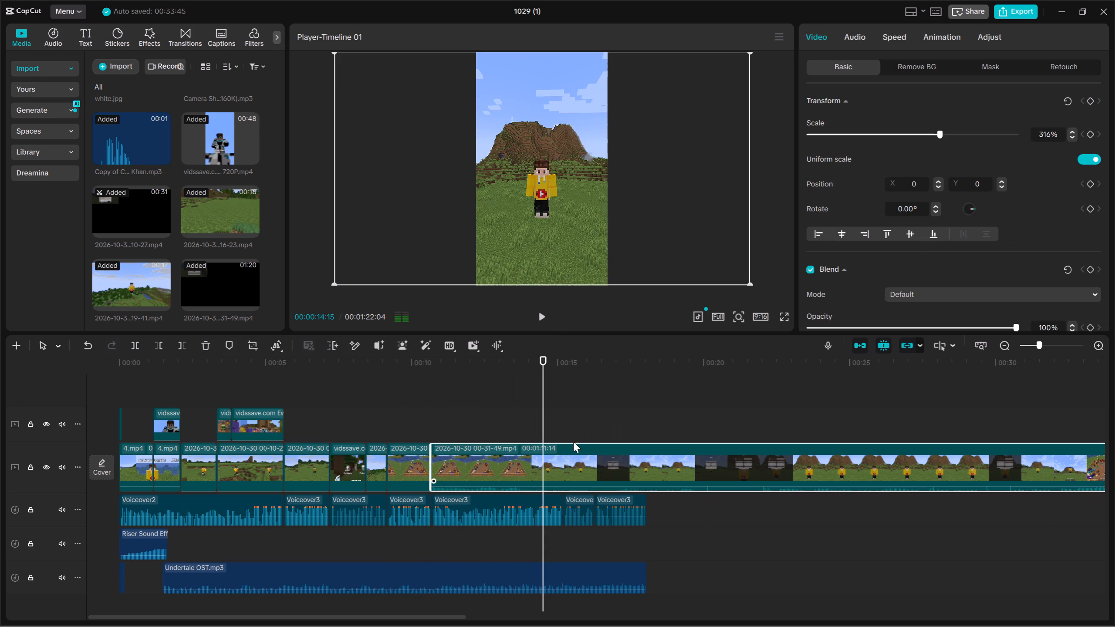
{"action": "left_click", "coordinate": [150, 345]}
{"action": "left_click", "coordinate": [160, 346]}
{"action": "key", "text": "space"}
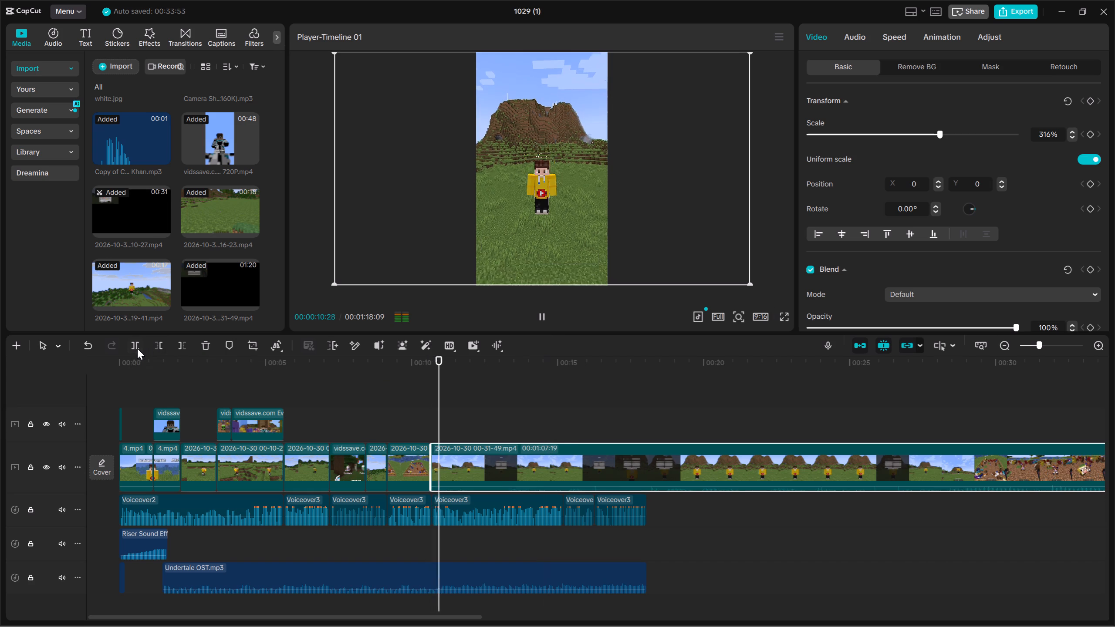
{"action": "key", "text": "space"}
{"action": "left_click", "coordinate": [161, 349]}
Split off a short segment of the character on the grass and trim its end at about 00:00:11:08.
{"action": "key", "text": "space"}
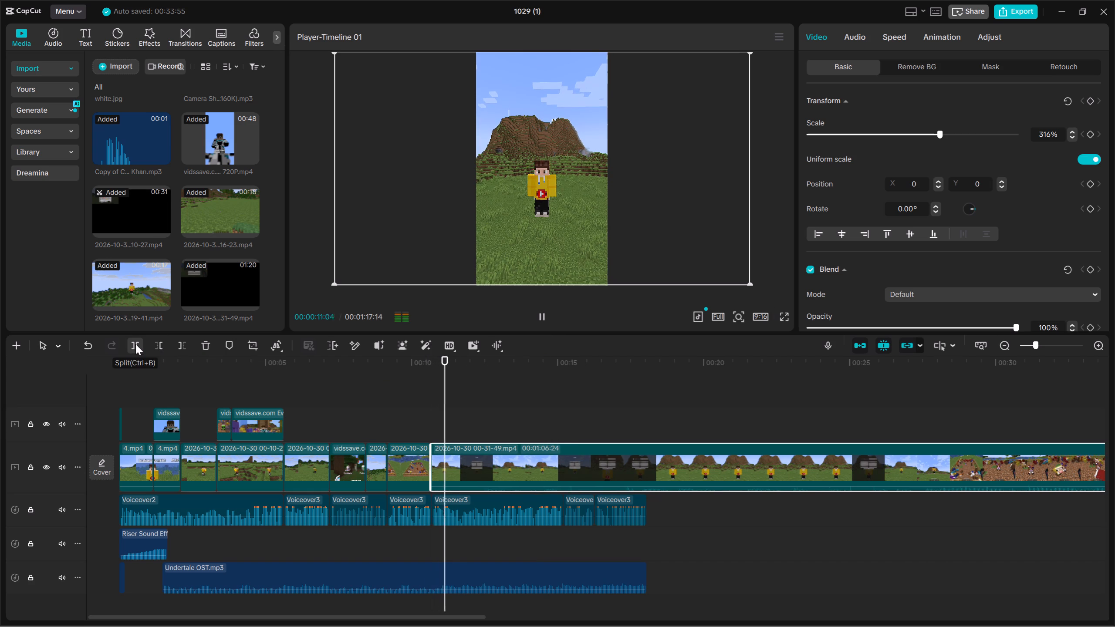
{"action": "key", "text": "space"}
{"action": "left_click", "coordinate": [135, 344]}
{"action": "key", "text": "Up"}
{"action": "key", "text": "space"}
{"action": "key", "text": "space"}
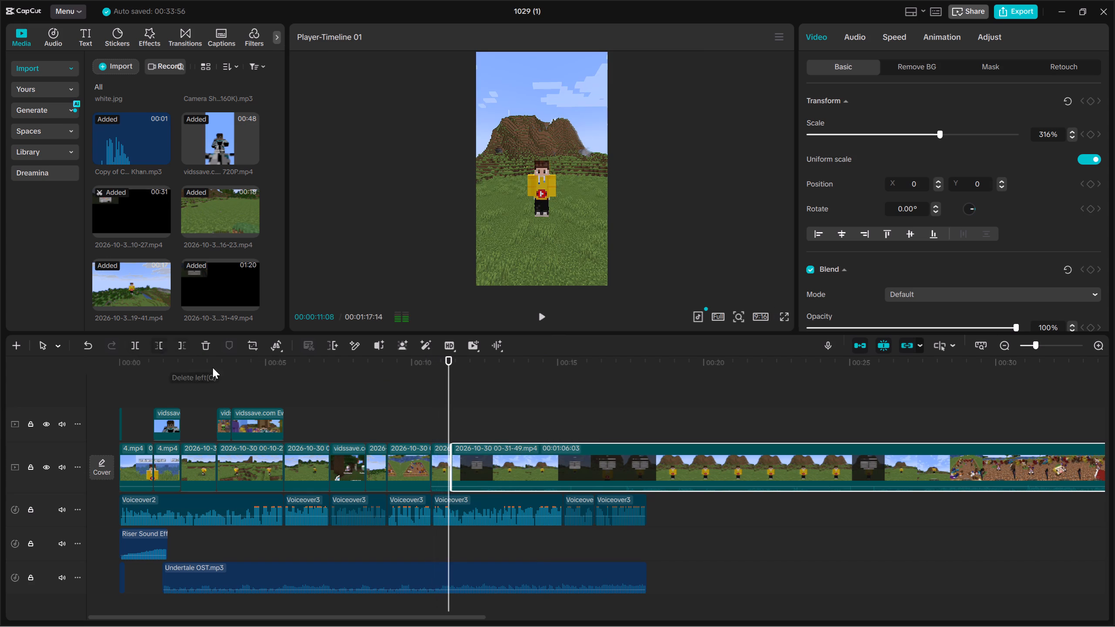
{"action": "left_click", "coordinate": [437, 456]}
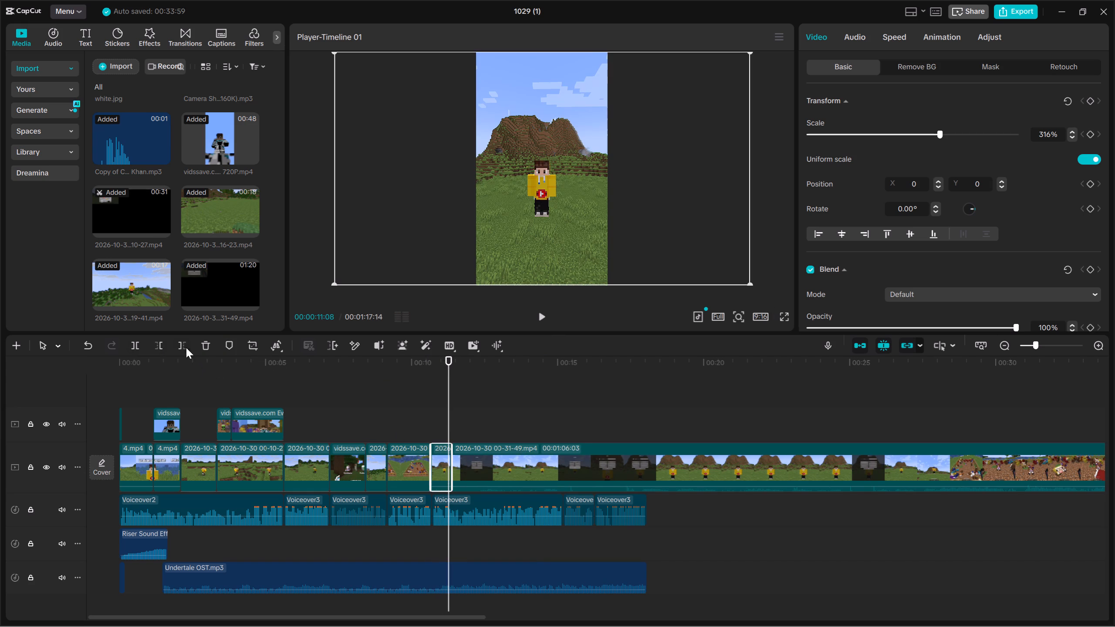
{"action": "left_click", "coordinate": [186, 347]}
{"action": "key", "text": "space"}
Trim about two seconds off the start of the long remaining recording clip, leaving 00:01:04:01.
{"action": "left_click", "coordinate": [560, 472]}
{"action": "key", "text": "space"}
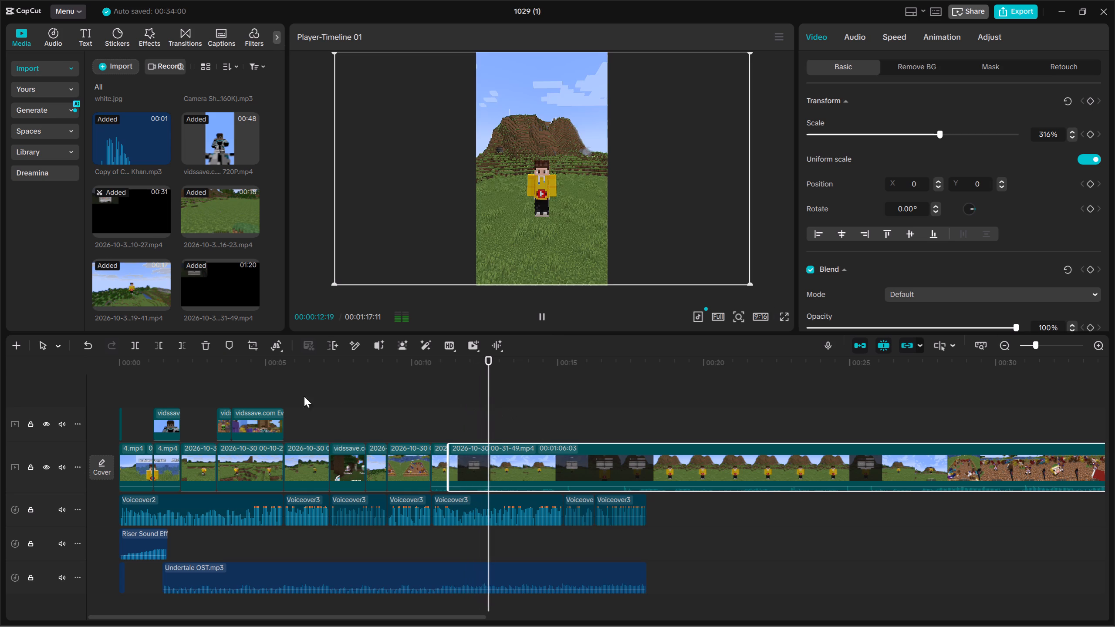
{"action": "key", "text": "space"}
{"action": "key", "text": "space"}
{"action": "left_click", "coordinate": [164, 348]}
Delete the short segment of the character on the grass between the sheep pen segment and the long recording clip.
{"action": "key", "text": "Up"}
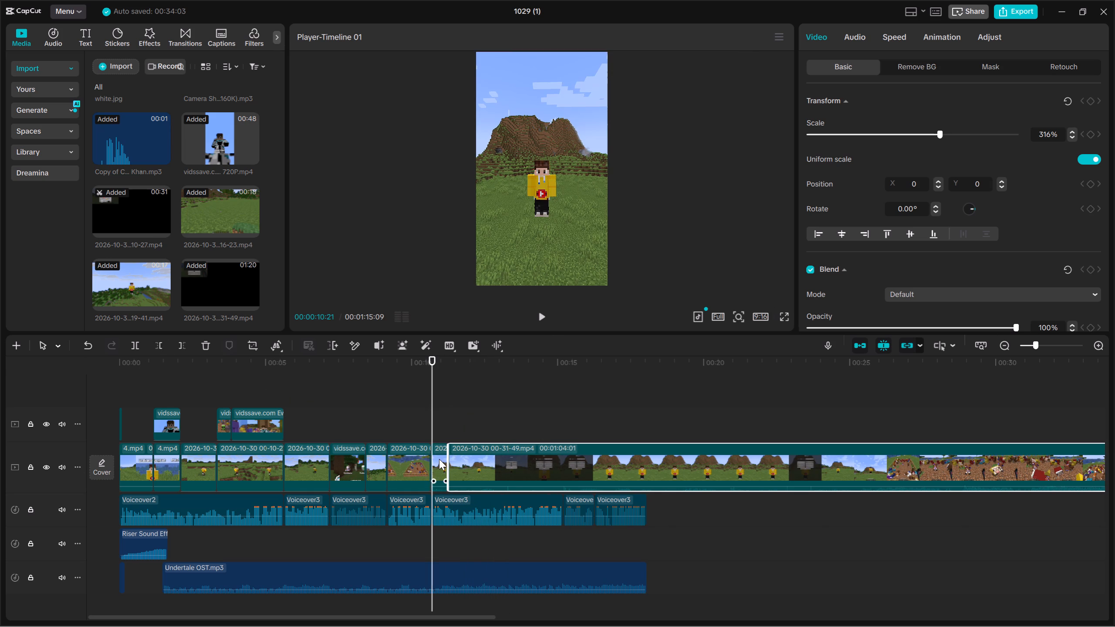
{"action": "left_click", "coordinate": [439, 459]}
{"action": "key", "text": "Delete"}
Trim the start of the remaining recording to the close-up of the yellow-hoodie character, leaving 00:00:58:21.
{"action": "left_click", "coordinate": [460, 455]}
{"action": "key", "text": "space"}
{"action": "key", "text": "space"}
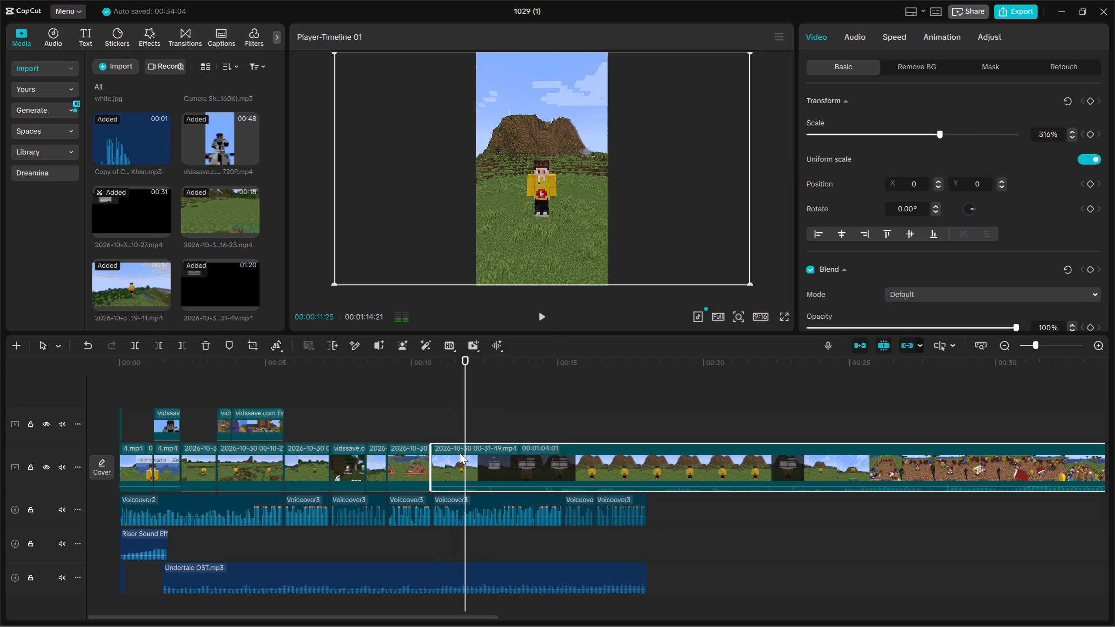
{"action": "key", "text": "Up"}
{"action": "key", "text": "space"}
{"action": "key", "text": "space"}
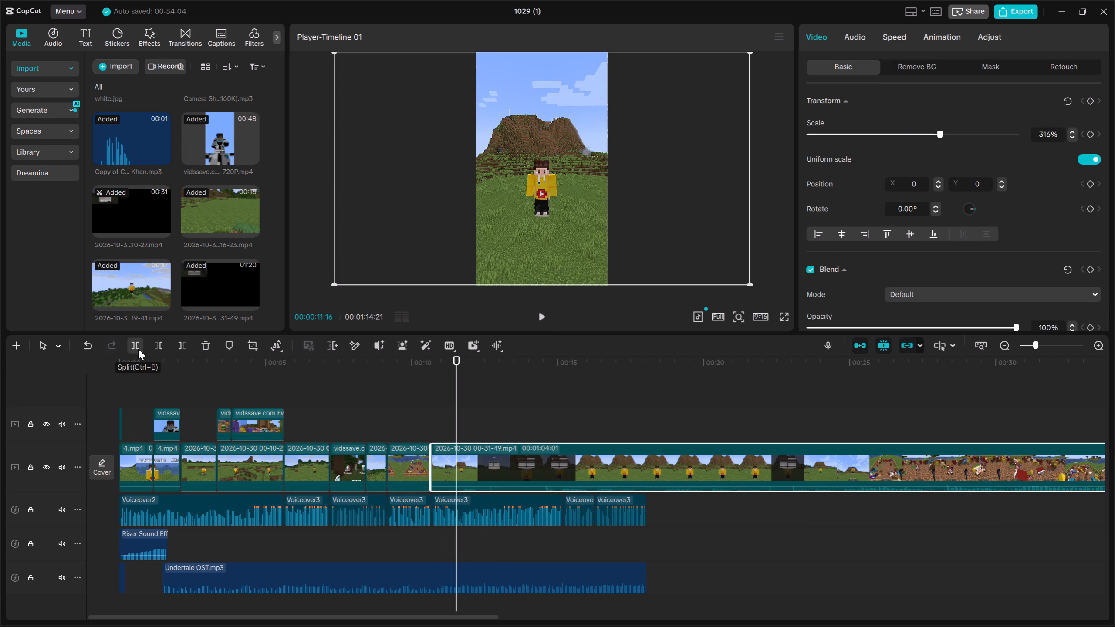
{"action": "key", "text": "Up"}
{"action": "key", "text": "space"}
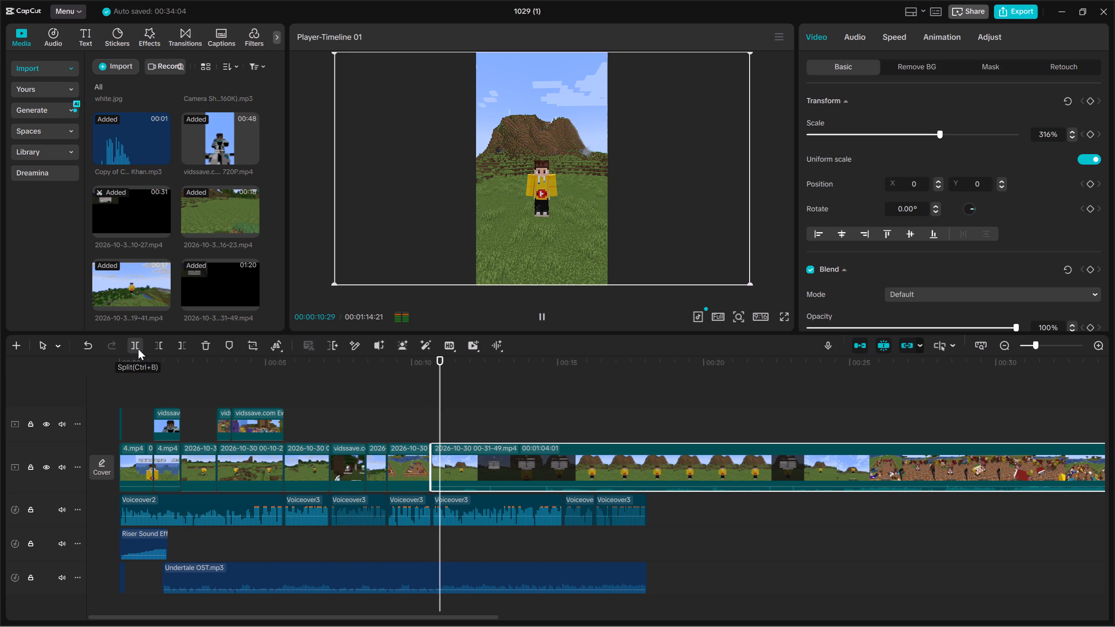
{"action": "key", "text": "space"}
{"action": "left_click", "coordinate": [587, 422]}
{"action": "left_click_drag", "start_coordinate": [626, 425], "coordinate": [668, 467]}
{"action": "left_click", "coordinate": [163, 344]}
Split the recording at about 00:00:11:16 to separate a short close-up segment of the character.
{"action": "key", "text": "space"}
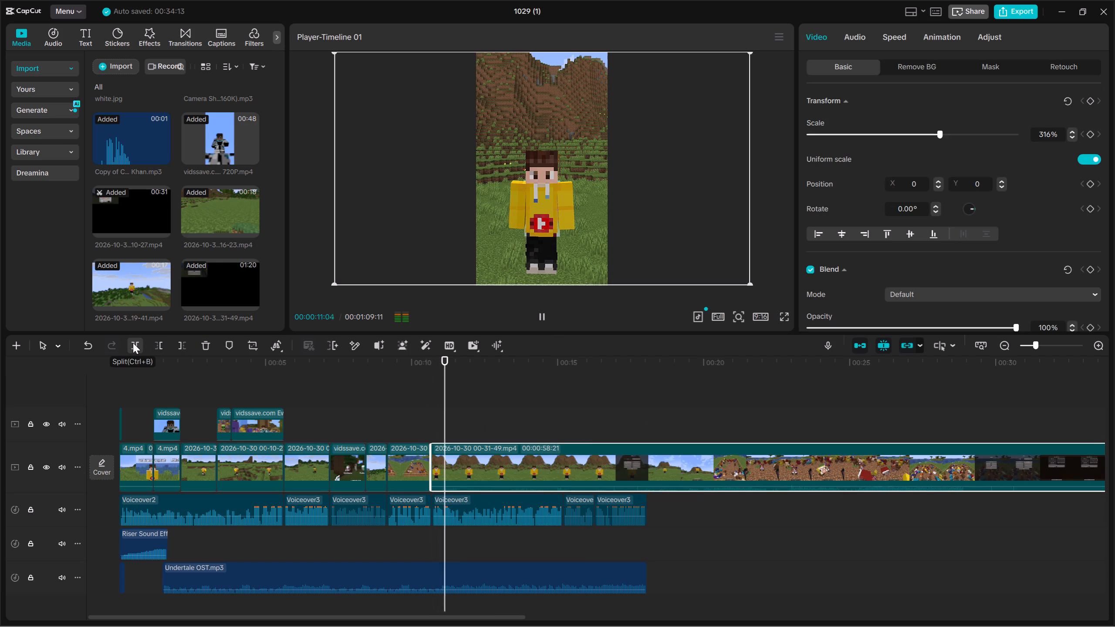
{"action": "key", "text": "space"}
{"action": "left_click", "coordinate": [133, 343]}
Mute the audio of the short close-up segment of the character.
{"action": "key", "text": "Up"}
{"action": "left_click", "coordinate": [452, 467]}
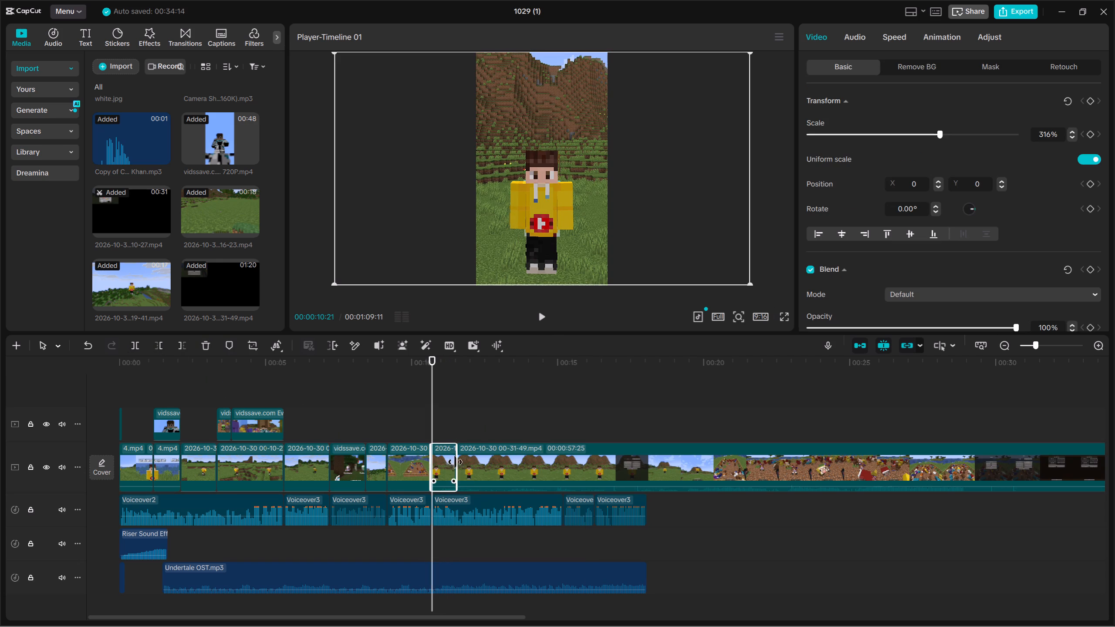
{"action": "left_click", "coordinate": [844, 31]}
{"action": "left_click_drag", "start_coordinate": [891, 136], "coordinate": [630, 131]}
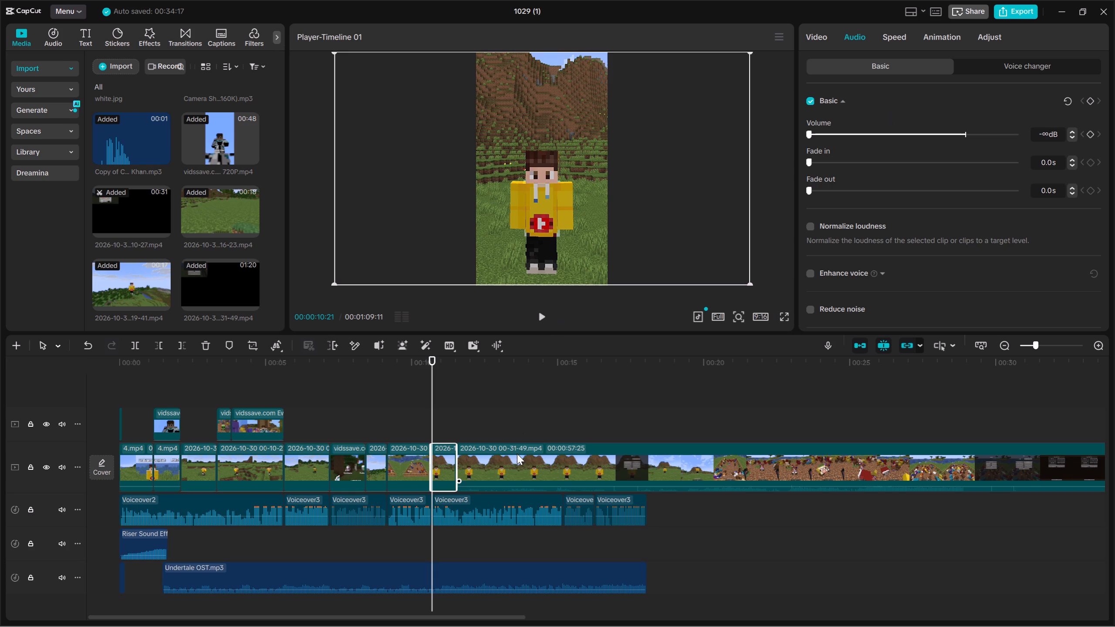
Import the recording 2026-10-23T00_19_09 from the Videos folder and insert it before the short close-up segment on the main track.
{"action": "left_click", "coordinate": [107, 68]}
{"action": "left_click", "coordinate": [138, 96]}
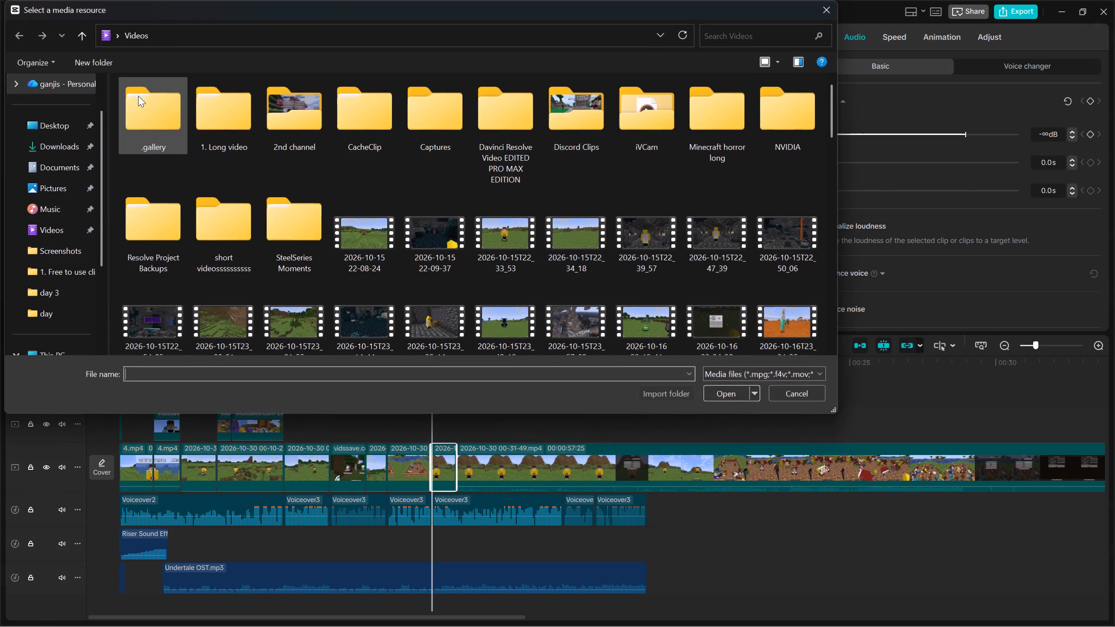
{"action": "scroll", "coordinate": [423, 245], "scroll_direction": "down", "scroll_amount": 3}
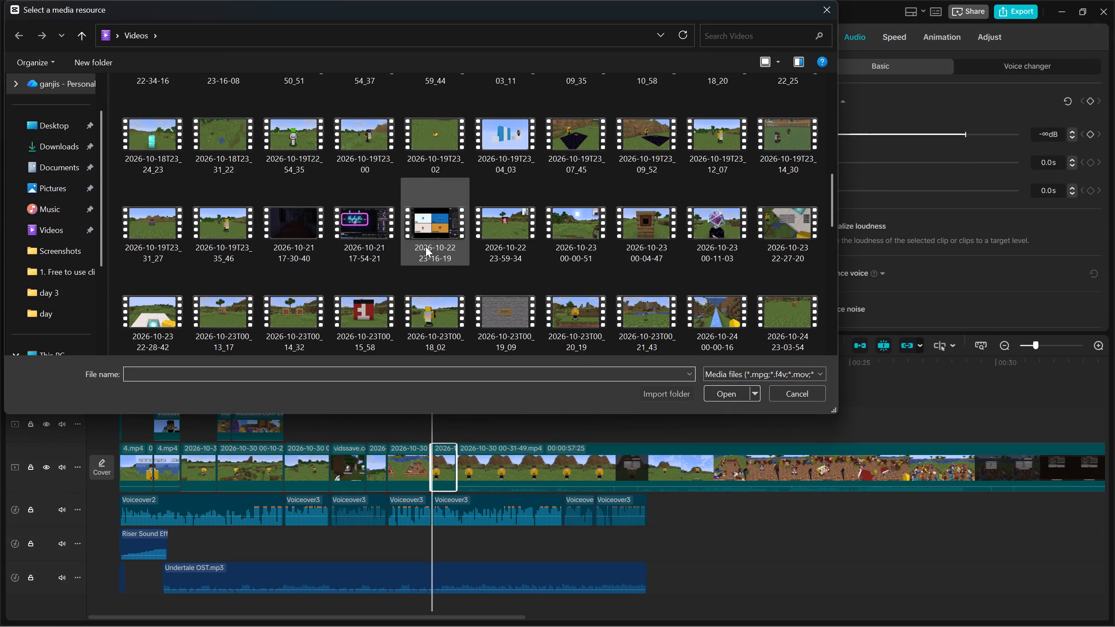
{"action": "scroll", "coordinate": [426, 246], "scroll_direction": "up", "scroll_amount": 3}
{"action": "scroll", "coordinate": [674, 261], "scroll_direction": "down", "scroll_amount": 4}
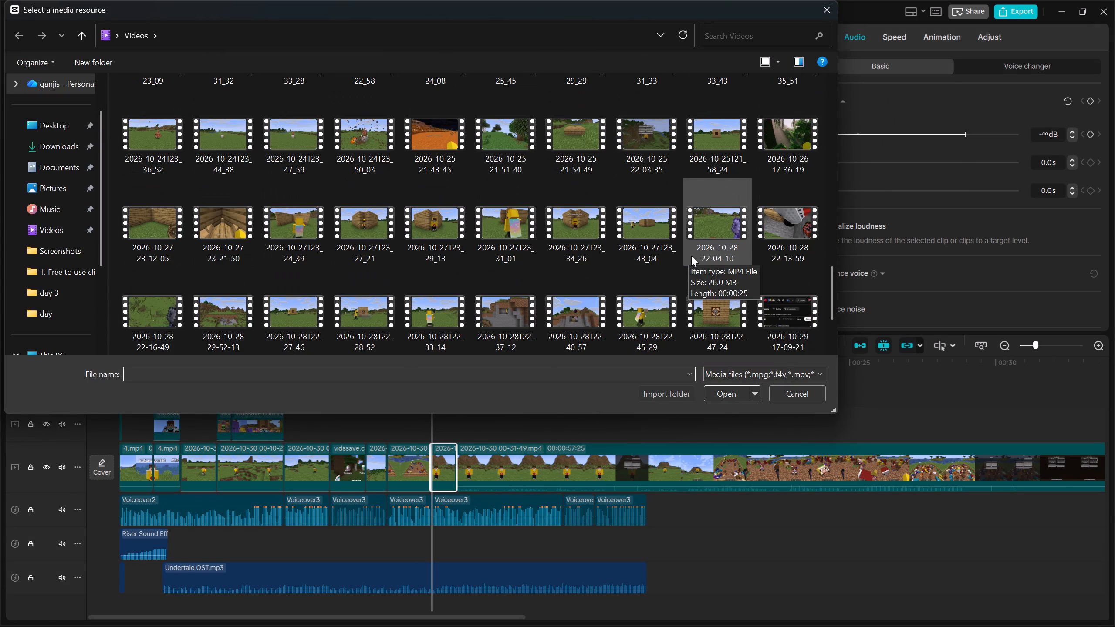
{"action": "scroll", "coordinate": [688, 281], "scroll_direction": "down", "scroll_amount": 3}
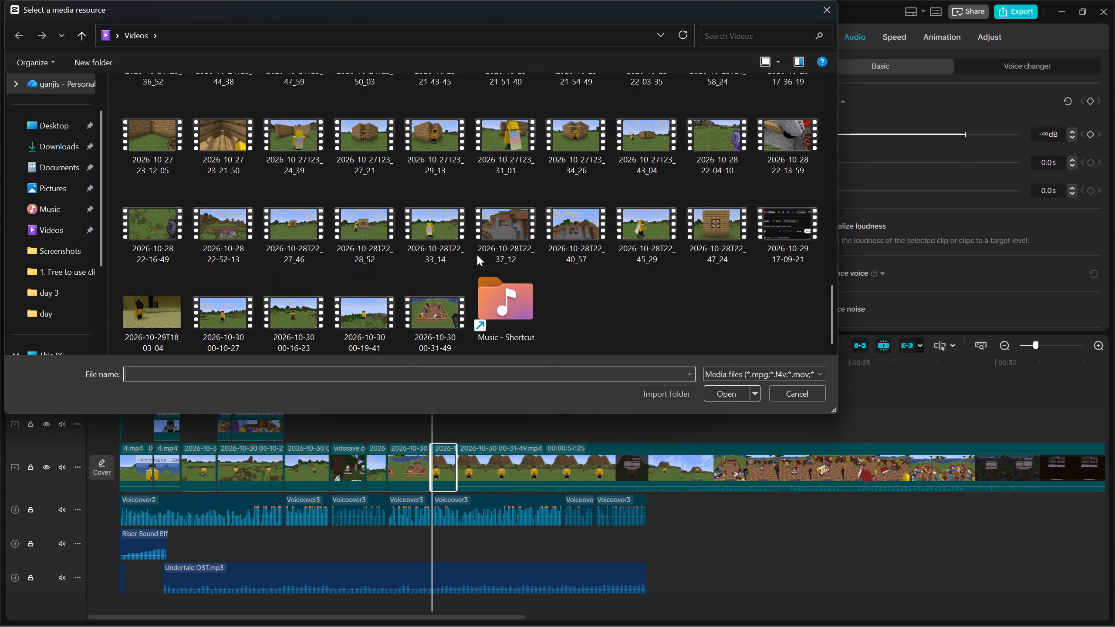
{"action": "scroll", "coordinate": [258, 244], "scroll_direction": "up", "scroll_amount": 1}
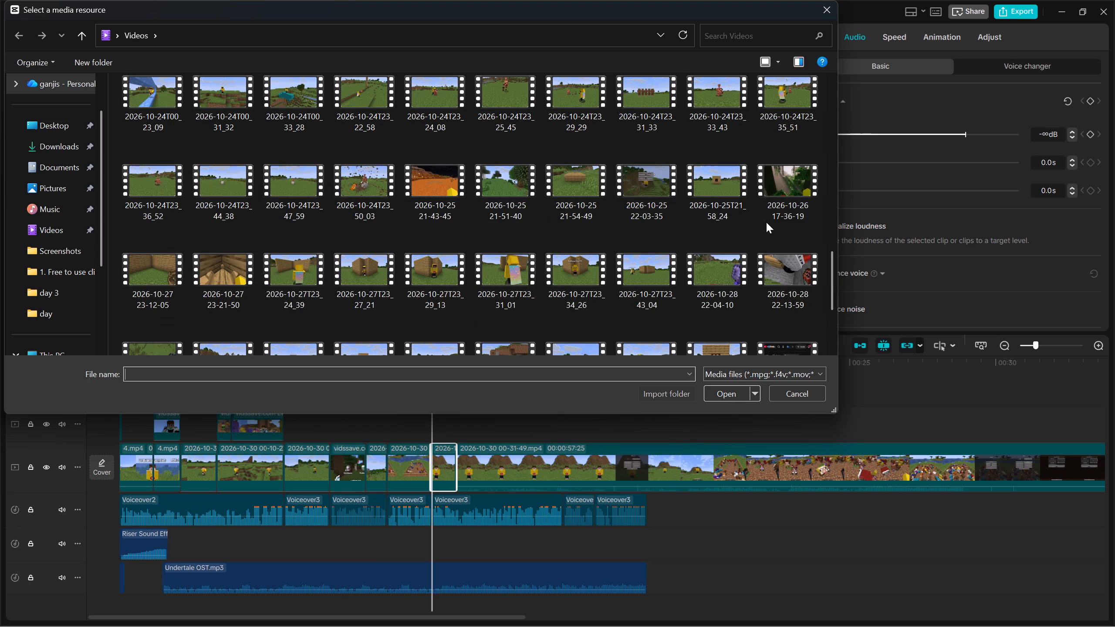
{"action": "scroll", "coordinate": [280, 195], "scroll_direction": "up", "scroll_amount": 1}
{"action": "left_click", "coordinate": [510, 172]}
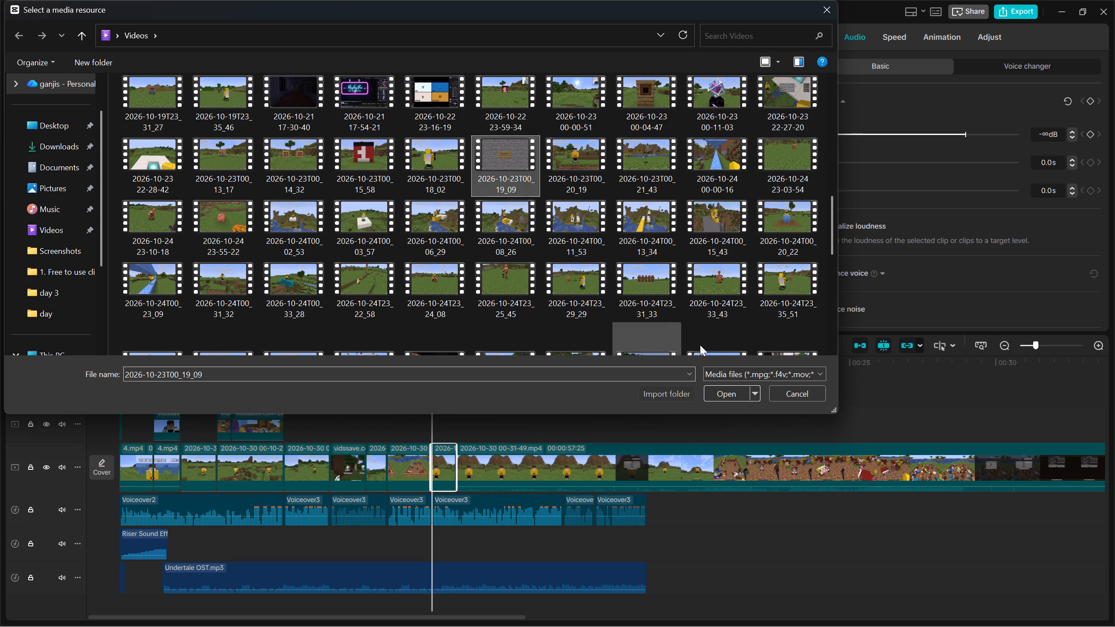
{"action": "left_click", "coordinate": [730, 392]}
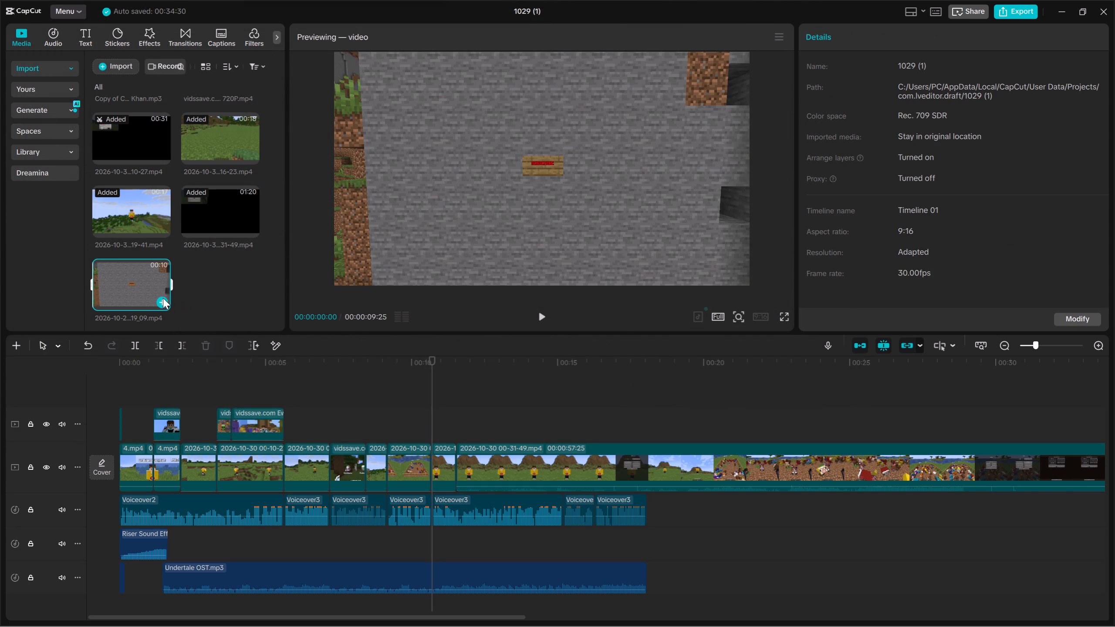
{"action": "left_click", "coordinate": [162, 306]}
{"action": "key", "text": "space"}
{"action": "key", "text": "space"}
Scale the new stone wall sign clip up to 316% so it fills the vertical frame.
{"action": "left_click_drag", "start_coordinate": [608, 209], "coordinate": [691, 307]}
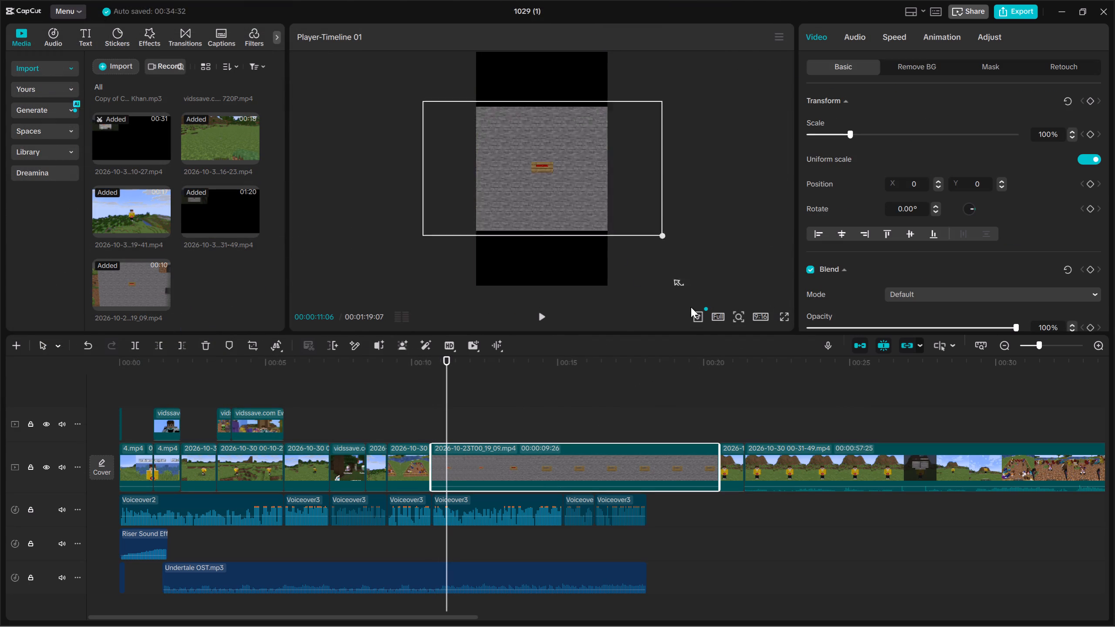
{"action": "left_click_drag", "start_coordinate": [691, 307], "coordinate": [761, 424]}
Trim the start of the sign clip so it opens closer on the SUBSCRIBE sign, leaving 00:00:07:23.
{"action": "key", "text": "space"}
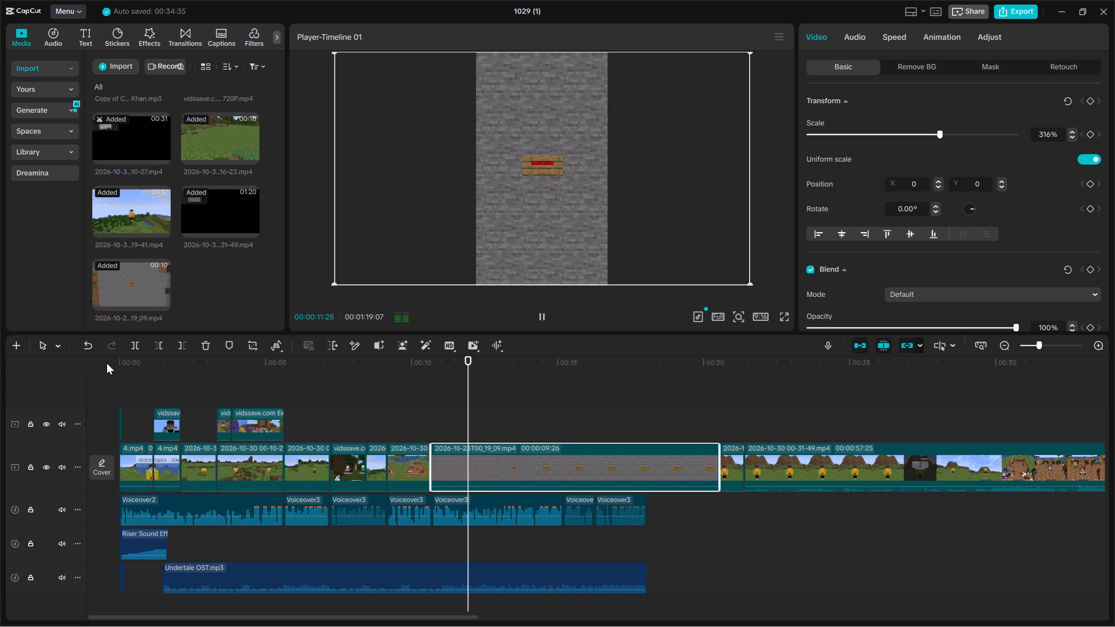
{"action": "left_click", "coordinate": [155, 342]}
Play the sign clip against the voiceover and move the short character close-up segment in front of it.
{"action": "key", "text": "space"}
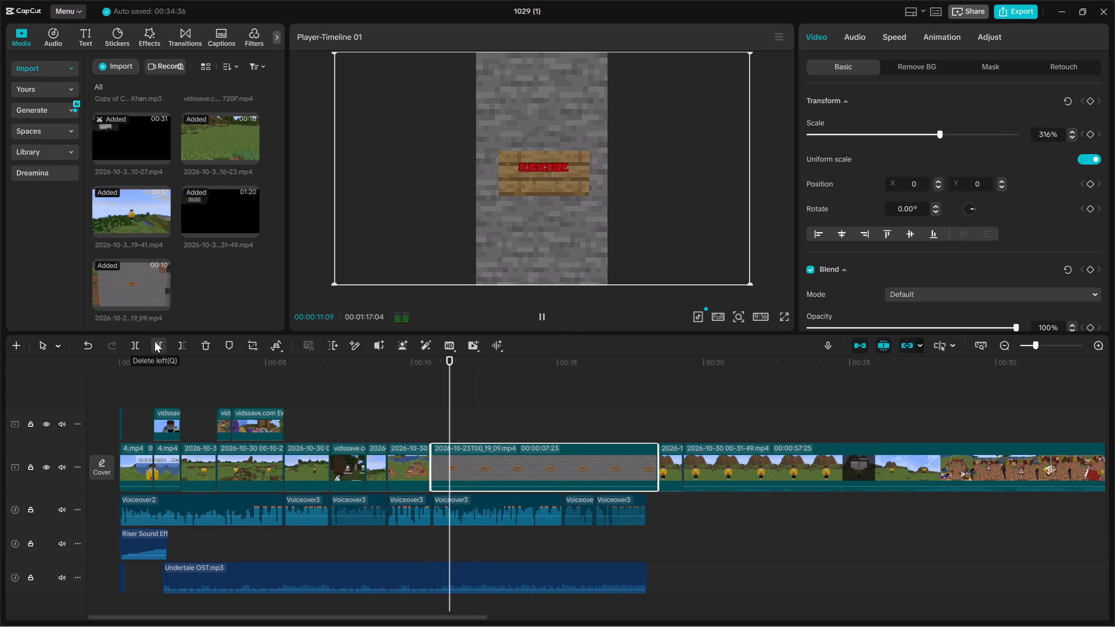
{"action": "key", "text": "space"}
{"action": "key", "text": "Up"}
{"action": "key", "text": "space"}
{"action": "key", "text": "space"}
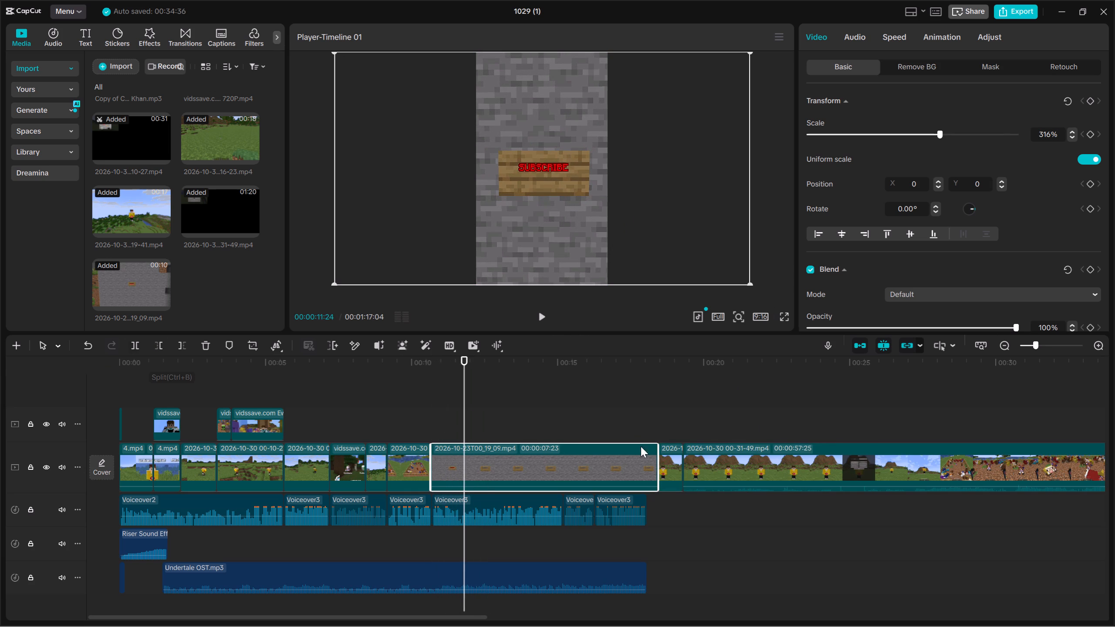
{"action": "left_click_drag", "start_coordinate": [676, 465], "coordinate": [475, 479]}
{"action": "key", "text": "Up"}
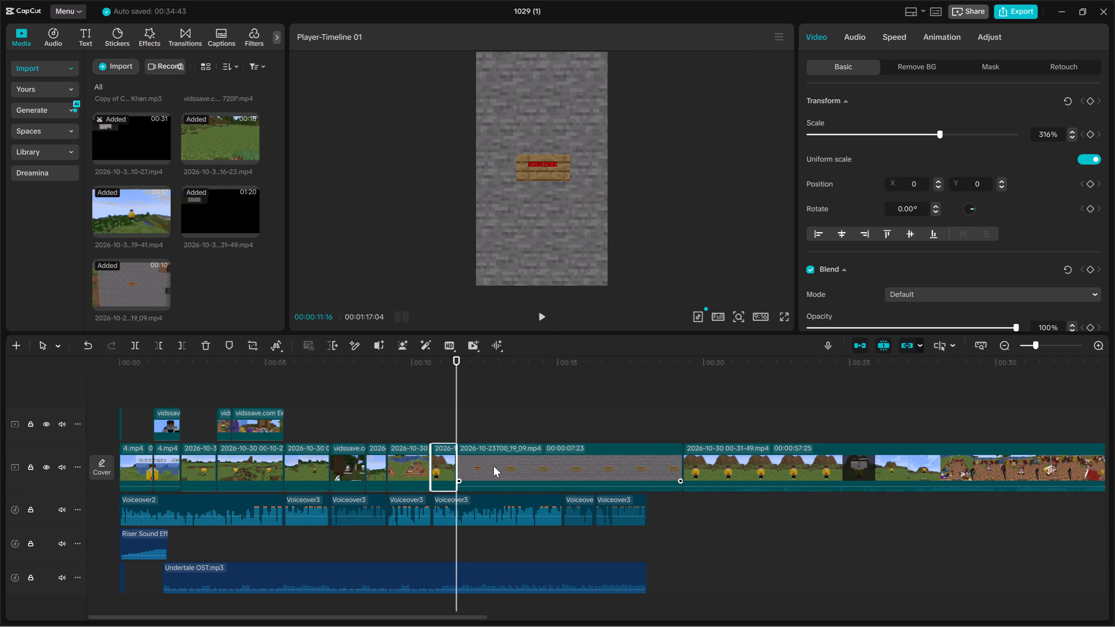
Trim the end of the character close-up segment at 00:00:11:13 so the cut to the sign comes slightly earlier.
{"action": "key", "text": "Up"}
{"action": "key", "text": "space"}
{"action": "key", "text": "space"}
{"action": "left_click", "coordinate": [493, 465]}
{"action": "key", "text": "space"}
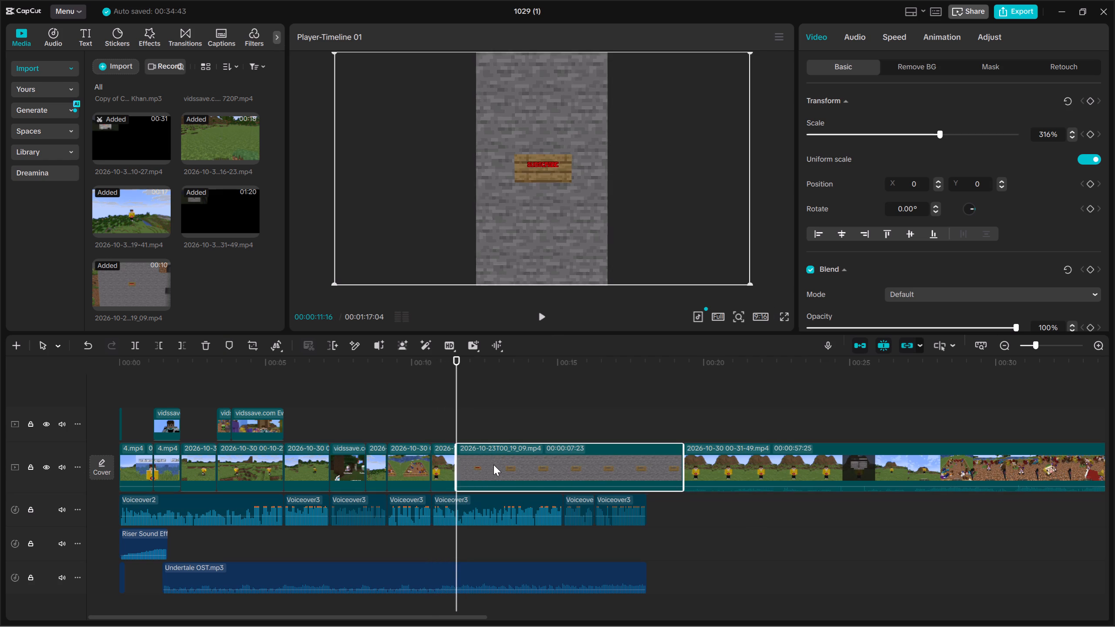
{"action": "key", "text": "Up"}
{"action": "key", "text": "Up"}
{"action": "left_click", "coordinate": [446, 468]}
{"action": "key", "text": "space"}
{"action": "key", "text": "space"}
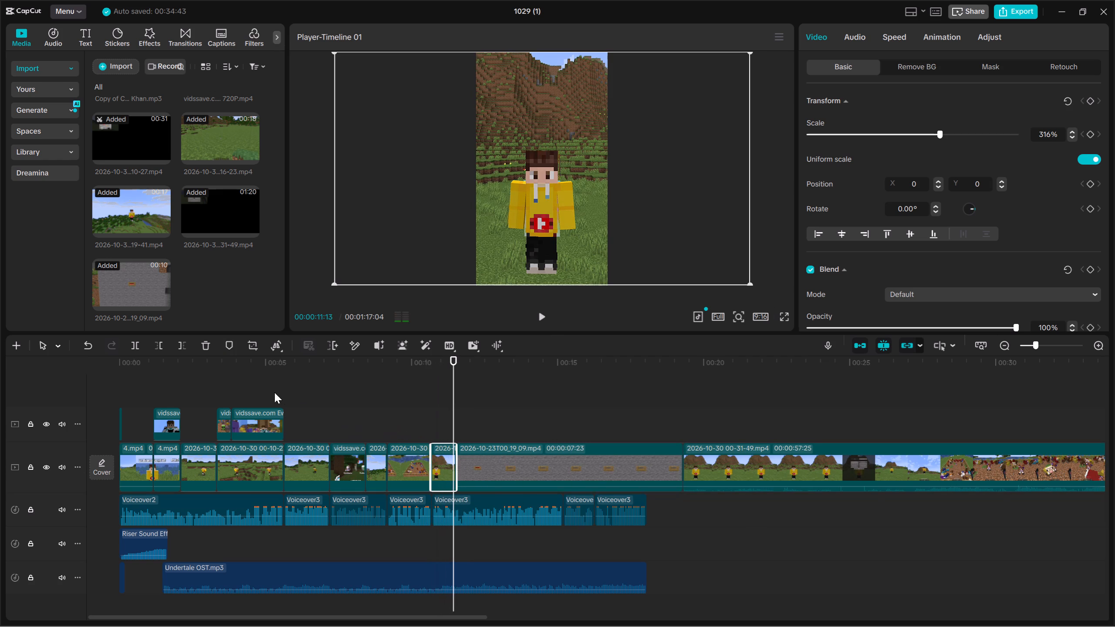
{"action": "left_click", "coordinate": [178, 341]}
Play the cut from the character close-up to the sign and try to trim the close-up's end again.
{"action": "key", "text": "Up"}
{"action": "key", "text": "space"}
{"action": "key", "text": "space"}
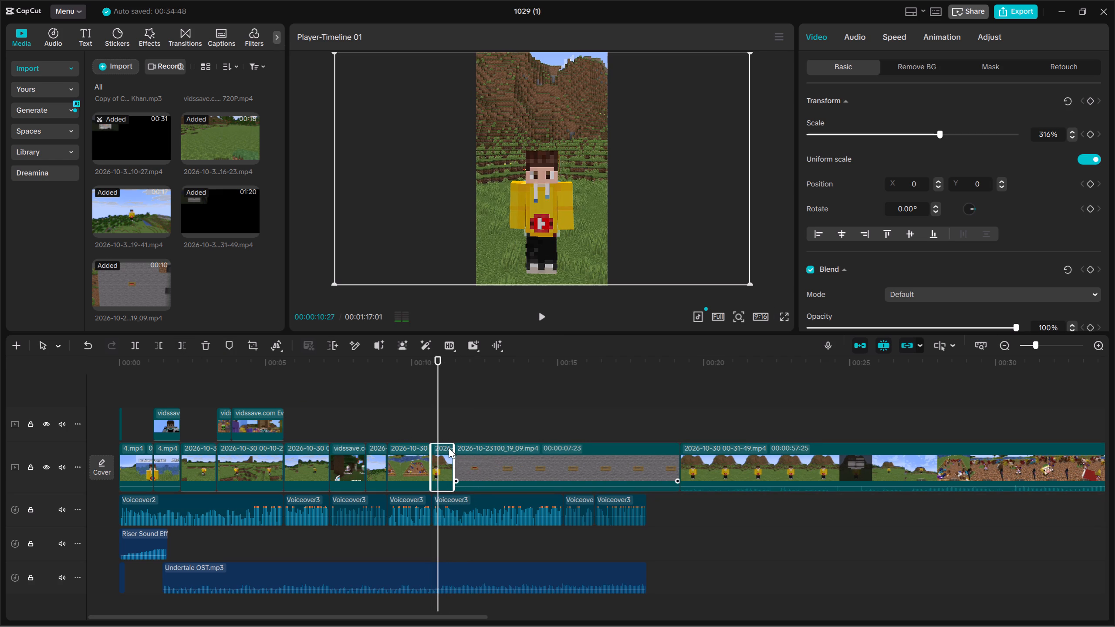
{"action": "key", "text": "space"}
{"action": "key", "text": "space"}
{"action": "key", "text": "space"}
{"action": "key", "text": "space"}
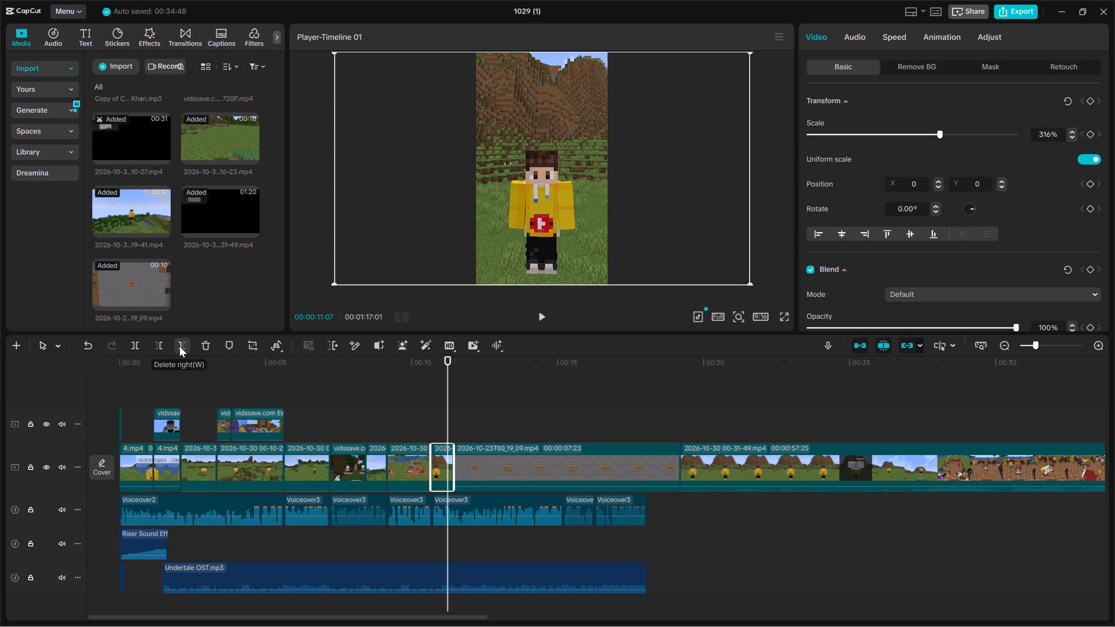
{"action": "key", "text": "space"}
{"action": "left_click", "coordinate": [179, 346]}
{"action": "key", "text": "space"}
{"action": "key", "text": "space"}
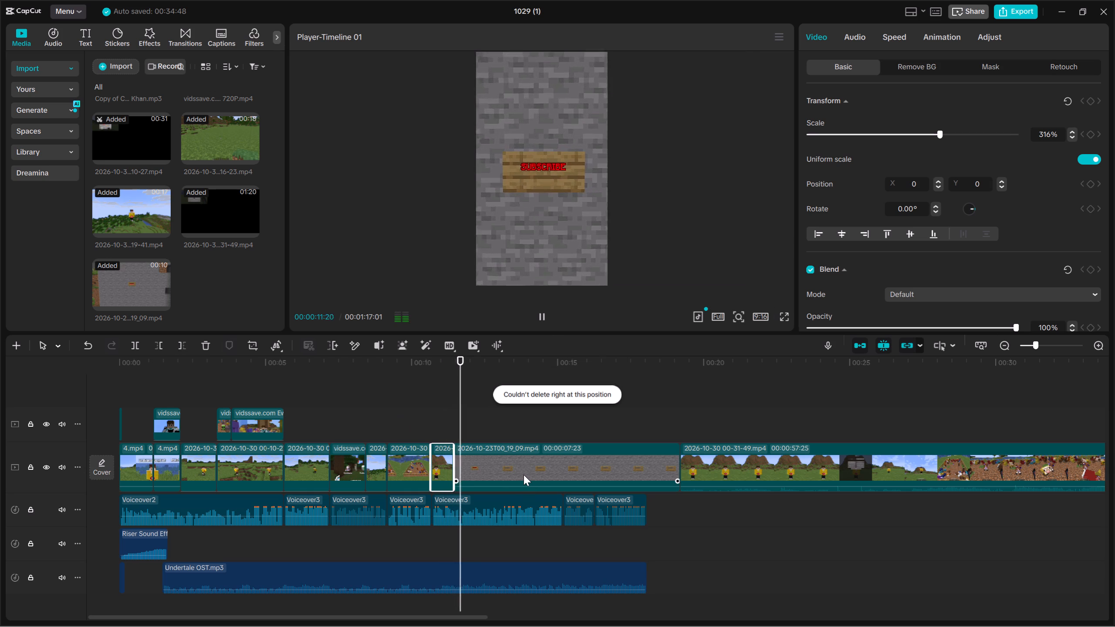
Play the sign clip against the voiceover and extend its start earlier, making it 00:00:08:15 long.
{"action": "left_click", "coordinate": [524, 475]}
{"action": "key", "text": "space"}
{"action": "key", "text": "space"}
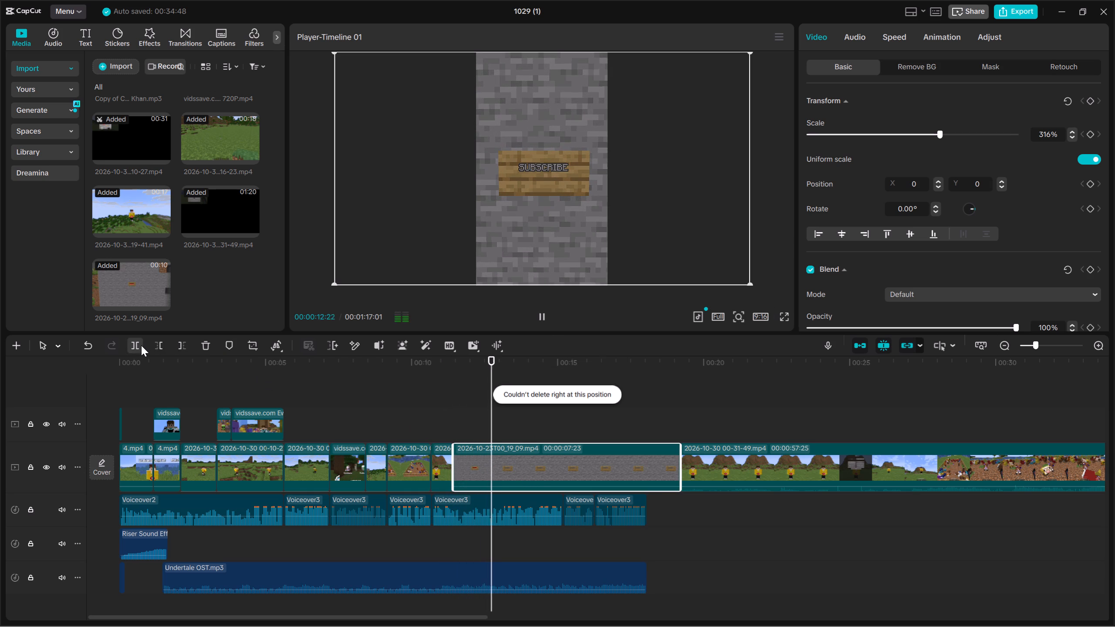
{"action": "key", "text": "space"}
{"action": "key", "text": "Up"}
{"action": "key", "text": "space"}
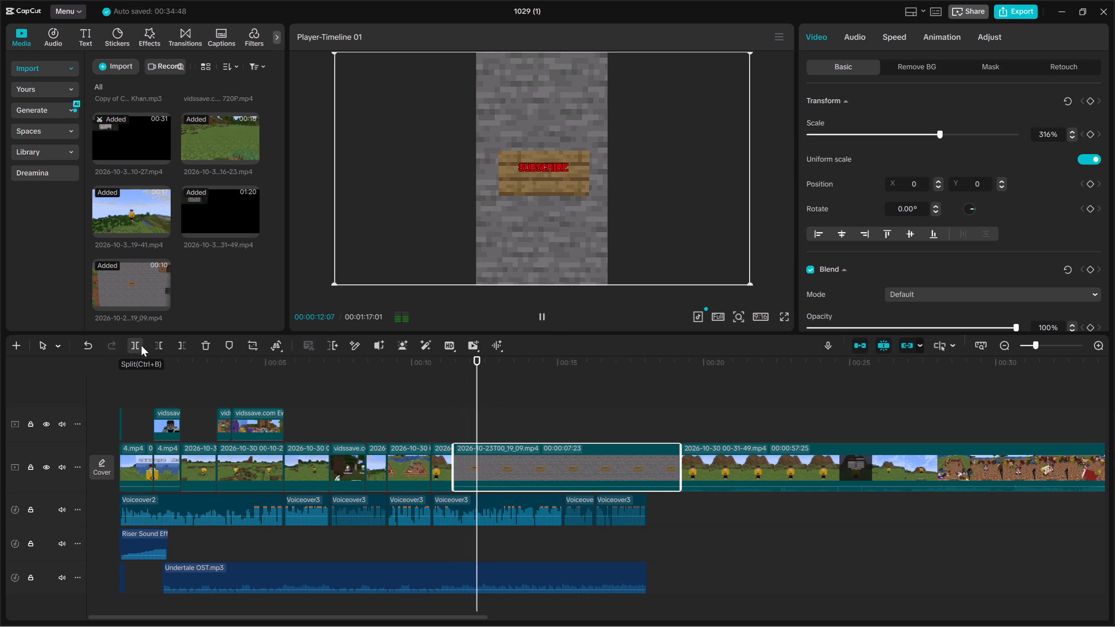
{"action": "key", "text": "space"}
{"action": "key", "text": "space"}
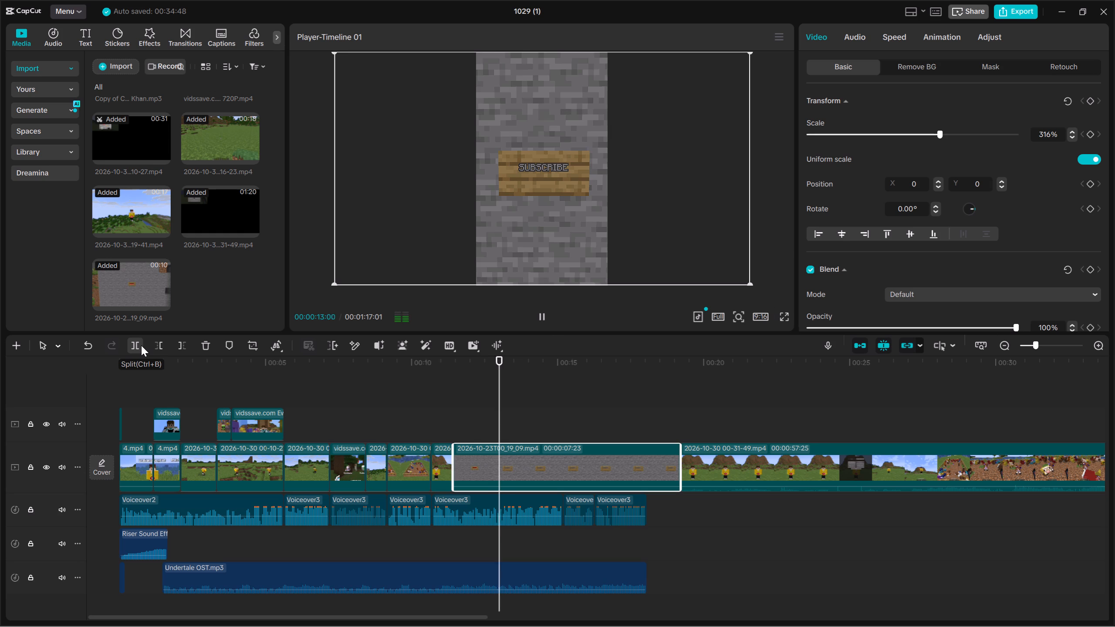
{"action": "key", "text": "space"}
{"action": "left_click_drag", "start_coordinate": [453, 465], "coordinate": [430, 461]}
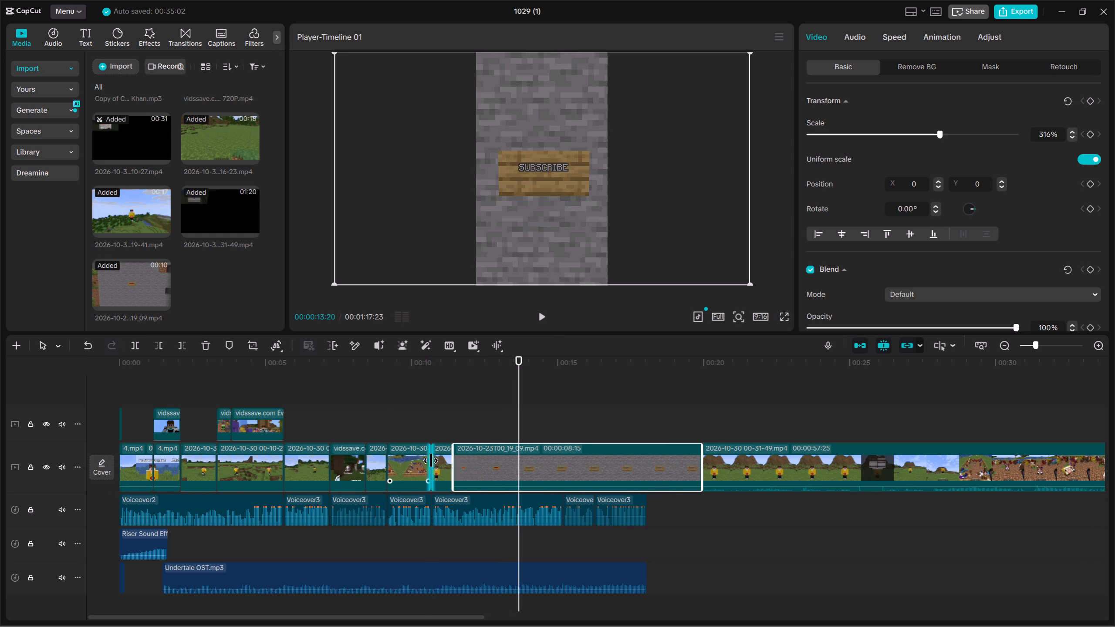
Trim the start of the sign clip slightly, leaving 00:00:08:01.
{"action": "key", "text": "Up"}
{"action": "key", "text": "space"}
{"action": "key", "text": "space"}
{"action": "left_click", "coordinate": [161, 350]}
Trim the end of the sign clip to match the end of the voiceover segment beneath it.
{"action": "key", "text": "space"}
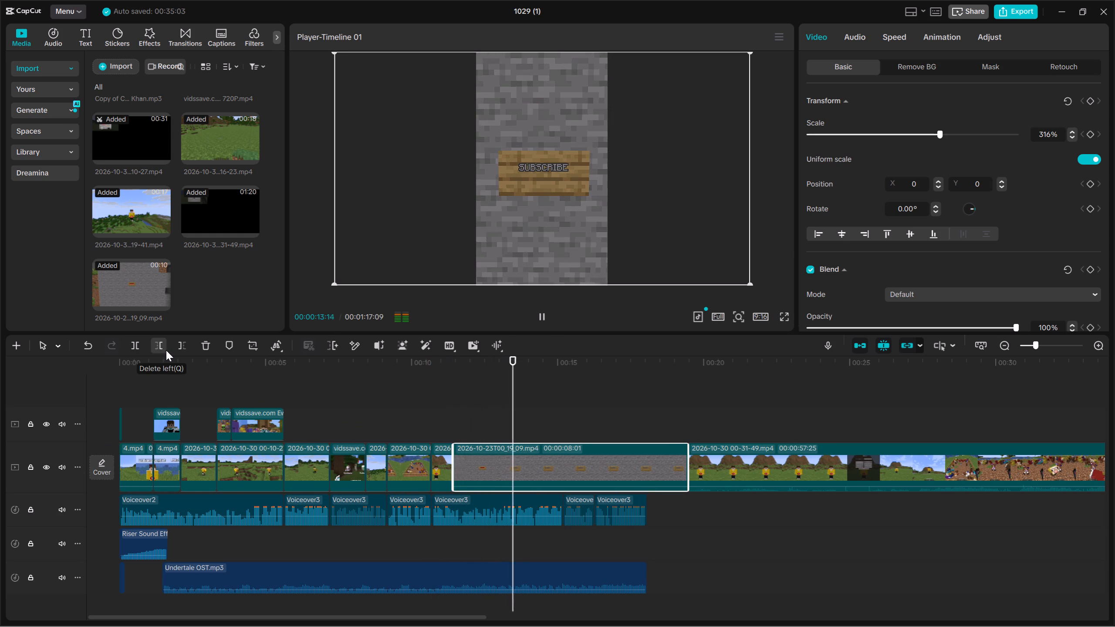
{"action": "key", "text": "space"}
{"action": "key", "text": "space"}
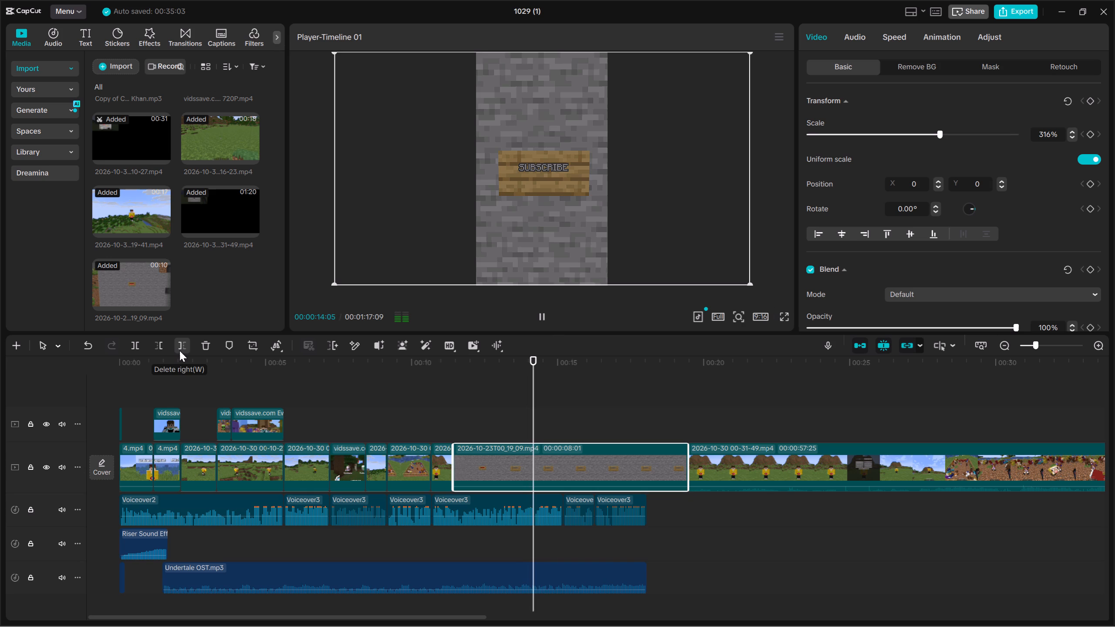
{"action": "key", "text": "space"}
{"action": "left_click", "coordinate": [179, 351]}
Extend the start of the sign clip about 12 frames earlier and play it against the voiceover.
{"action": "key", "text": "Up"}
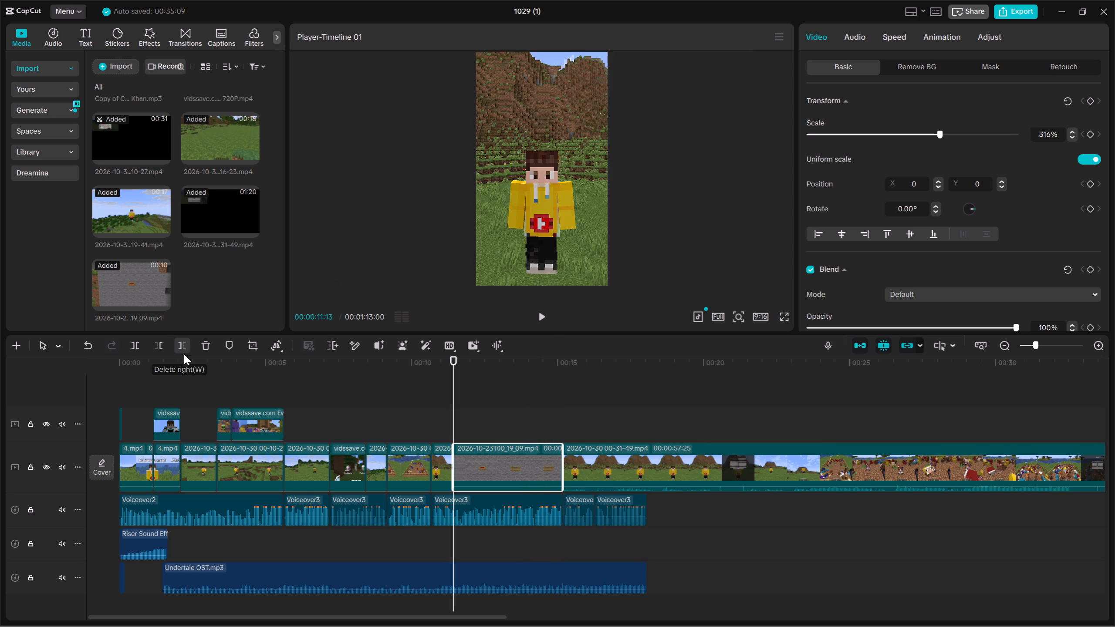
{"action": "key", "text": "space"}
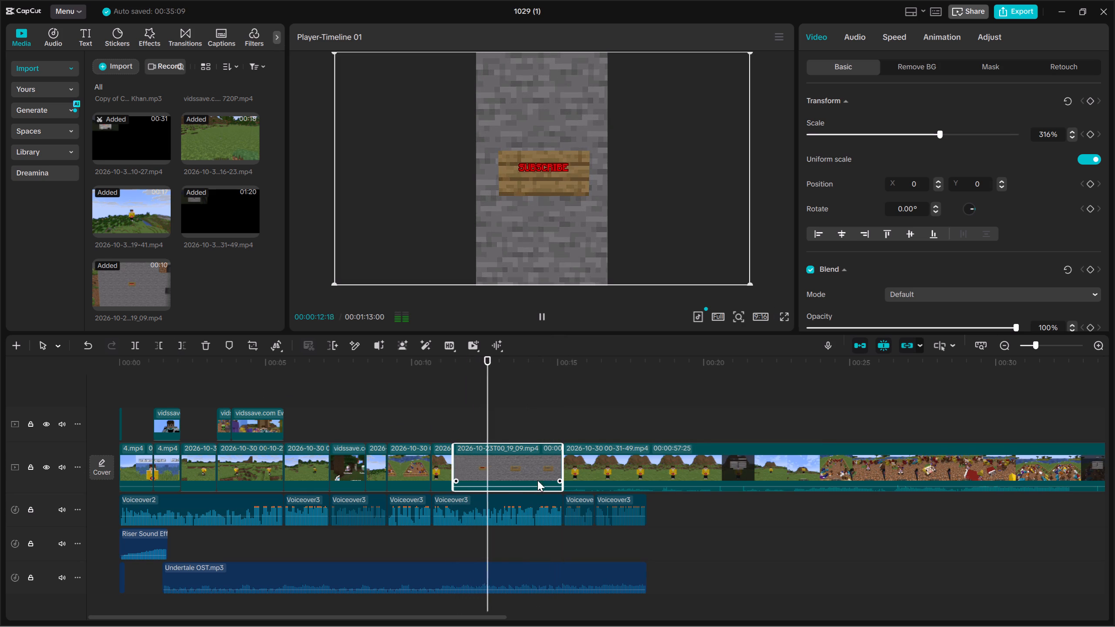
{"action": "key", "text": "space"}
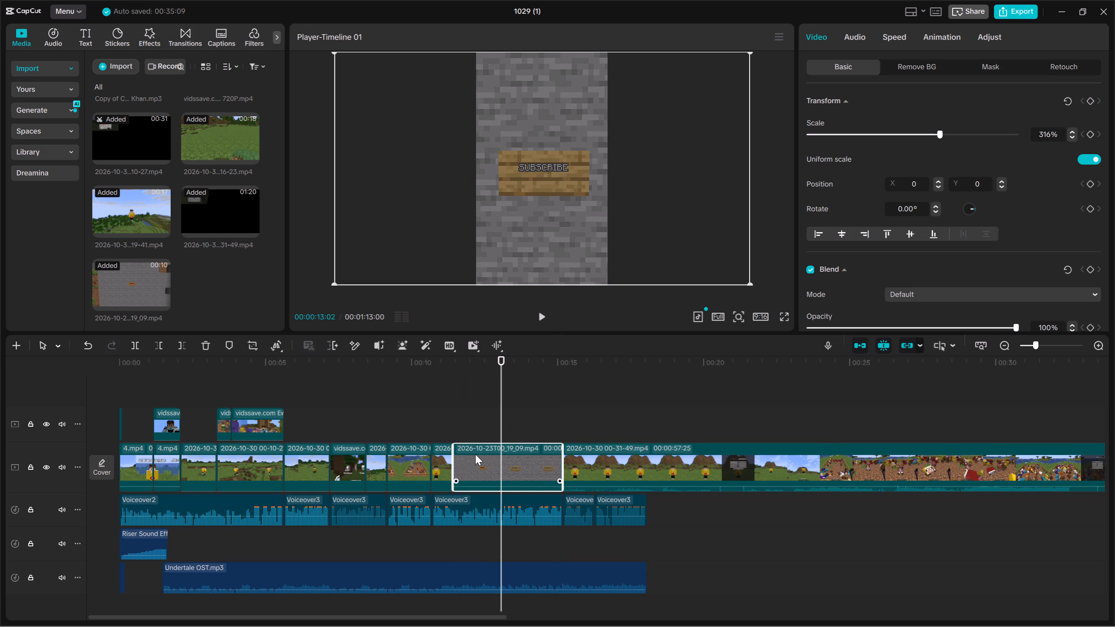
{"action": "left_click_drag", "start_coordinate": [450, 459], "coordinate": [440, 458]}
{"action": "key", "text": "Up"}
{"action": "key", "text": "space"}
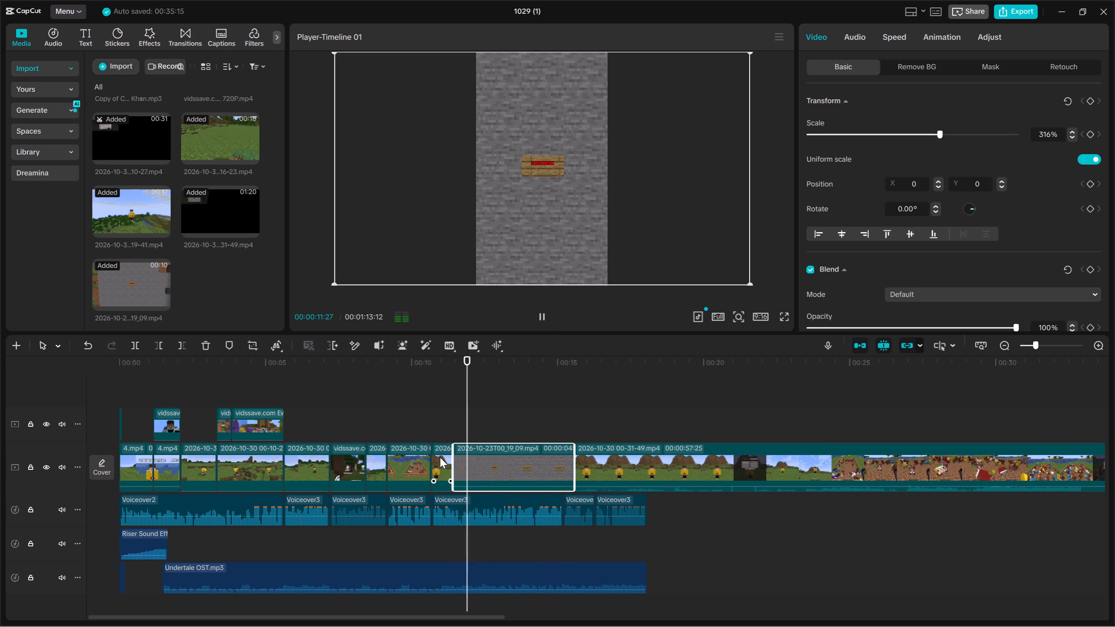
{"action": "key", "text": "space"}
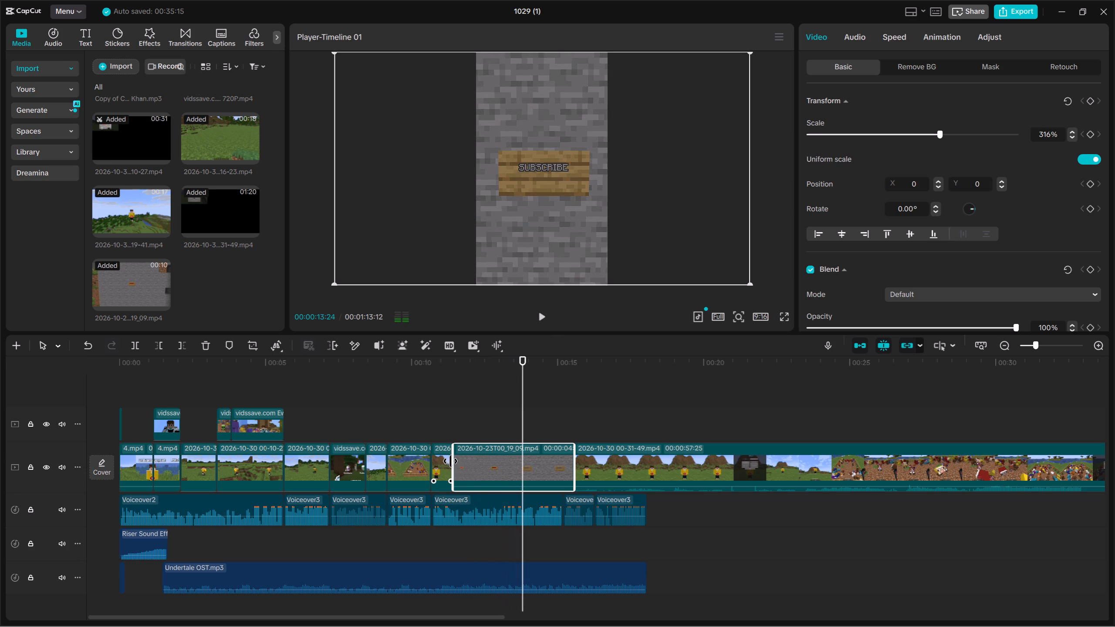
Extend the end of the character close-up segment by about 8 frames.
{"action": "left_click", "coordinate": [443, 465]}
{"action": "left_click_drag", "start_coordinate": [451, 465], "coordinate": [459, 465]}
{"action": "key", "text": "Up"}
{"action": "key", "text": "Up"}
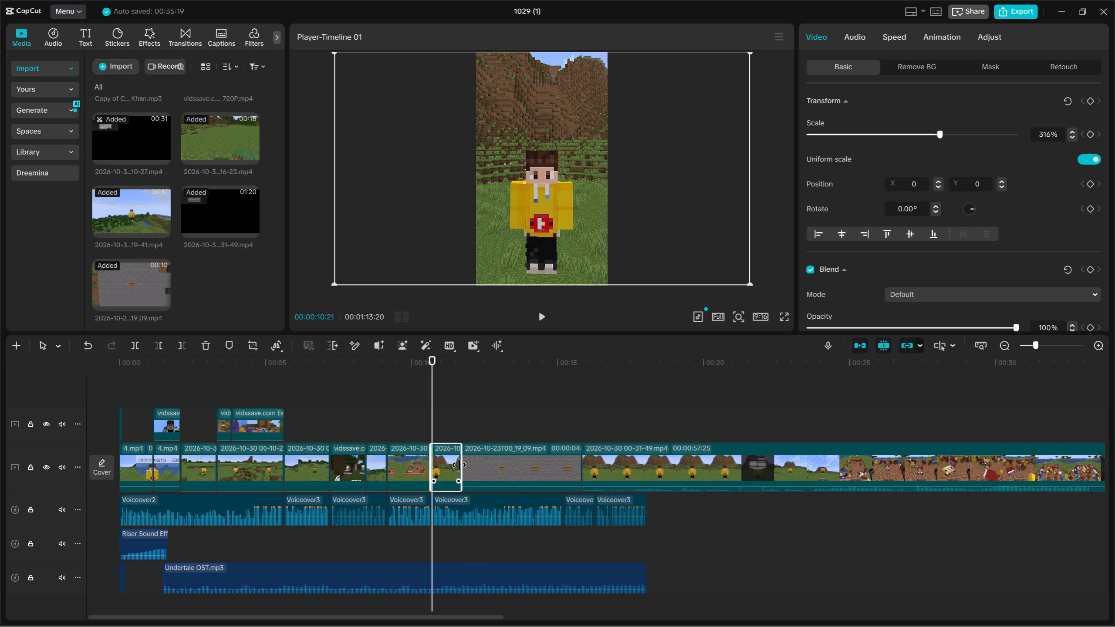
Play the cut into the sign clip and trim the sign clip's start at 00:00:12:02.
{"action": "key", "text": "space"}
{"action": "left_click", "coordinate": [497, 475]}
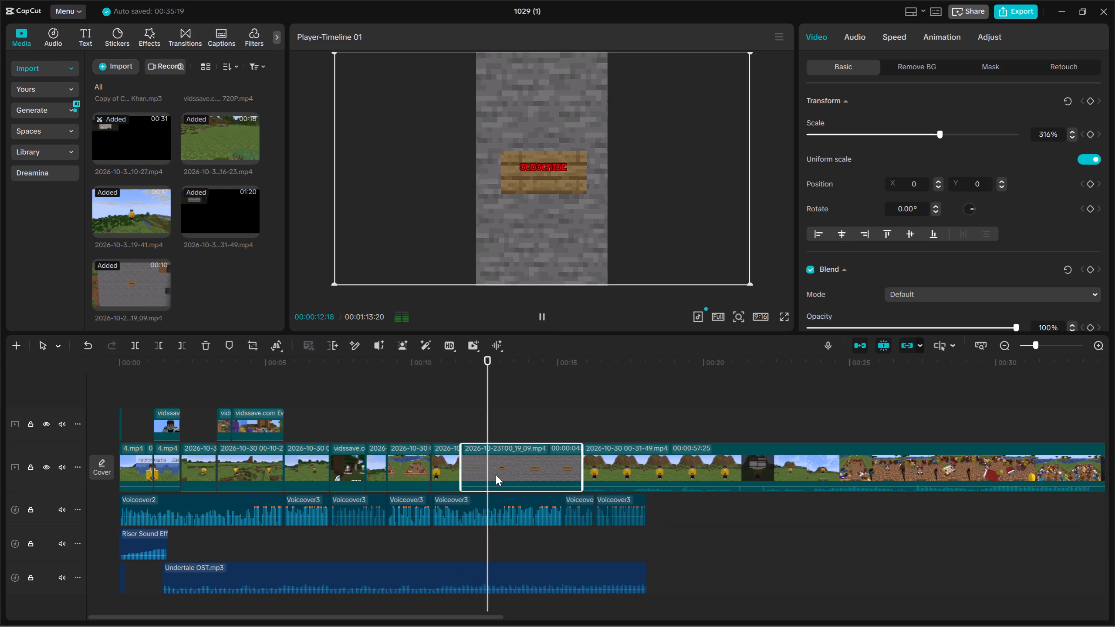
{"action": "key", "text": "Up"}
{"action": "key", "text": "space"}
{"action": "key", "text": "space"}
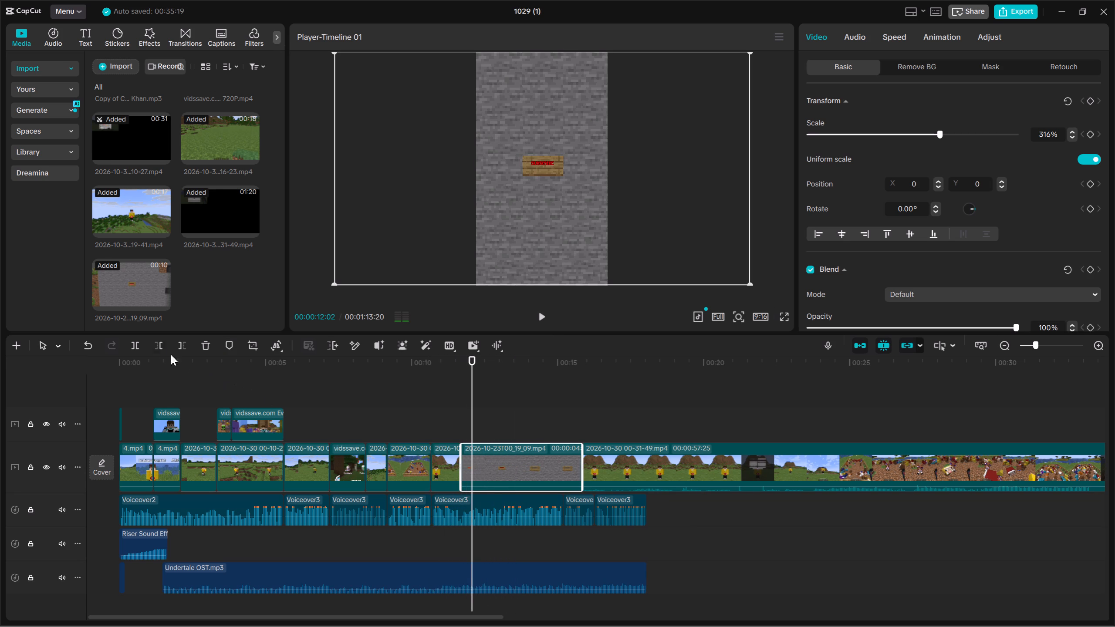
{"action": "left_click", "coordinate": [163, 347]}
Trim the end of the sign clip at 00:00:15:06, where the voiceover segment beneath it ends.
{"action": "key", "text": "space"}
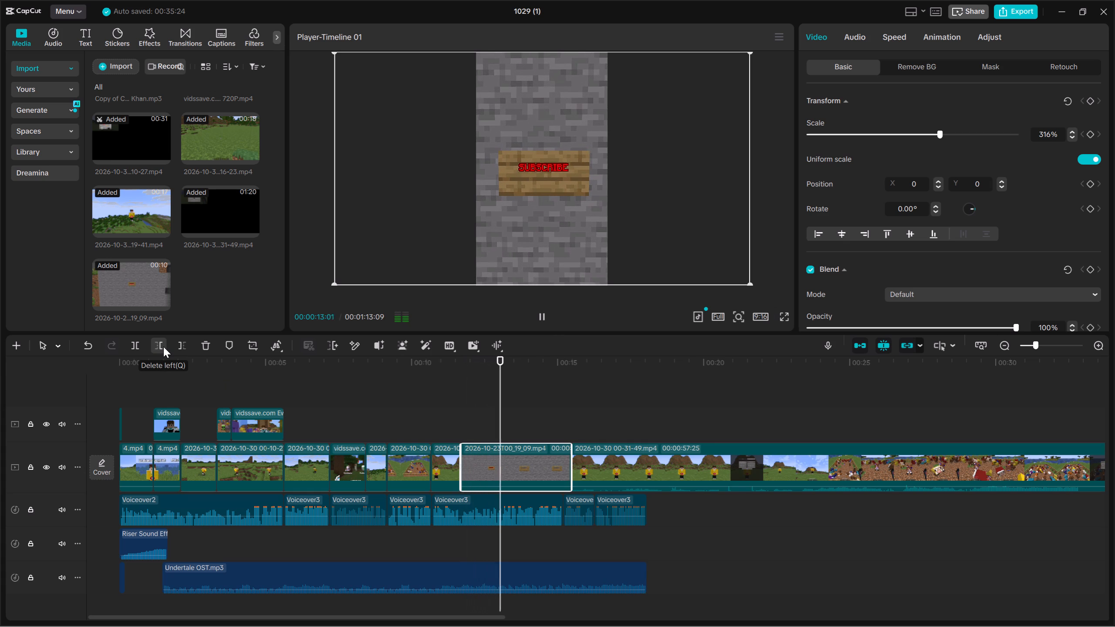
{"action": "key", "text": "space"}
{"action": "left_click", "coordinate": [186, 344]}
{"action": "key", "text": "Up"}
{"action": "left_click", "coordinate": [186, 344]}
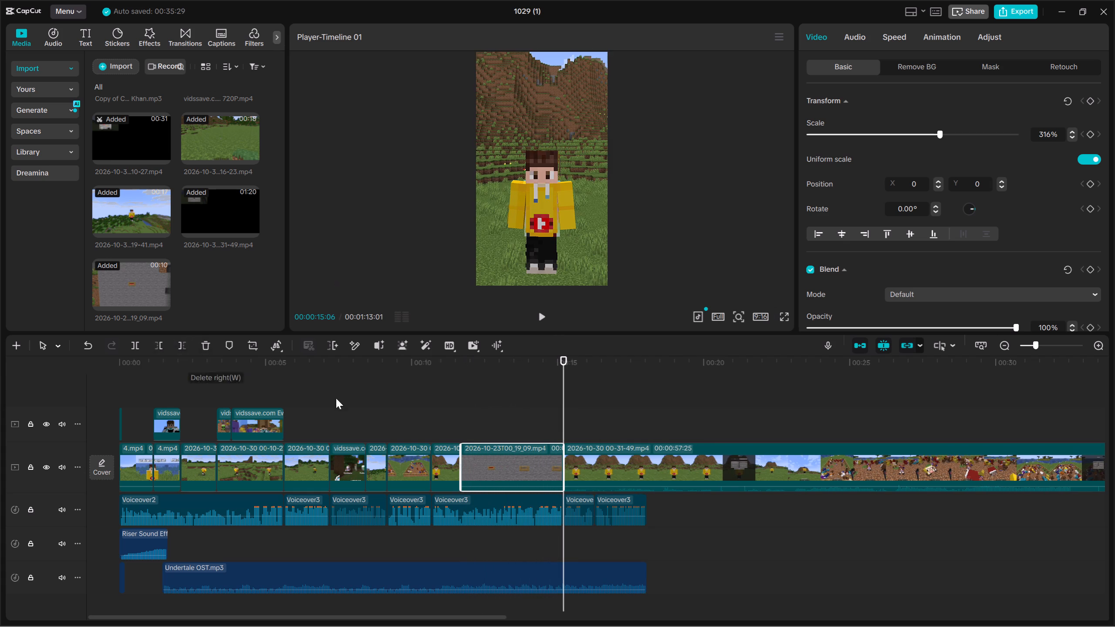
{"action": "left_click", "coordinate": [635, 455]}
{"action": "key", "text": "space"}
{"action": "left_click", "coordinate": [737, 510]}
{"action": "left_click_drag", "start_coordinate": [736, 509], "coordinate": [789, 507]}
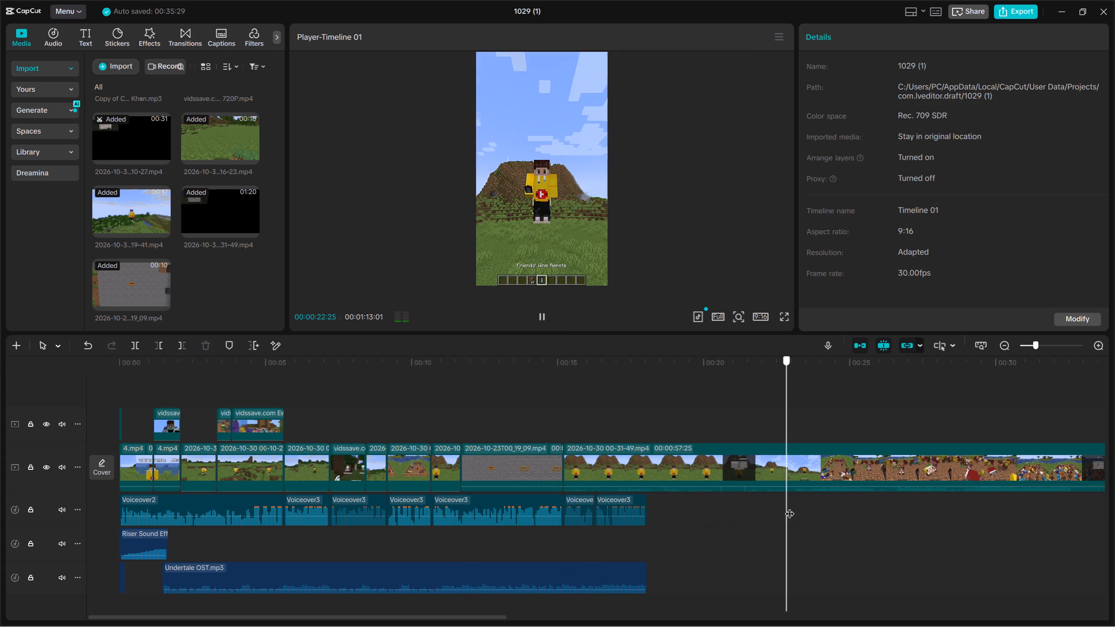
{"action": "left_click_drag", "start_coordinate": [789, 507], "coordinate": [811, 505]}
{"action": "left_click_drag", "start_coordinate": [895, 534], "coordinate": [894, 464]}
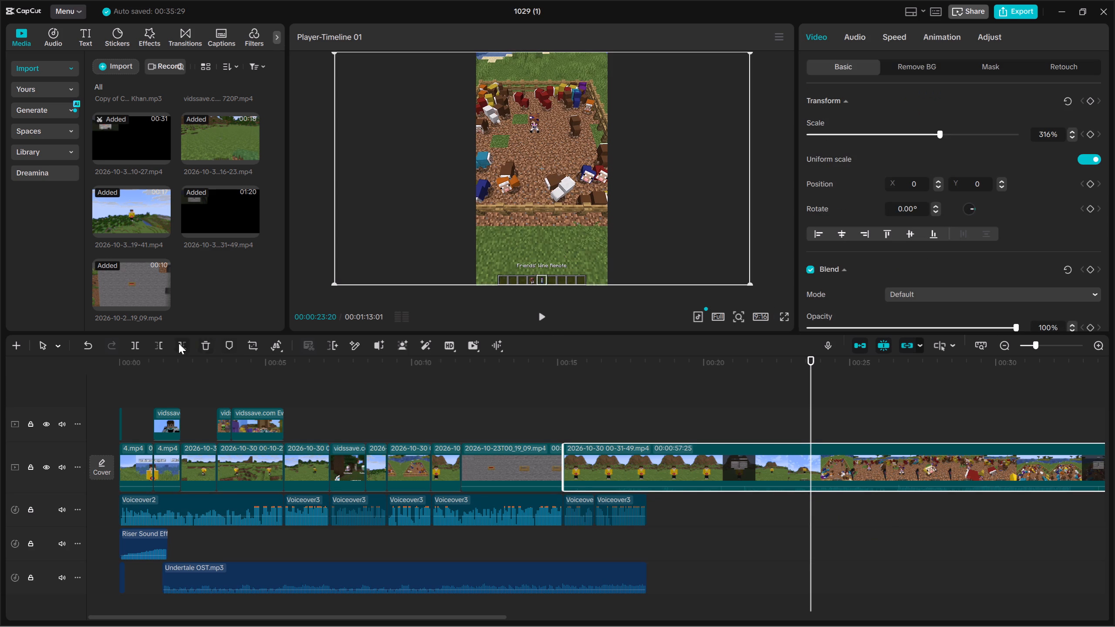
{"action": "key", "text": "space"}
{"action": "left_click", "coordinate": [155, 343]}
Play the sheep pen clip and trim its start in stages toward the character among the sheep, leaving 00:00:45:08.
{"action": "key", "text": "space"}
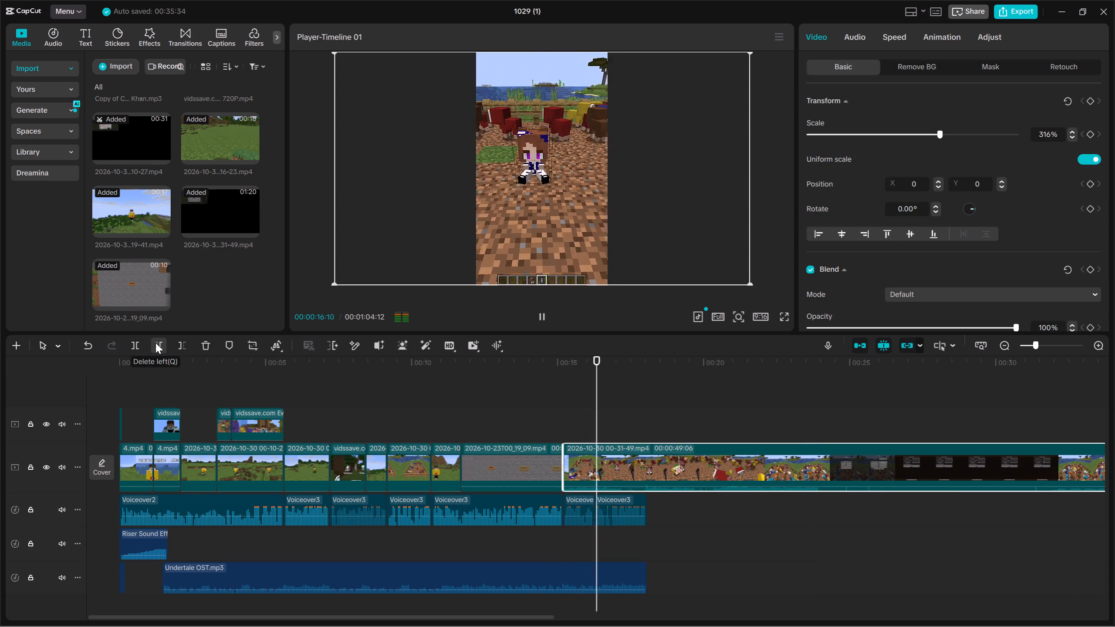
{"action": "left_click", "coordinate": [155, 343]}
{"action": "key", "text": "space"}
{"action": "key", "text": "space"}
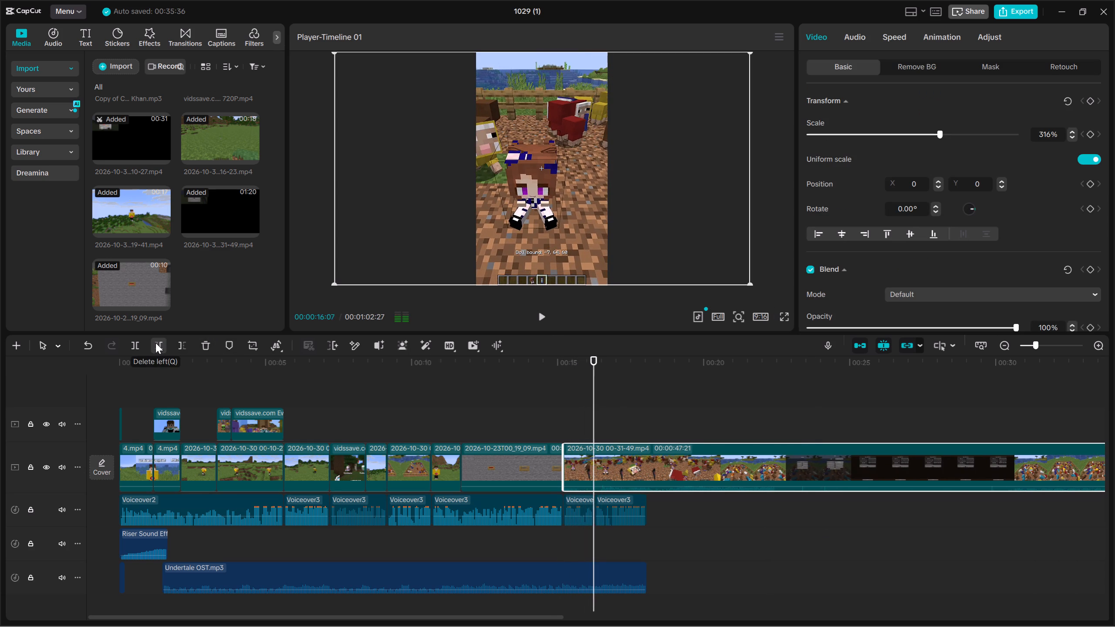
{"action": "left_click", "coordinate": [155, 343]}
{"action": "key", "text": "space"}
{"action": "left_click", "coordinate": [155, 343]}
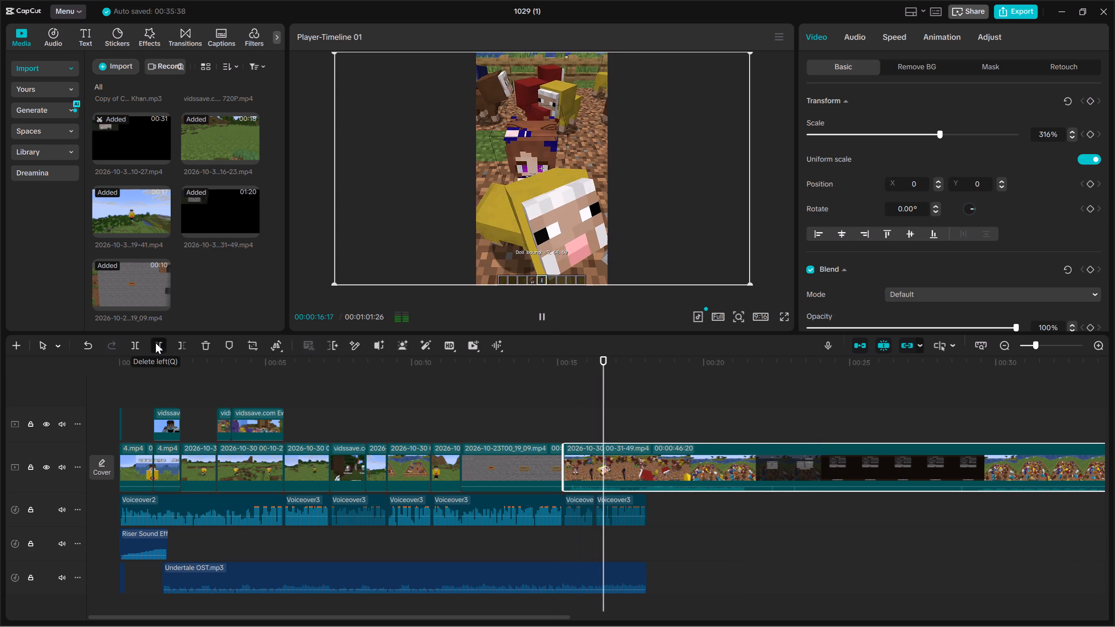
Review the opening of the sheep pen clip and trim its start at 00:00:16:04, leaving 00:00:44:10.
{"action": "key", "text": "space"}
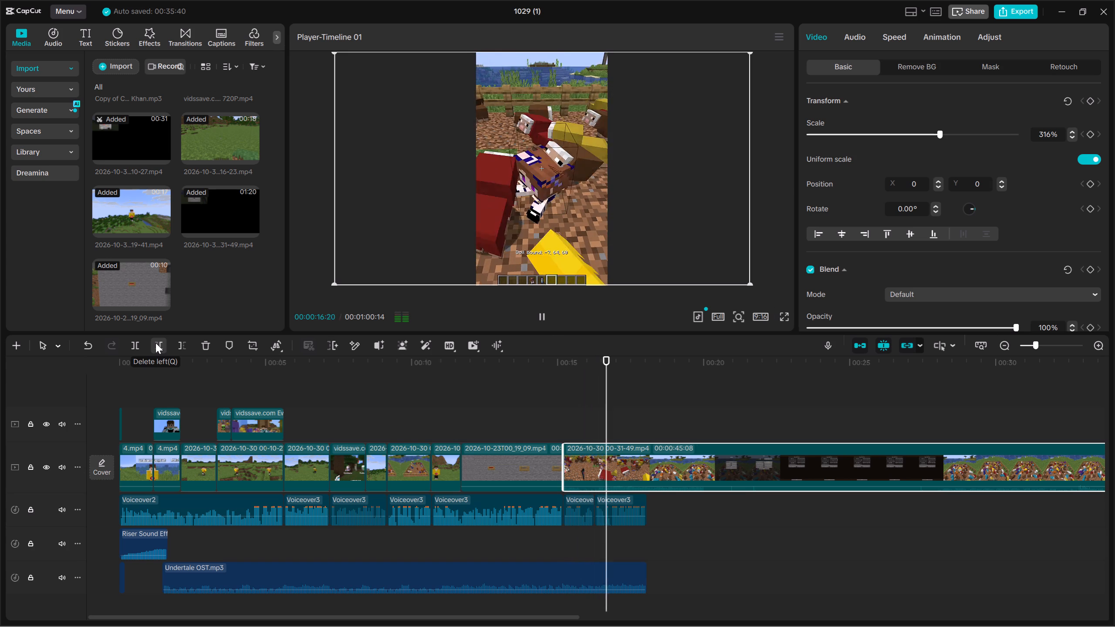
{"action": "key", "text": "space"}
{"action": "key", "text": "Up"}
{"action": "key", "text": "space"}
{"action": "key", "text": "space"}
{"action": "key", "text": "Up"}
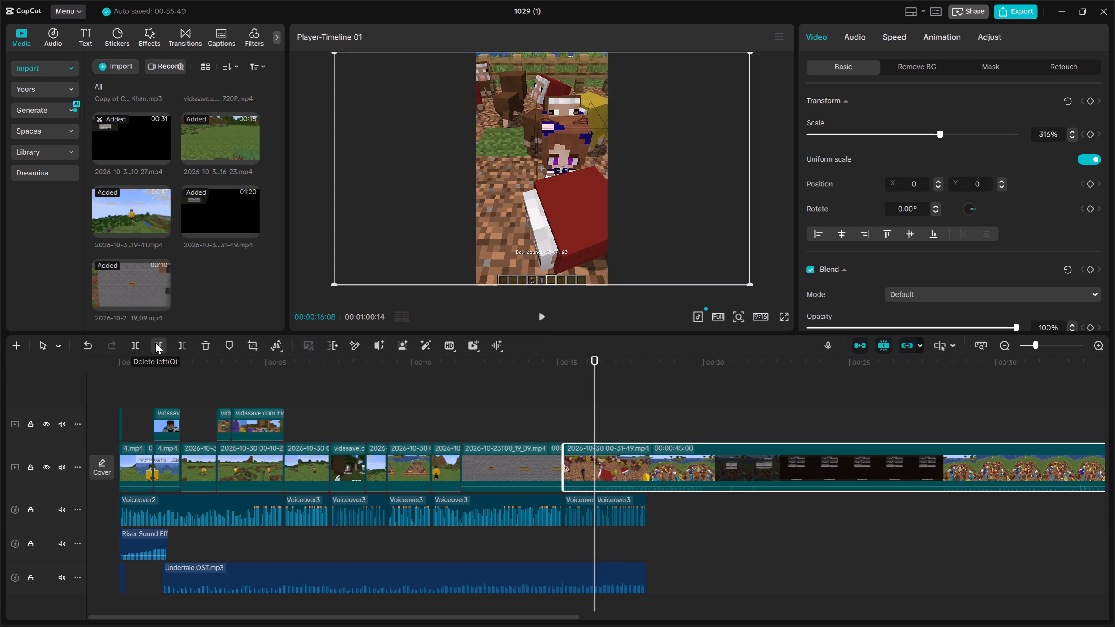
{"action": "key", "text": "Up"}
{"action": "key", "text": "space"}
{"action": "key", "text": "space"}
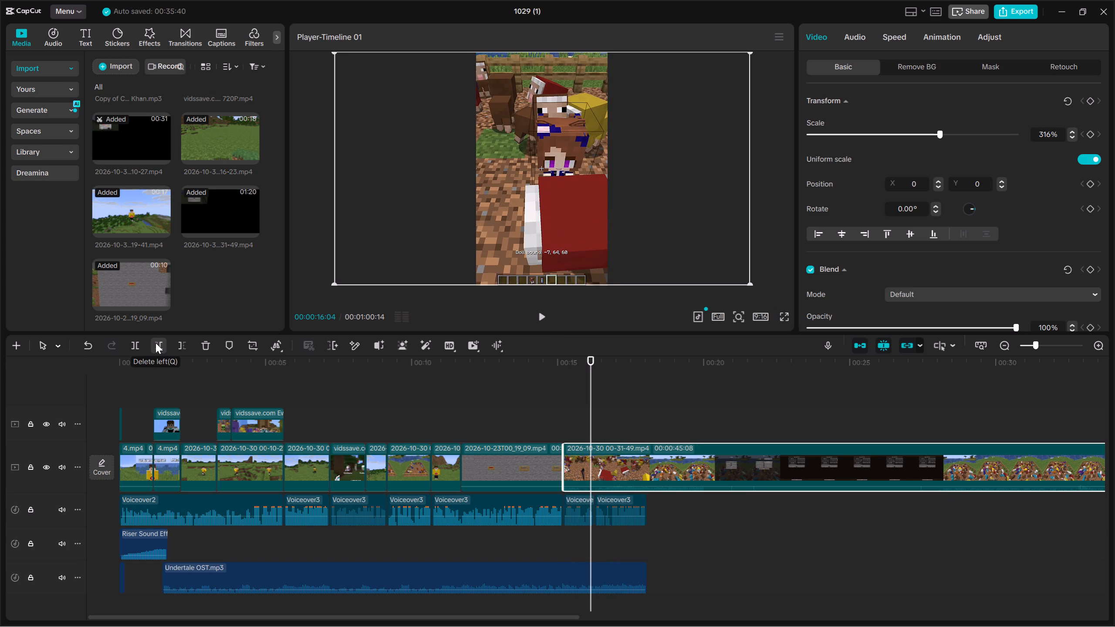
{"action": "left_click", "coordinate": [155, 343]}
Split the sheep pen clip at 00:00:16:05, near the end of the short voiceover segment.
{"action": "key", "text": "space"}
{"action": "key", "text": "space"}
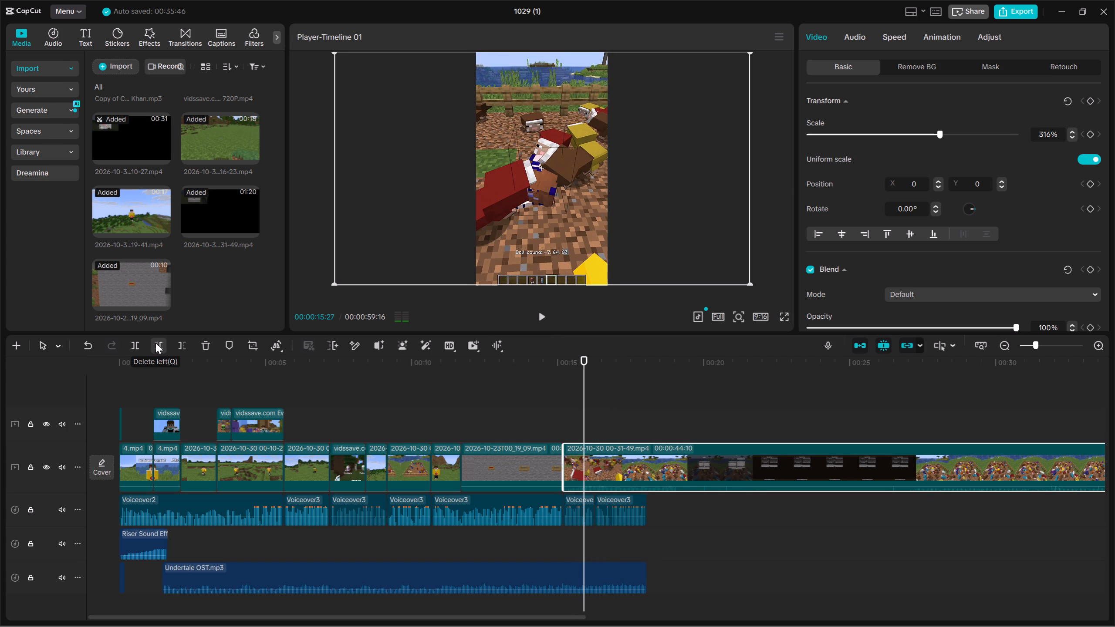
{"action": "key", "text": "space"}
{"action": "key", "text": "space"}
{"action": "left_click", "coordinate": [135, 347]}
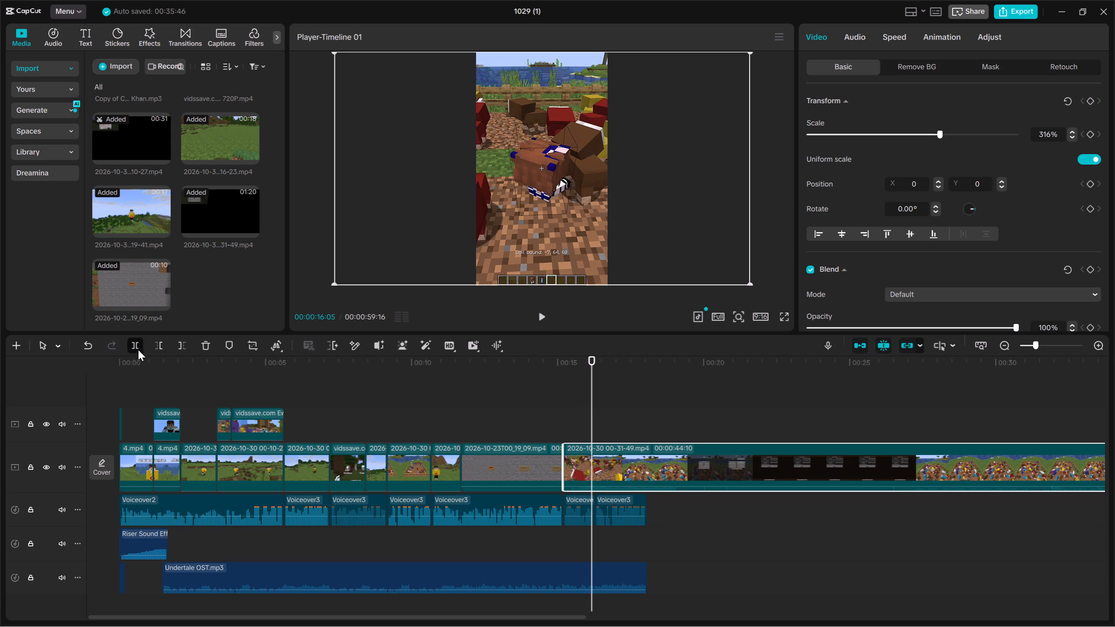
Mute the short first sheep pen segment by lowering its volume to -∞ dB.
{"action": "left_click", "coordinate": [581, 465]}
{"action": "key", "text": "Up"}
{"action": "left_click", "coordinate": [851, 40]}
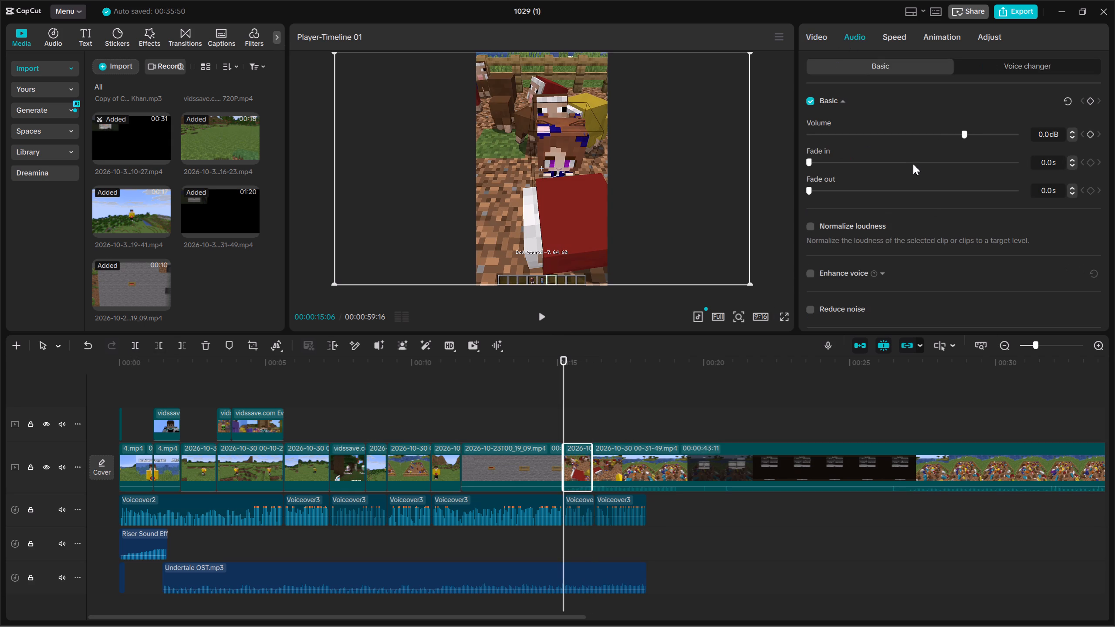
{"action": "left_click_drag", "start_coordinate": [920, 136], "coordinate": [745, 131]}
Play the muted sheep pen segment against the voiceover and trim its end at 00:00:16:00.
{"action": "key", "text": "space"}
{"action": "key", "text": "space"}
{"action": "key", "text": "Up"}
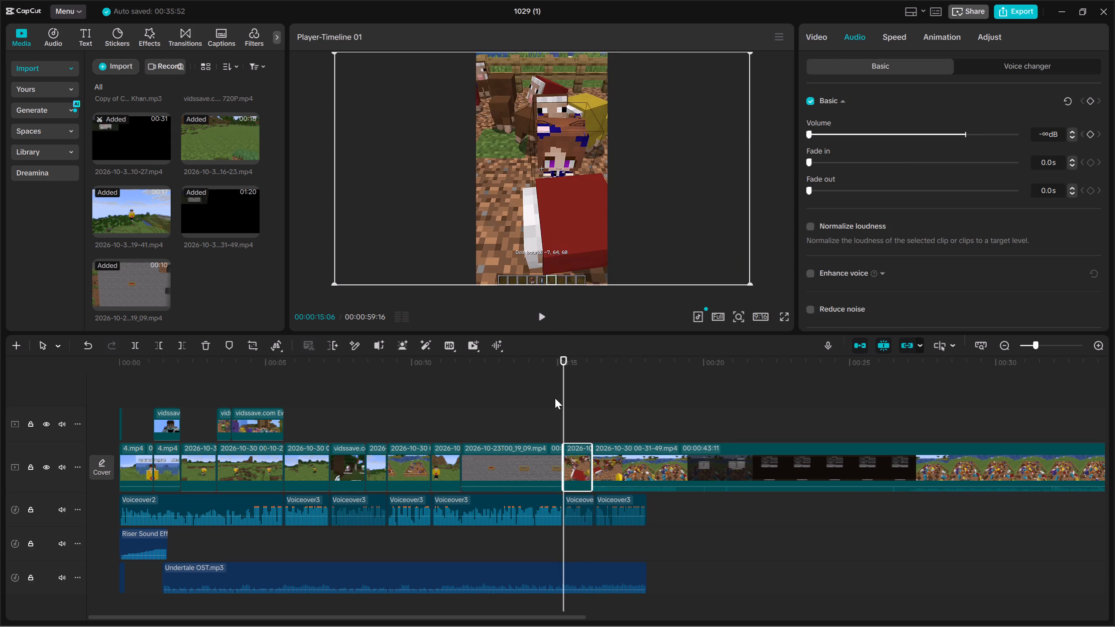
{"action": "key", "text": "space"}
{"action": "key", "text": "space"}
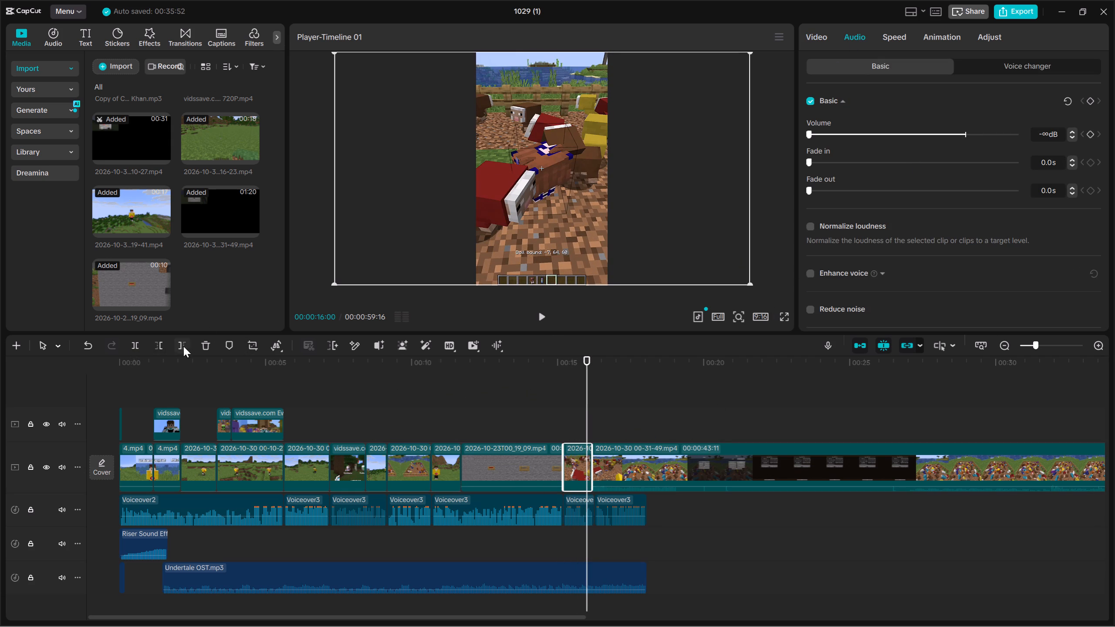
{"action": "left_click", "coordinate": [181, 344]}
Trim the start of the remaining sheep pen clip past the dark screen footage, leaving 00:00:31:02, and play its new opening.
{"action": "left_click", "coordinate": [666, 457]}
{"action": "left_click", "coordinate": [878, 399]}
{"action": "left_click_drag", "start_coordinate": [878, 399], "coordinate": [945, 401]}
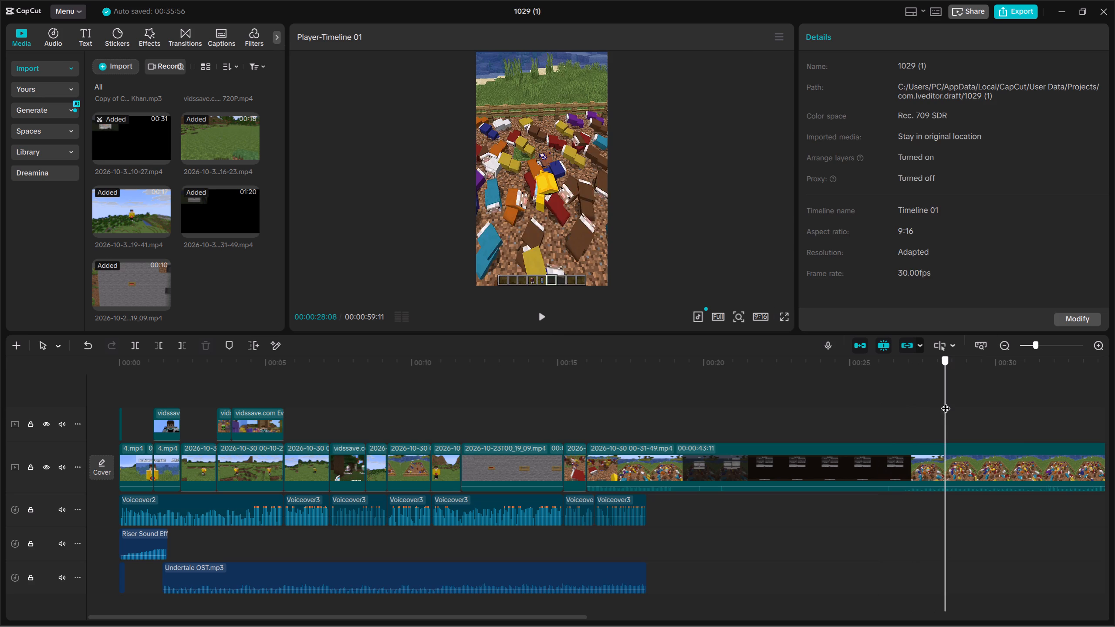
{"action": "left_click_drag", "start_coordinate": [945, 401], "coordinate": [946, 402]}
{"action": "left_click_drag", "start_coordinate": [983, 411], "coordinate": [1053, 483]}
{"action": "left_click", "coordinate": [161, 341]}
{"action": "key", "text": "space"}
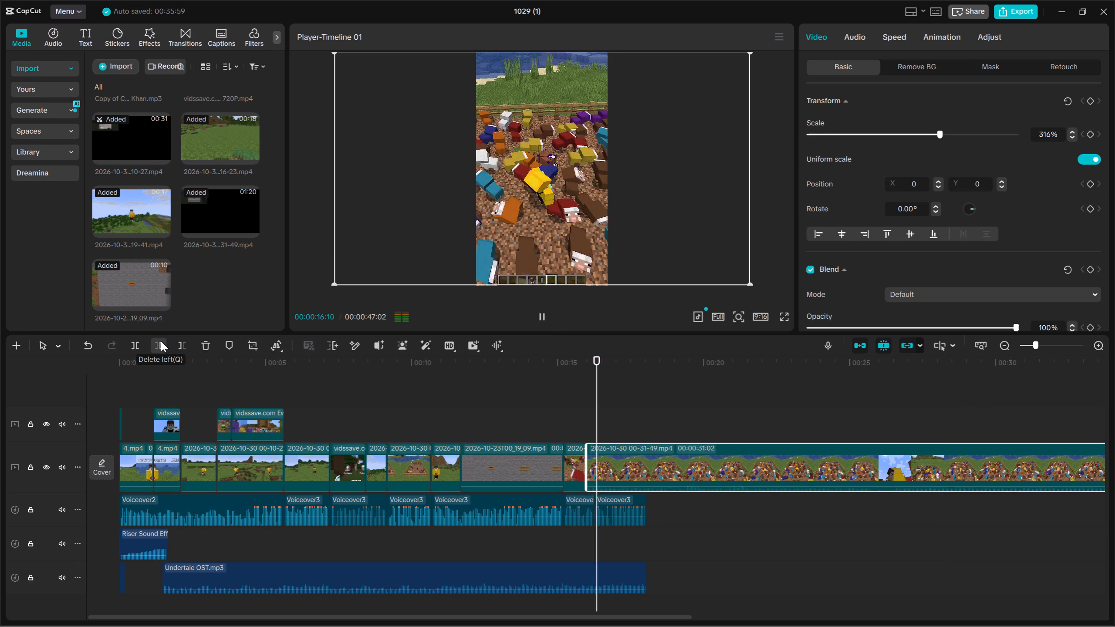
{"action": "key", "text": "Up"}
{"action": "key", "text": "Up"}
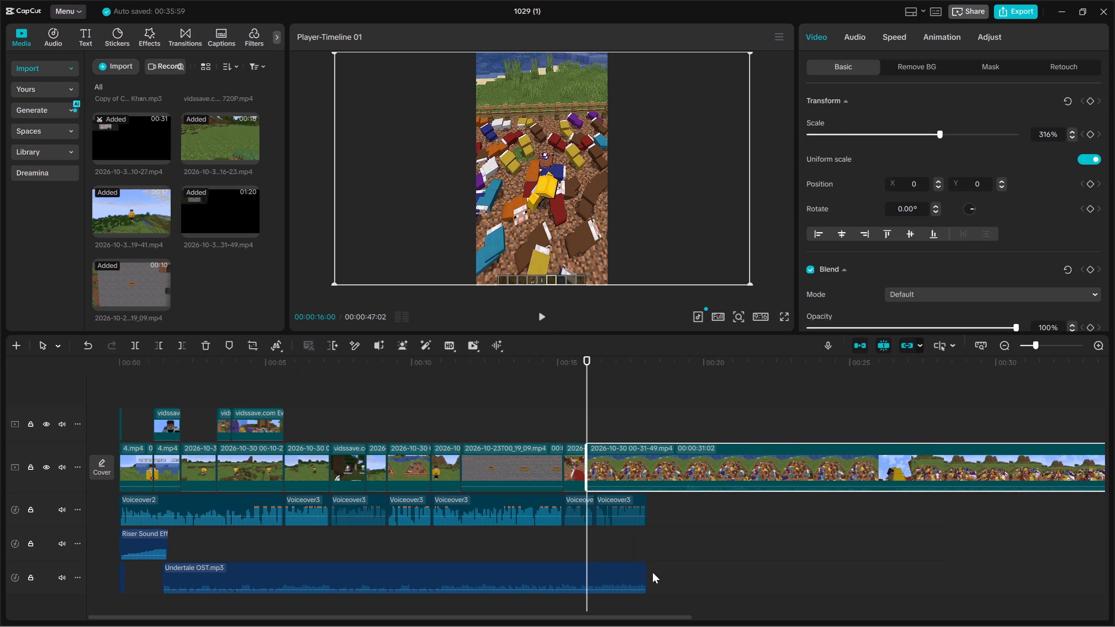
Trim the end of the Undertale OST music at 00:00:16:00, where the long sheep pen clip begins.
{"action": "left_click", "coordinate": [618, 582]}
{"action": "left_click", "coordinate": [173, 340]}
{"action": "left_click", "coordinate": [186, 345]}
{"action": "key", "text": "space"}
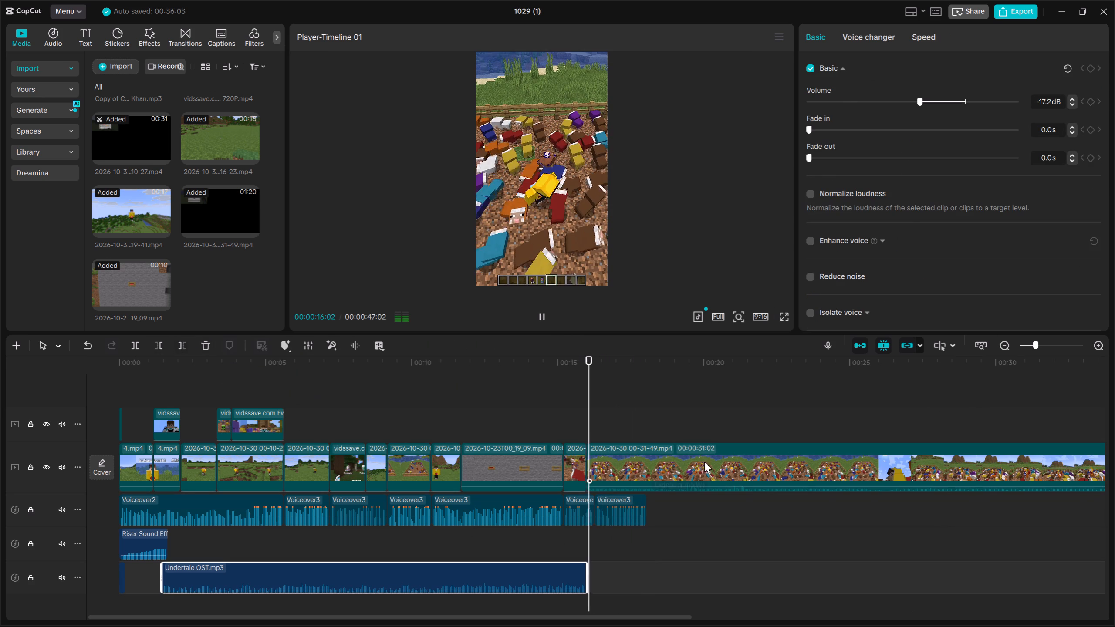
Raise the volume of the long sheep pen clip to 9.2 dB and listen to it from its start.
{"action": "left_click", "coordinate": [723, 463]}
{"action": "key", "text": "space"}
{"action": "left_click", "coordinate": [855, 39]}
{"action": "left_click_drag", "start_coordinate": [966, 137], "coordinate": [975, 137]}
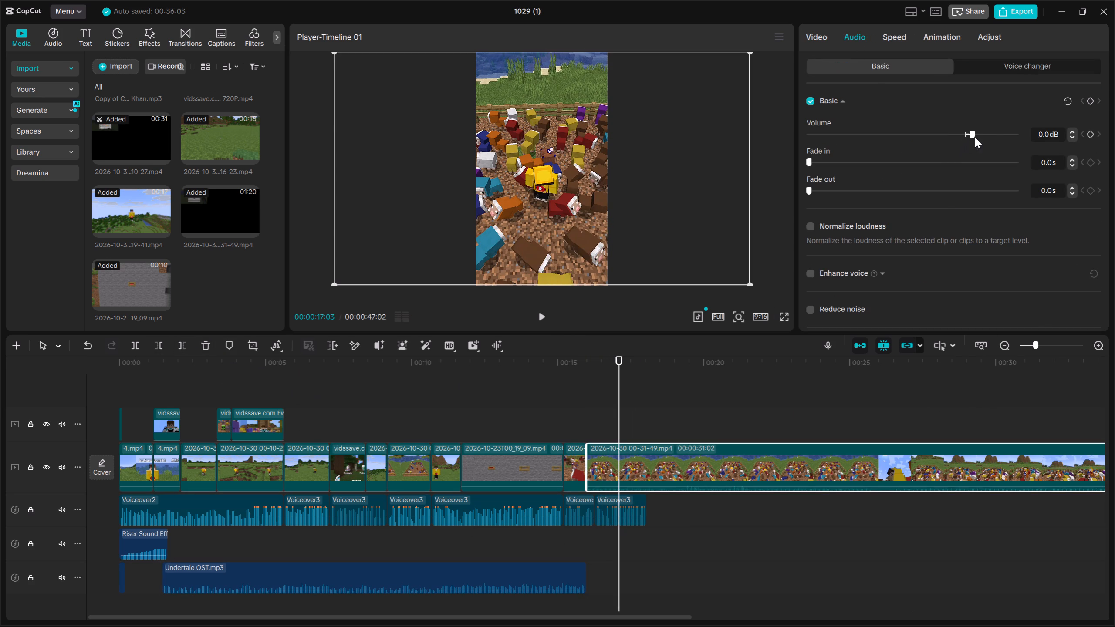
{"action": "left_click_drag", "start_coordinate": [975, 137], "coordinate": [986, 138]}
{"action": "key", "text": "Up"}
{"action": "key", "text": "space"}
{"action": "key", "text": "Up"}
{"action": "key", "text": "space"}
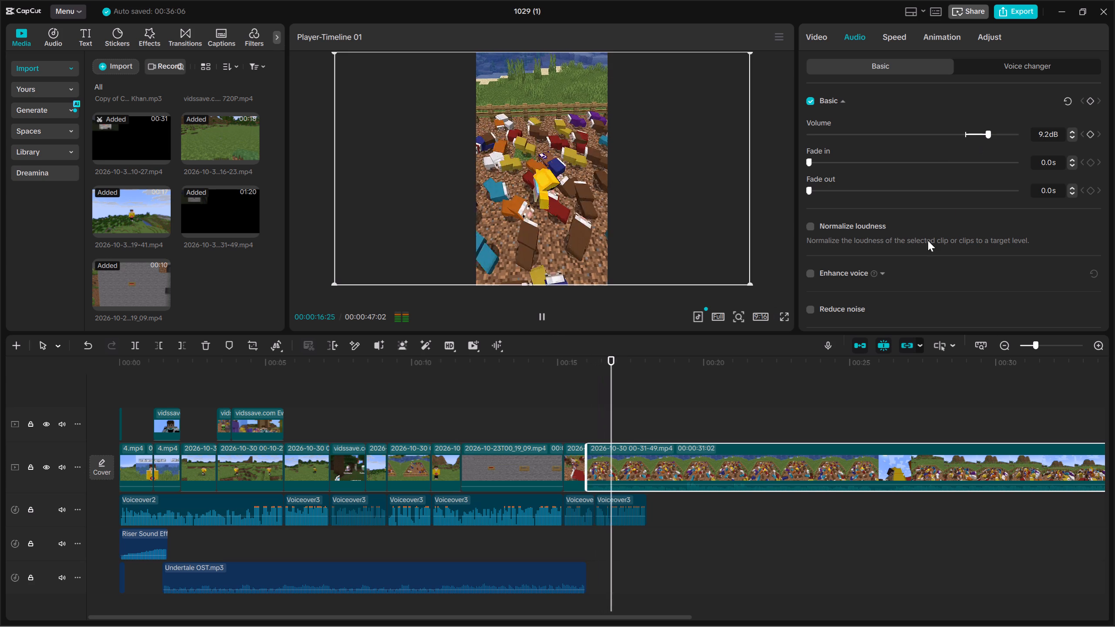
{"action": "key", "text": "space"}
Split the long sheep pen clip at 00:00:17:05 and play the short segment before the cut.
{"action": "left_click", "coordinate": [718, 409]}
{"action": "left_click_drag", "start_coordinate": [718, 409], "coordinate": [599, 425]}
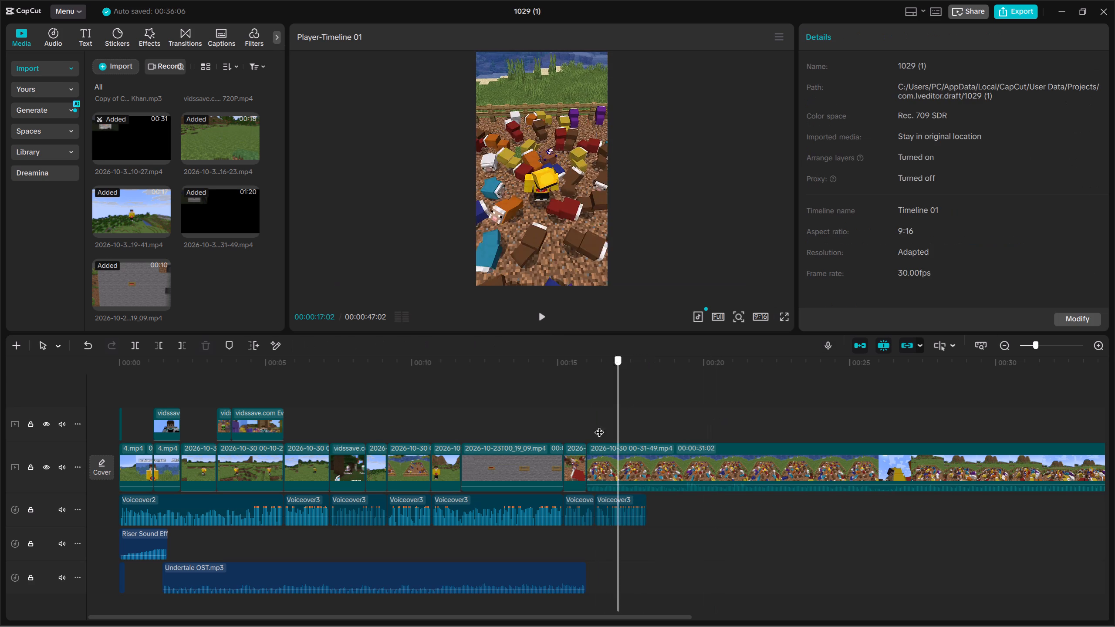
{"action": "left_click_drag", "start_coordinate": [599, 425], "coordinate": [591, 425]}
{"action": "key", "text": "Up"}
{"action": "left_click", "coordinate": [633, 459]}
{"action": "key", "text": "space"}
{"action": "key", "text": "space"}
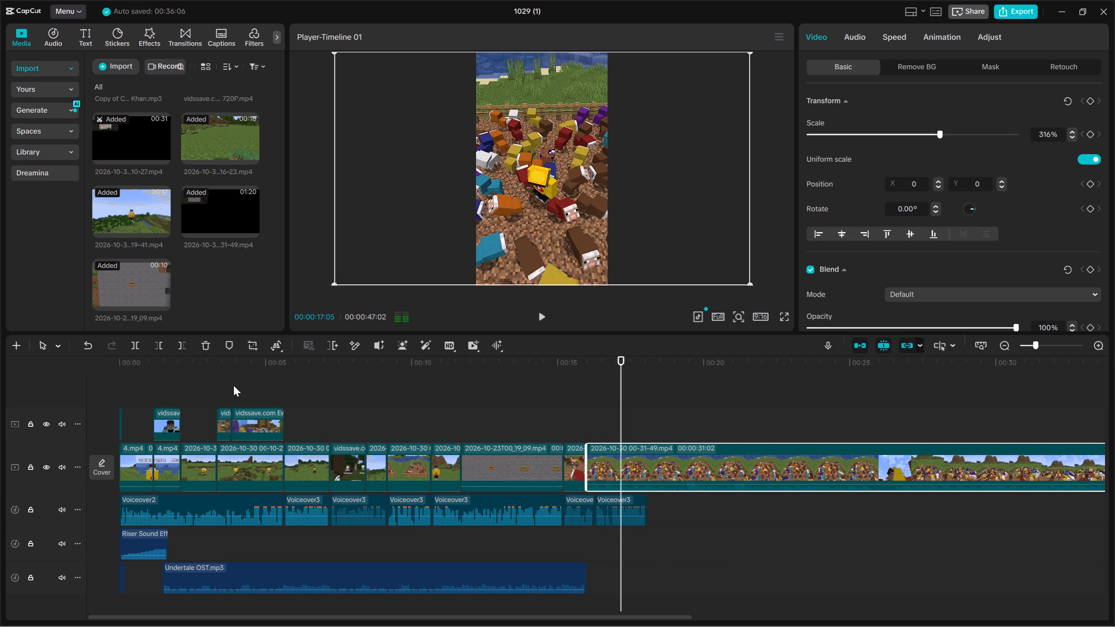
{"action": "left_click", "coordinate": [137, 346]}
{"action": "key", "text": "Up"}
{"action": "key", "text": "Up"}
{"action": "key", "text": "space"}
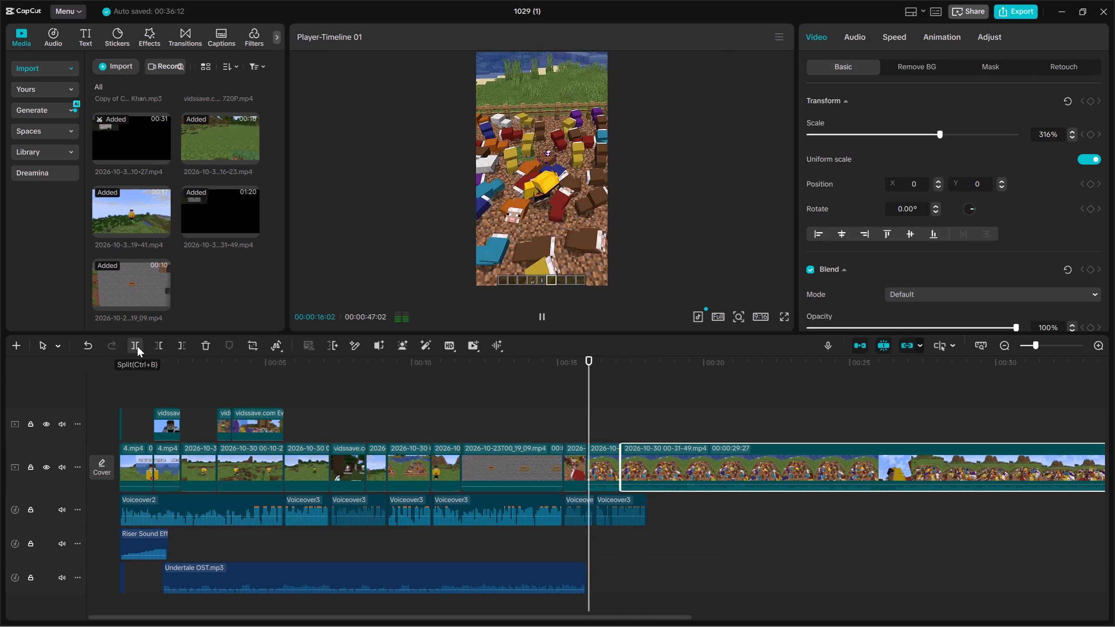
{"action": "key", "text": "space"}
Trim the start of the last sheep pen segment to the view facing the hill, leaving 00:00:20:04.
{"action": "left_click", "coordinate": [743, 514]}
{"action": "left_click_drag", "start_coordinate": [743, 514], "coordinate": [826, 506]}
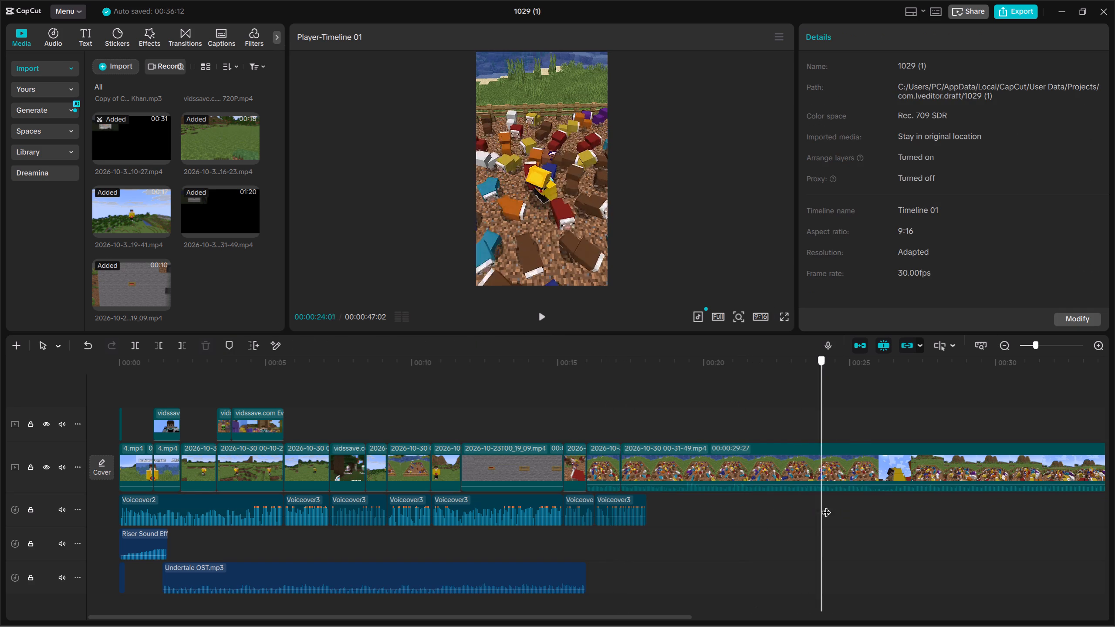
{"action": "left_click_drag", "start_coordinate": [826, 506], "coordinate": [892, 506]}
{"action": "left_click_drag", "start_coordinate": [922, 512], "coordinate": [941, 442]}
{"action": "key", "text": "space"}
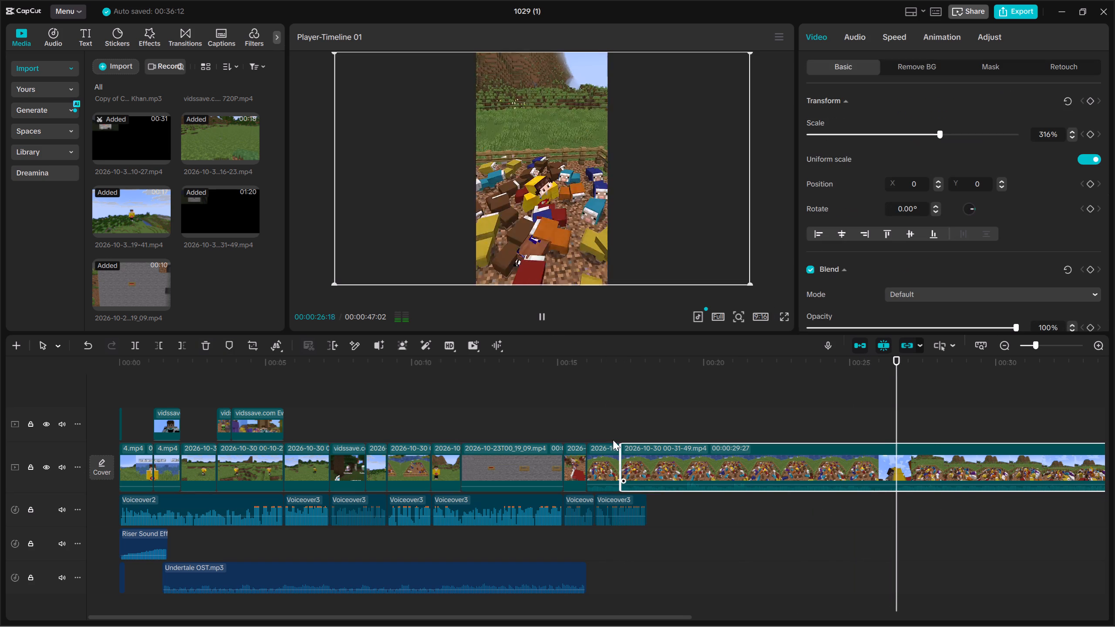
{"action": "key", "text": "space"}
{"action": "left_click", "coordinate": [155, 344]}
Play the last sheep pen segment against the voiceover and trim its end at 00:00:18:02.
{"action": "key", "text": "space"}
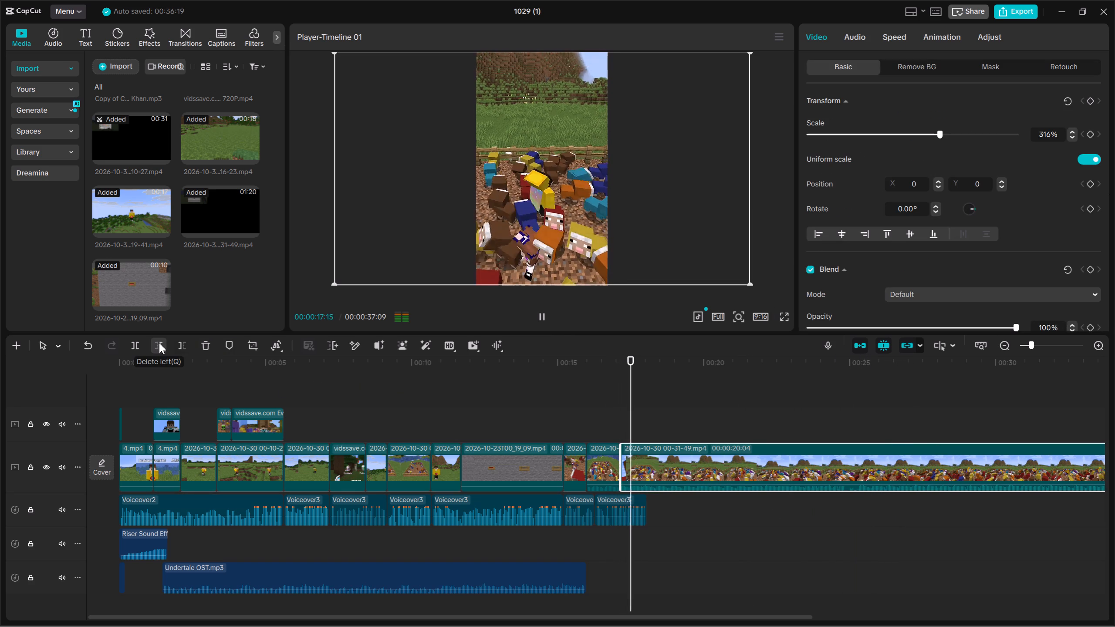
{"action": "key", "text": "space"}
{"action": "key", "text": "Up"}
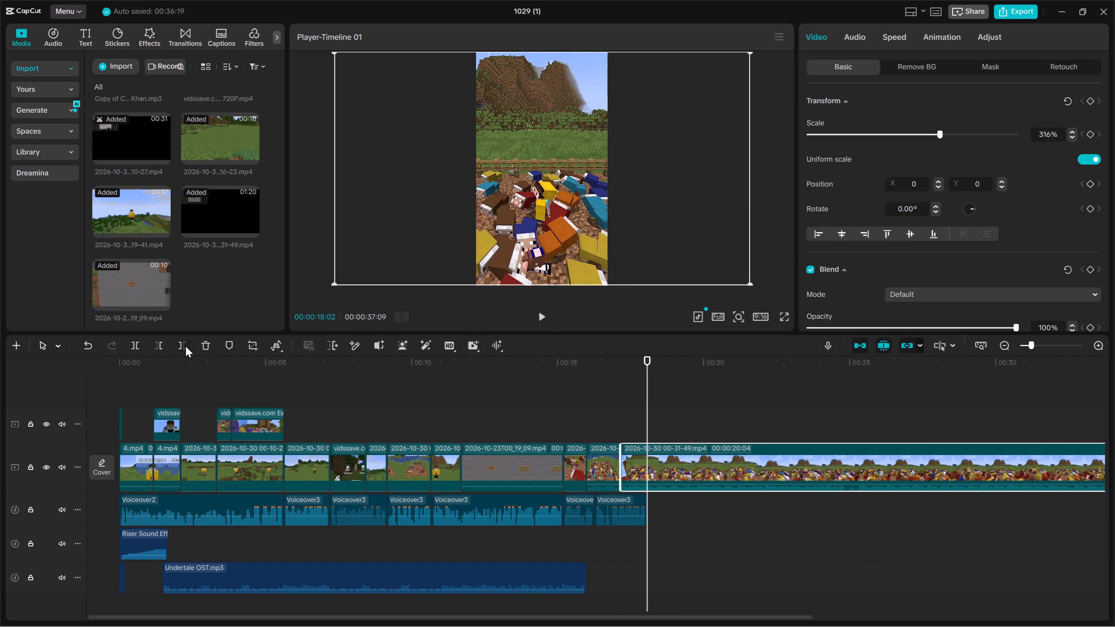
{"action": "left_click", "coordinate": [178, 341]}
{"action": "key", "text": "Up"}
{"action": "key", "text": "space"}
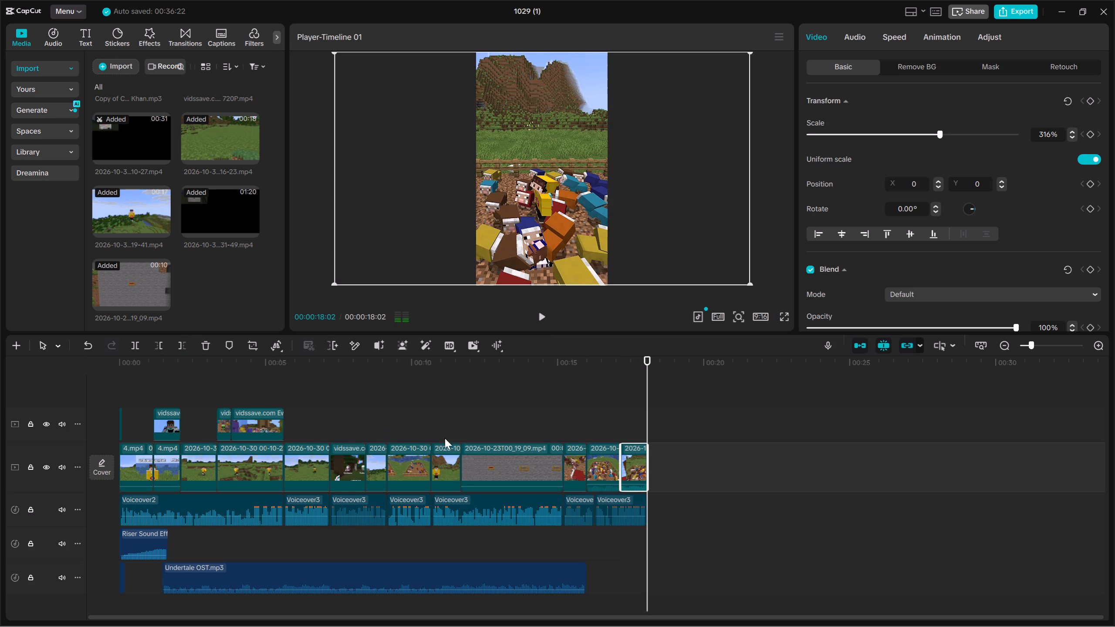
Play the ending from 00:00:15:06 and trim the start of the muted sheep pen segment at 00:00:15:15.
{"action": "left_click", "coordinate": [597, 408]}
{"action": "left_click_drag", "start_coordinate": [597, 408], "coordinate": [565, 412]}
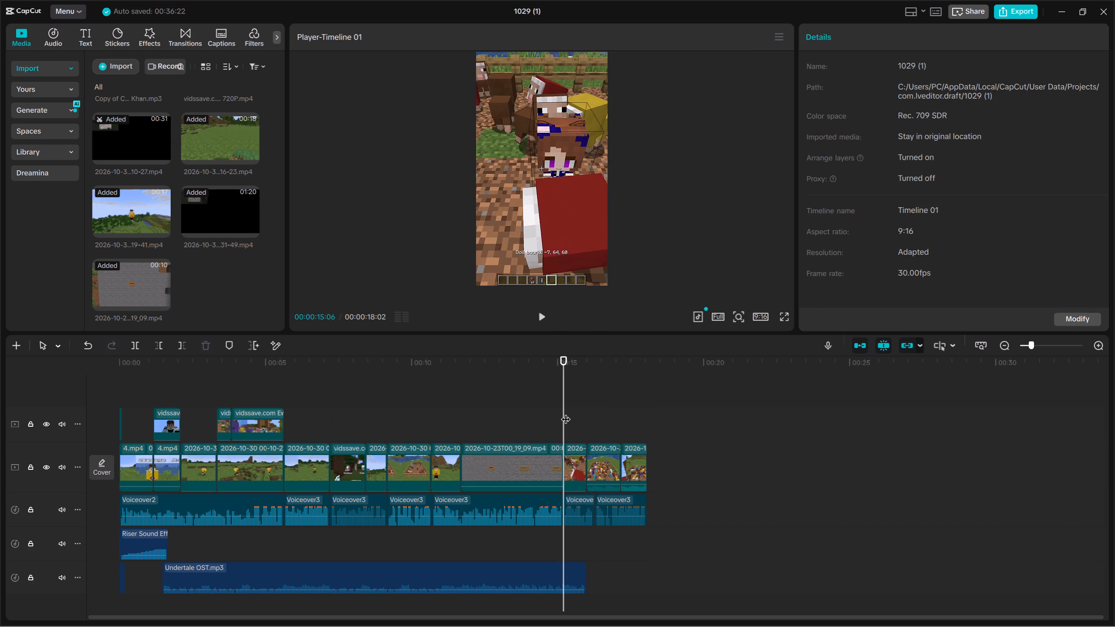
{"action": "key", "text": "space"}
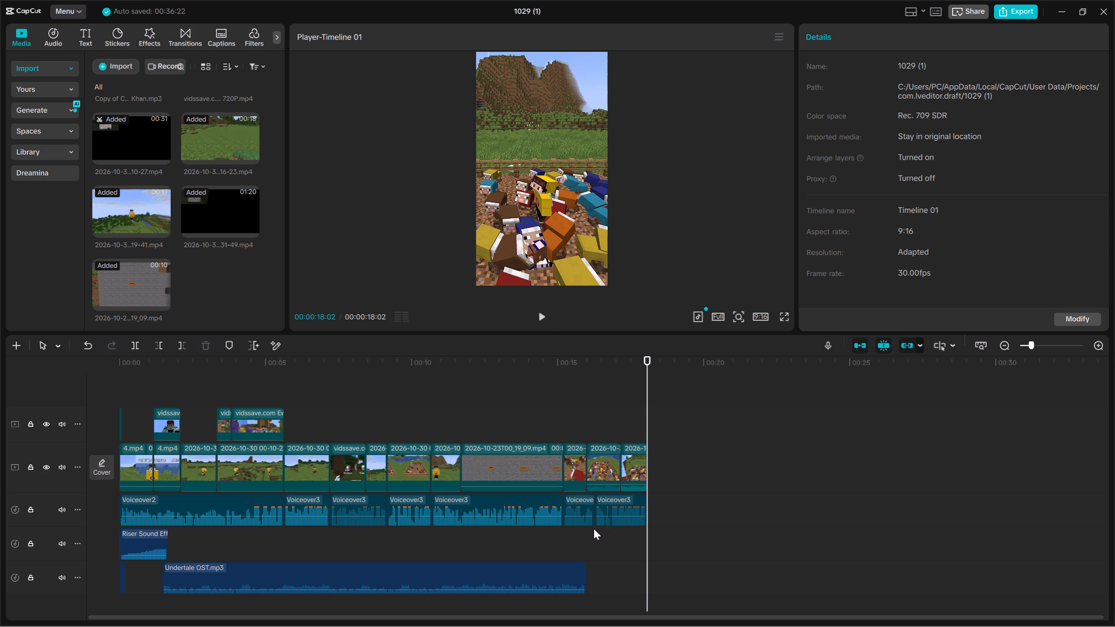
{"action": "key", "text": "Up"}
{"action": "key", "text": "Up"}
{"action": "left_click", "coordinate": [564, 424]}
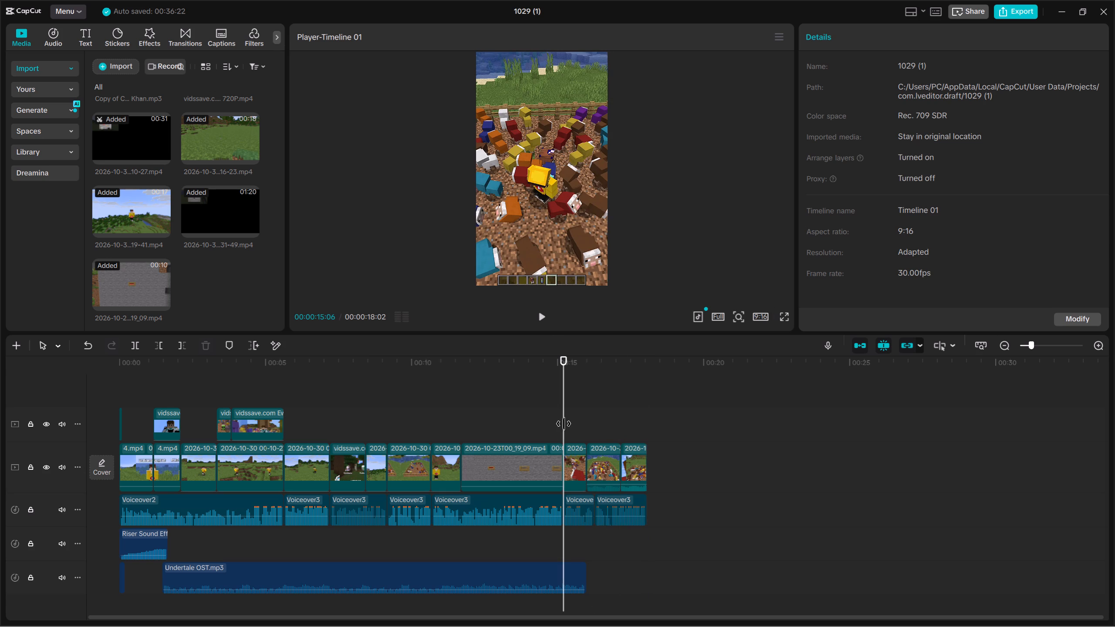
{"action": "left_click", "coordinate": [576, 469]}
{"action": "key", "text": "space"}
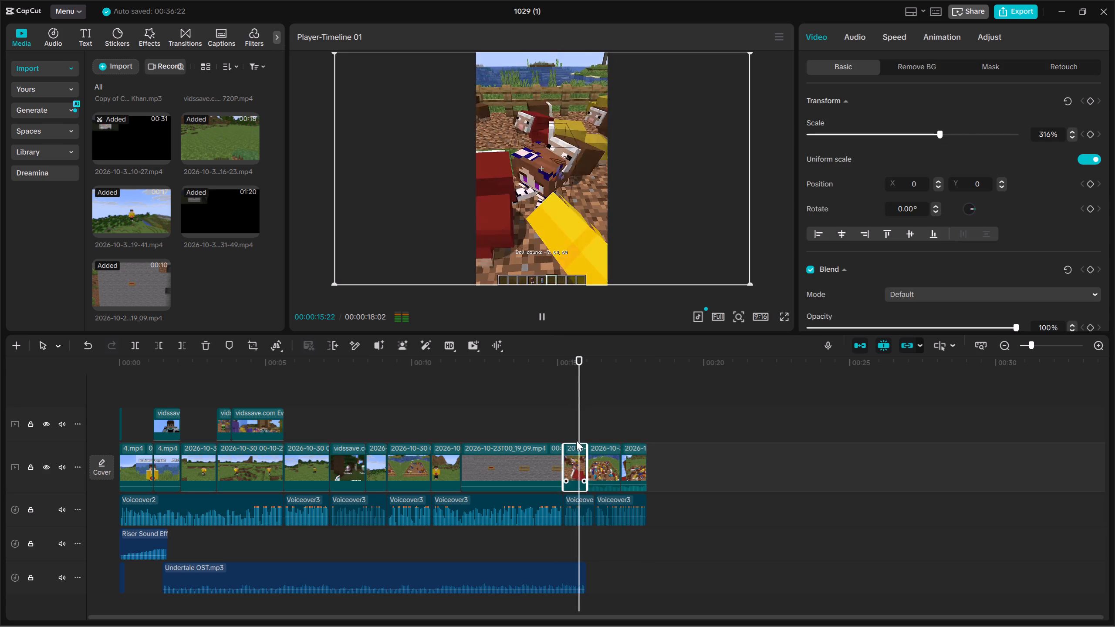
{"action": "double_click", "coordinate": [572, 408]}
{"action": "left_click", "coordinate": [571, 456]}
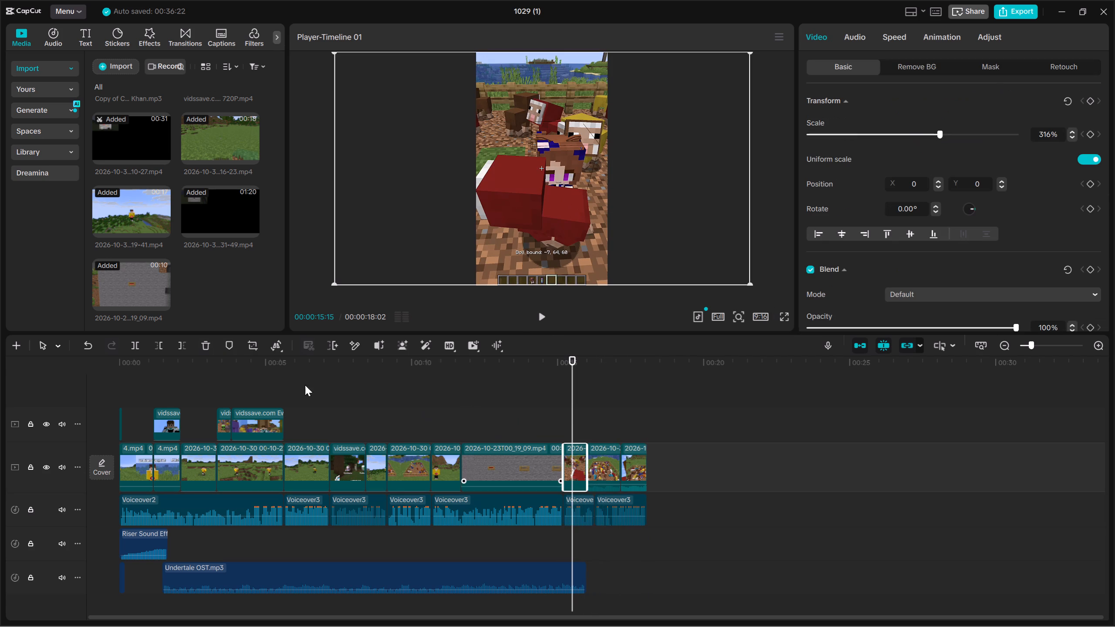
{"action": "left_click", "coordinate": [159, 345]}
{"action": "key", "text": "space"}
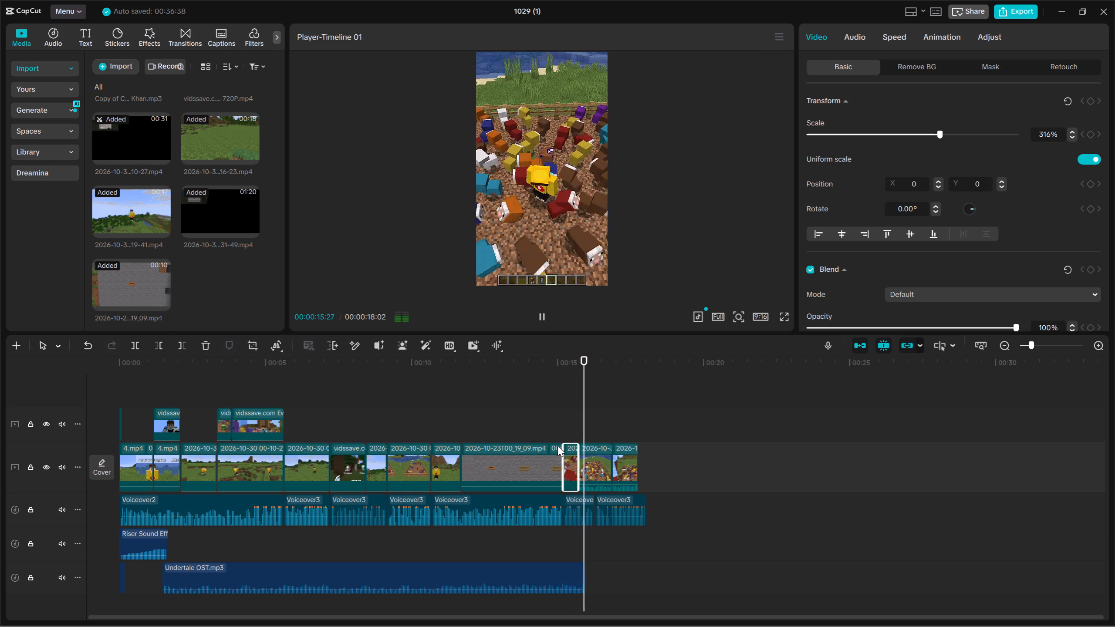
{"action": "key", "text": "space"}
Extend the end of the last sheep pen segment to 00:00:18:02, matching the voiceover's end, and play it.
{"action": "left_click", "coordinate": [627, 463]}
{"action": "left_click_drag", "start_coordinate": [639, 460], "coordinate": [648, 459]}
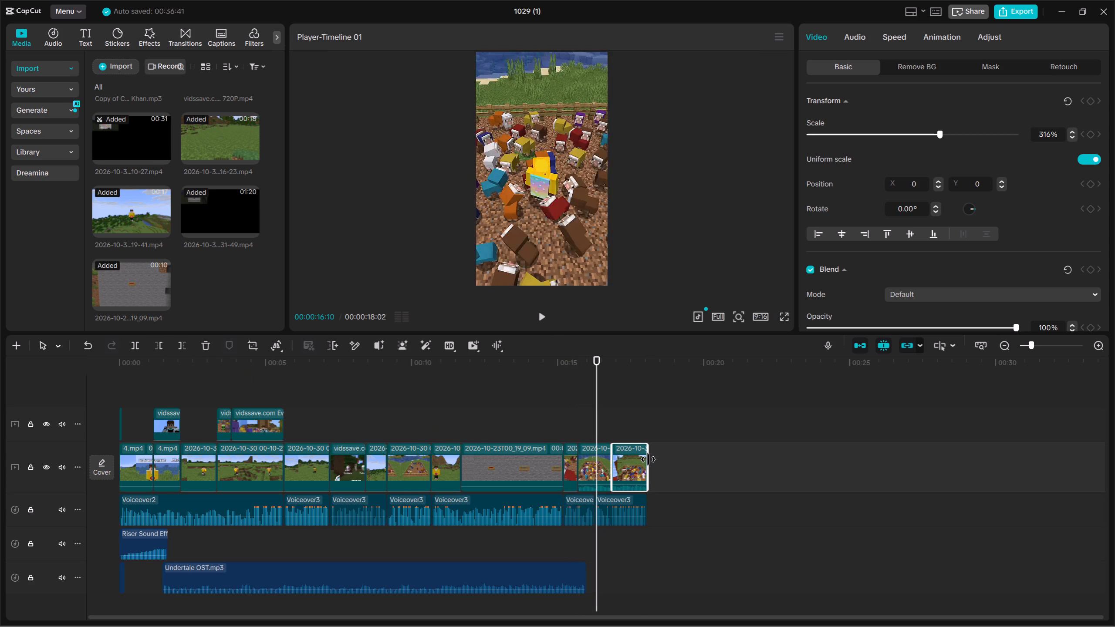
{"action": "key", "text": "space"}
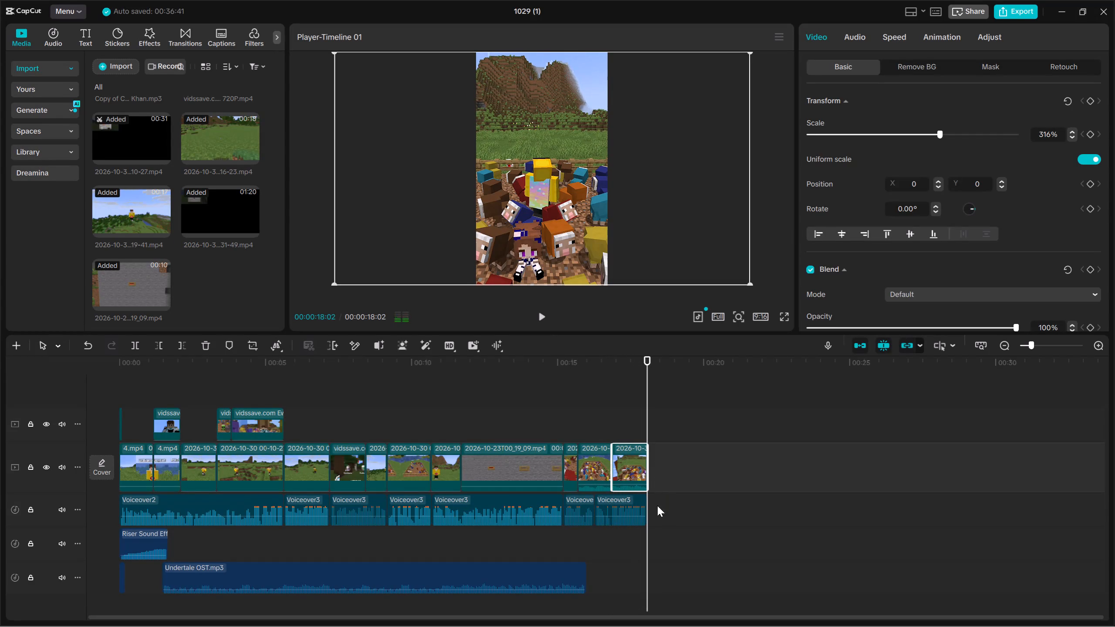
{"action": "left_click", "coordinate": [630, 555]}
{"action": "left_click_drag", "start_coordinate": [630, 555], "coordinate": [621, 552]}
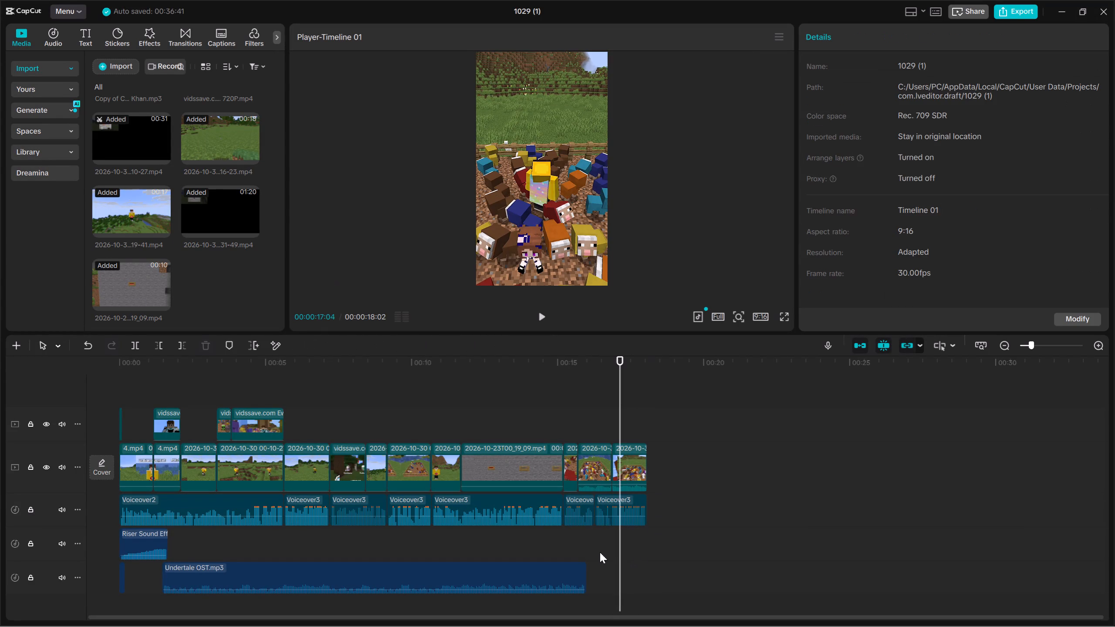
Add a transform keyframe to the opening 4.mp4 character clip at 00:00:00:03.
{"action": "left_click", "coordinate": [603, 544]}
{"action": "left_click_drag", "start_coordinate": [603, 544], "coordinate": [0, 513]}
{"action": "scroll", "coordinate": [352, 562], "scroll_direction": "down", "scroll_amount": 5}
{"action": "scroll", "coordinate": [353, 561], "scroll_direction": "up", "scroll_amount": 7}
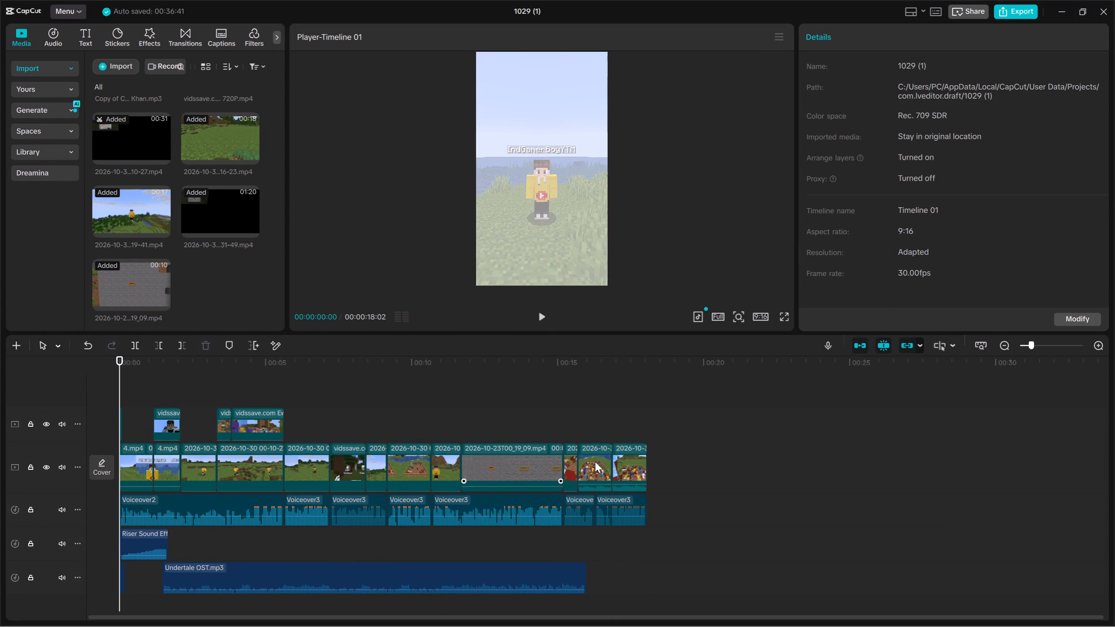
{"action": "double_click", "coordinate": [1100, 345]}
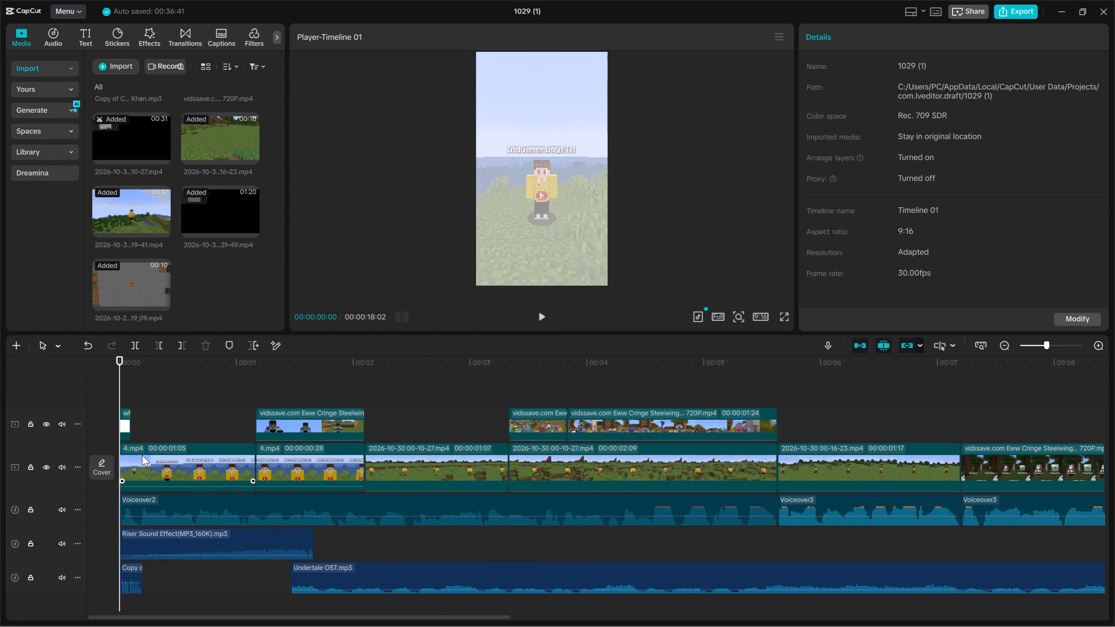
{"action": "left_click", "coordinate": [142, 455]}
{"action": "key", "text": "space"}
{"action": "key", "text": "space"}
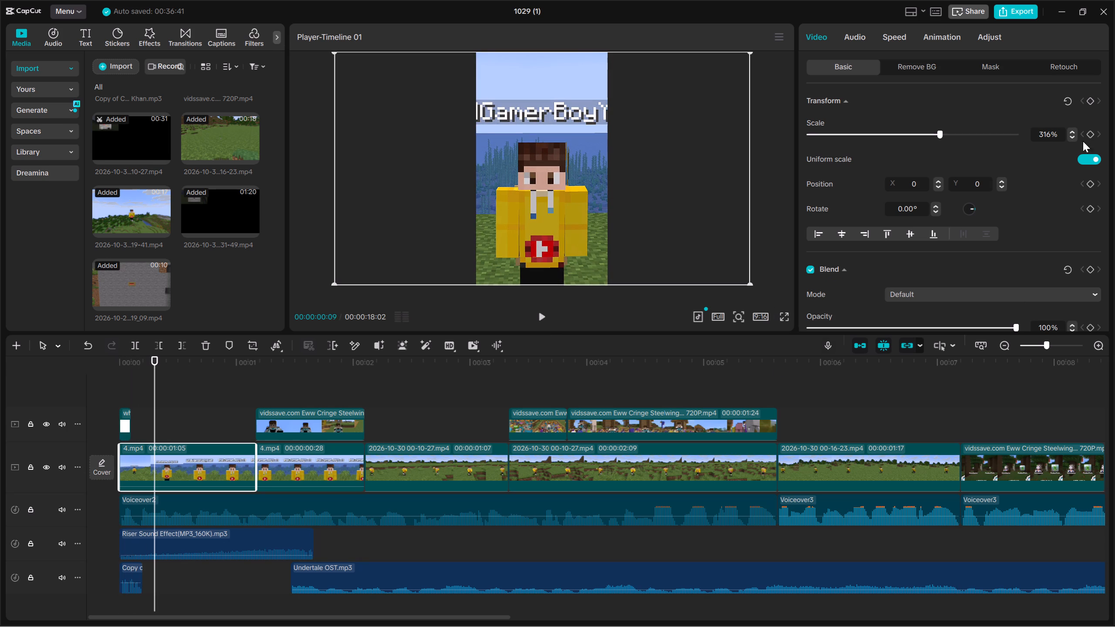
{"action": "key", "text": "Up"}
{"action": "left_click", "coordinate": [1086, 99]}
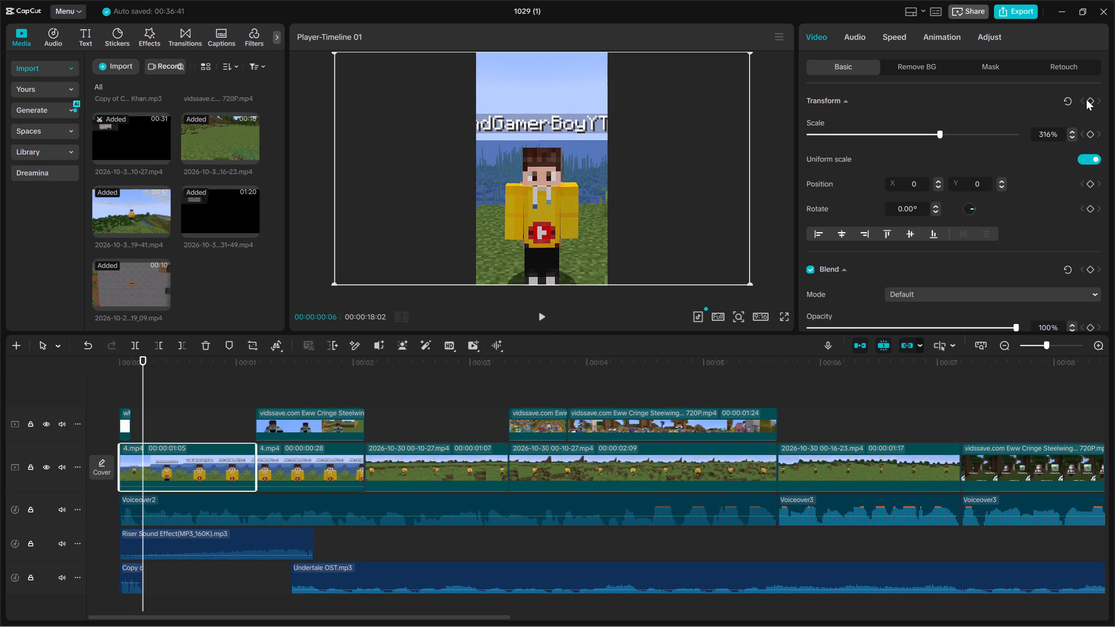
{"action": "key", "text": "space"}
{"action": "key", "text": "Up"}
{"action": "key", "text": "Up"}
{"action": "left_click", "coordinate": [1086, 99]}
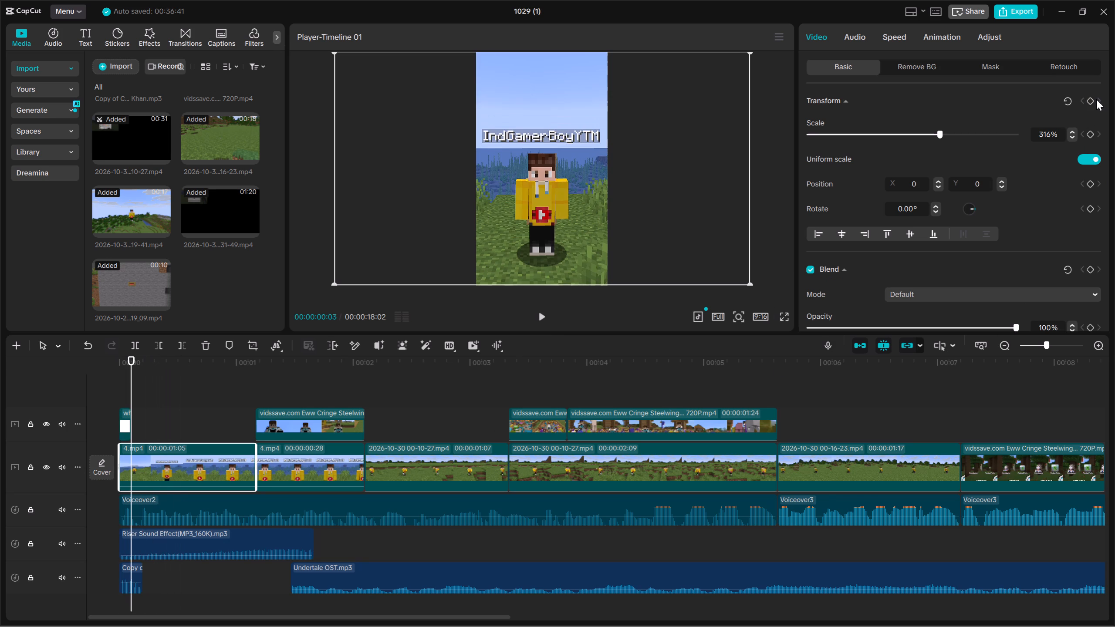
{"action": "left_click", "coordinate": [1096, 99]}
{"action": "left_click", "coordinate": [1092, 99]}
Add a second transform keyframe at 00:00:01:04 in the opening clip with 446% scale and Y position 788, and preview the zoom.
{"action": "key", "text": "space"}
{"action": "key", "text": "space"}
{"action": "left_click", "coordinate": [1092, 99]}
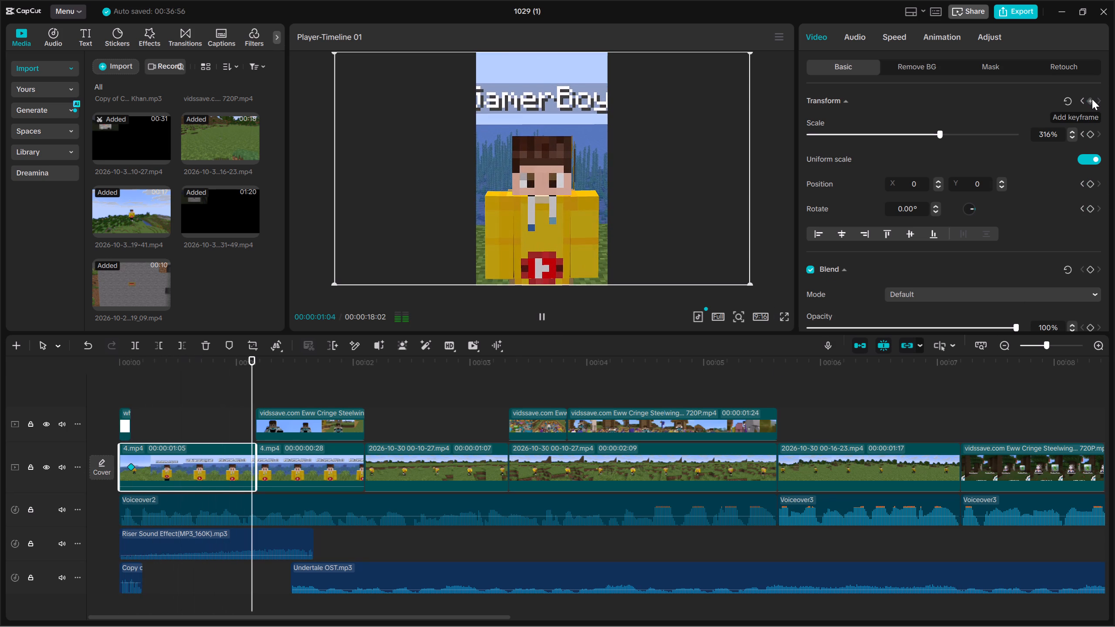
{"action": "left_click_drag", "start_coordinate": [949, 136], "coordinate": [1047, 148]}
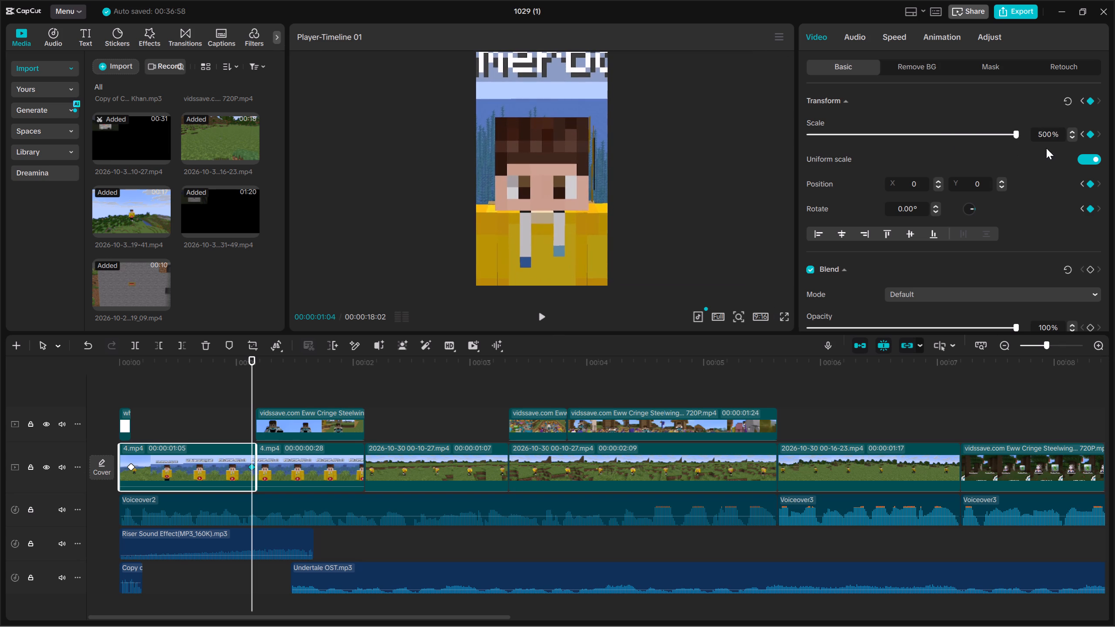
{"action": "left_click_drag", "start_coordinate": [601, 192], "coordinate": [604, 145]}
{"action": "left_click_drag", "start_coordinate": [1013, 135], "coordinate": [1011, 135]}
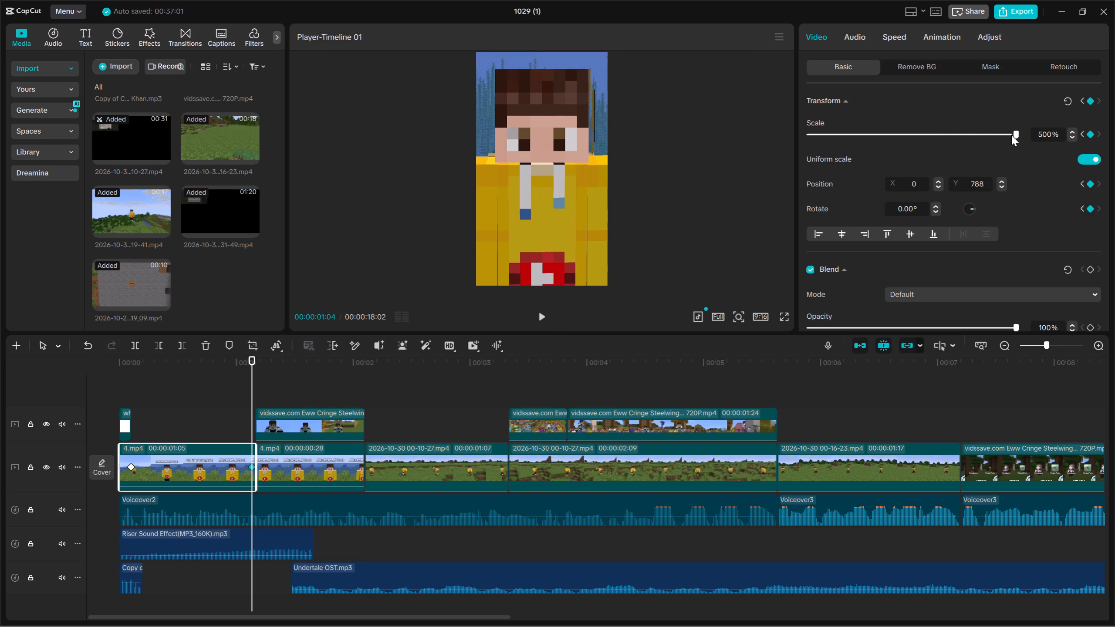
{"action": "left_click_drag", "start_coordinate": [1011, 135], "coordinate": [994, 137]}
{"action": "key", "text": "Up"}
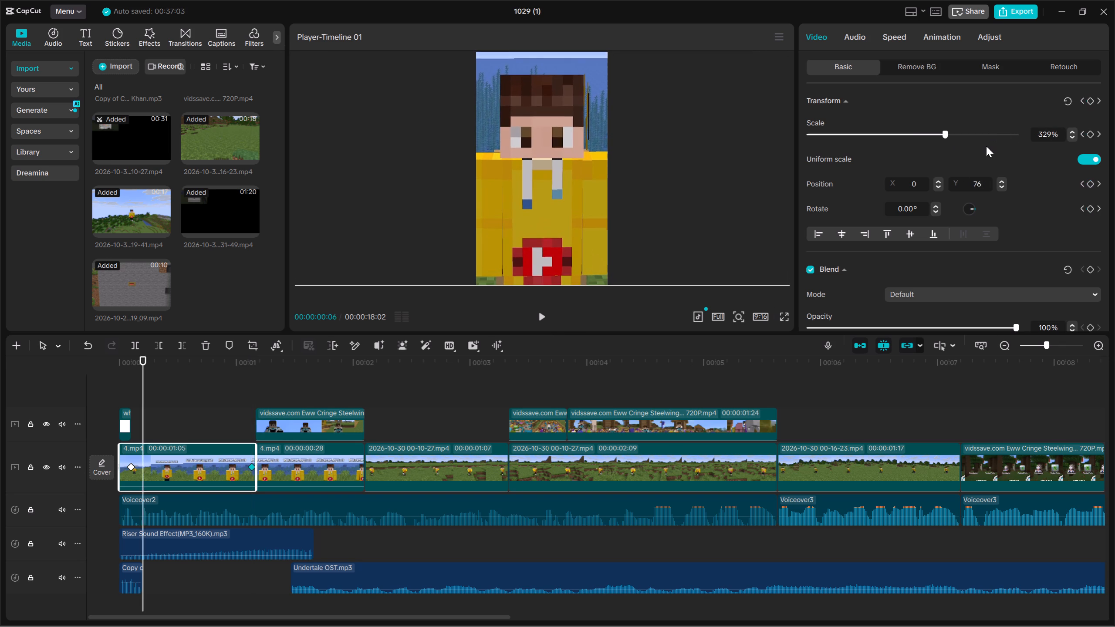
{"action": "key", "text": "Up"}
{"action": "key", "text": "Up"}
{"action": "key", "text": "space"}
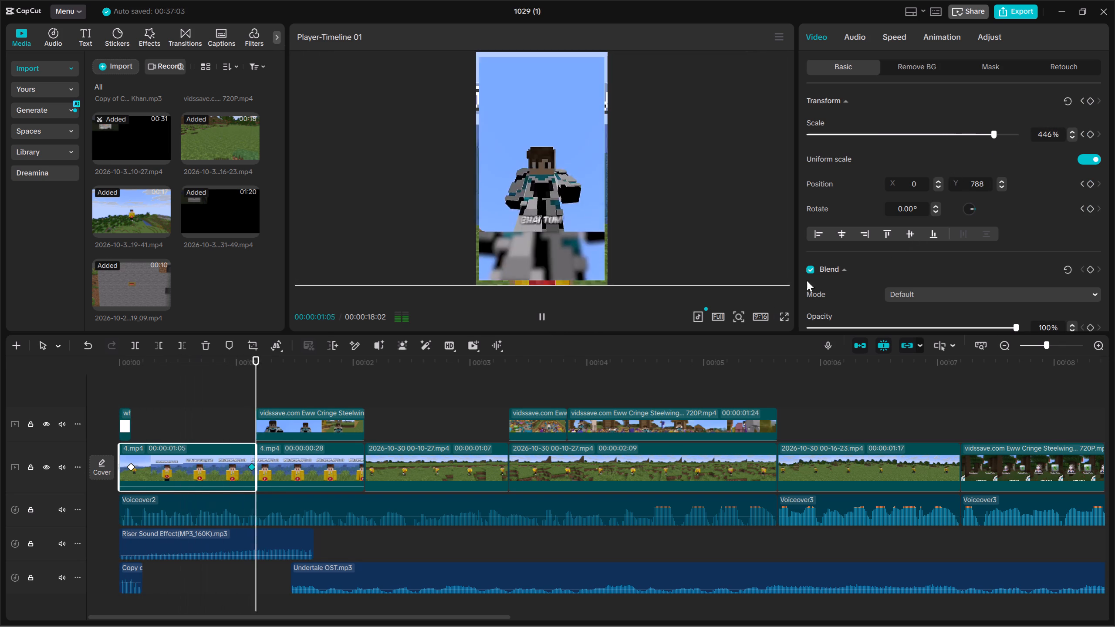
{"action": "key", "text": "space"}
Add the Classic Blur video effect to the second 4.mp4 clip, underneath the first vidssave.com overlay.
{"action": "left_click", "coordinate": [313, 430]}
{"action": "key", "text": "Up"}
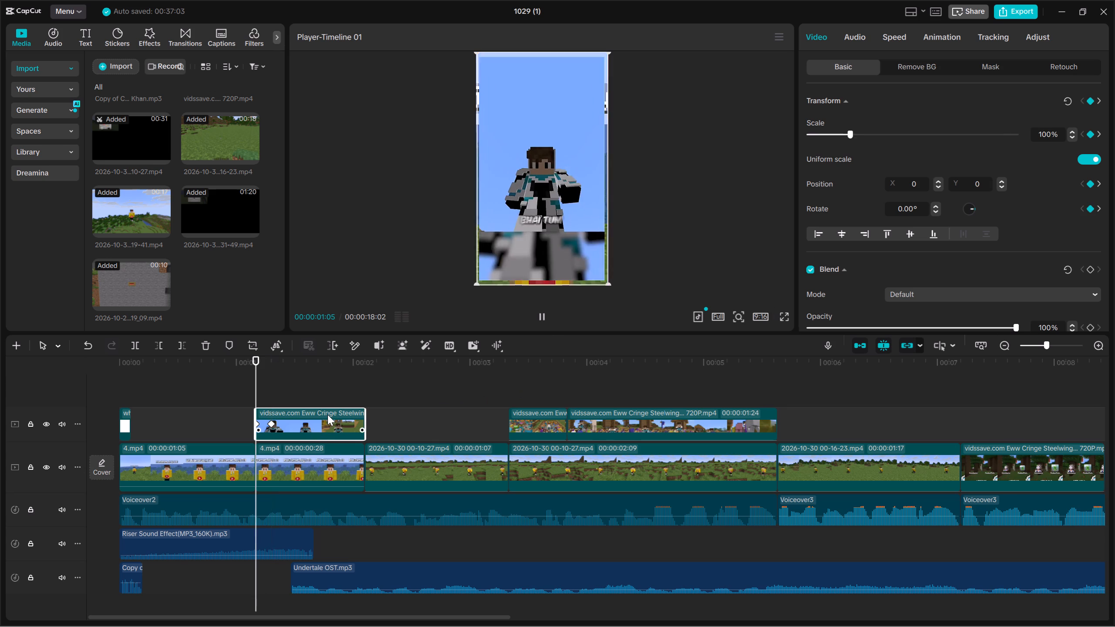
{"action": "key", "text": "space"}
{"action": "key", "text": "space"}
{"action": "key", "text": "Up"}
{"action": "key", "text": "Up"}
{"action": "left_click", "coordinate": [302, 469]}
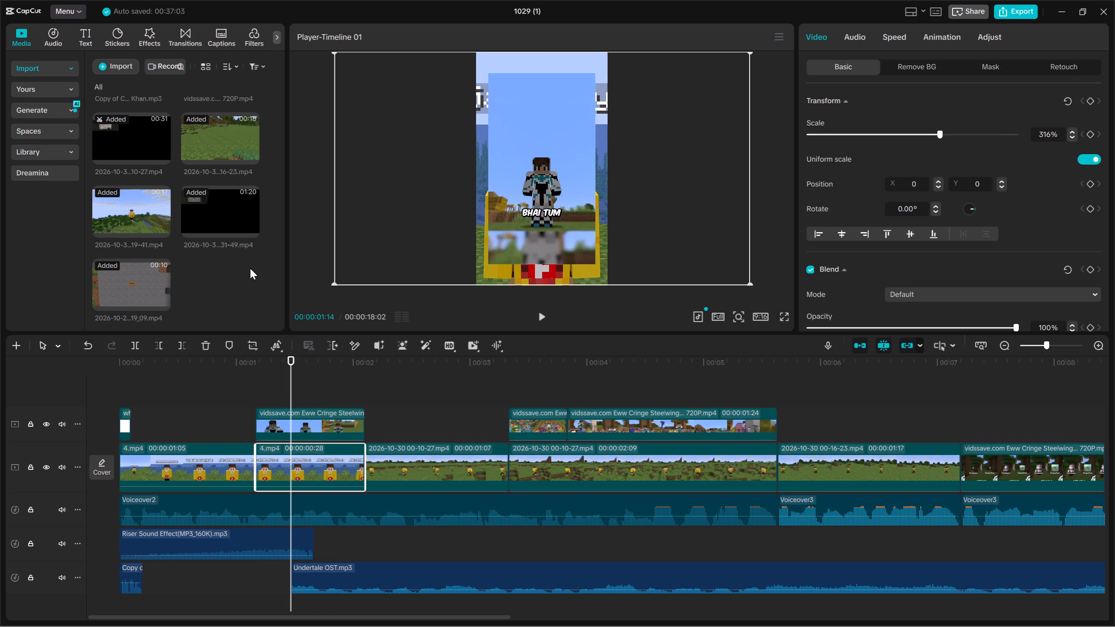
{"action": "left_click", "coordinate": [163, 38]}
{"action": "left_click", "coordinate": [159, 33]}
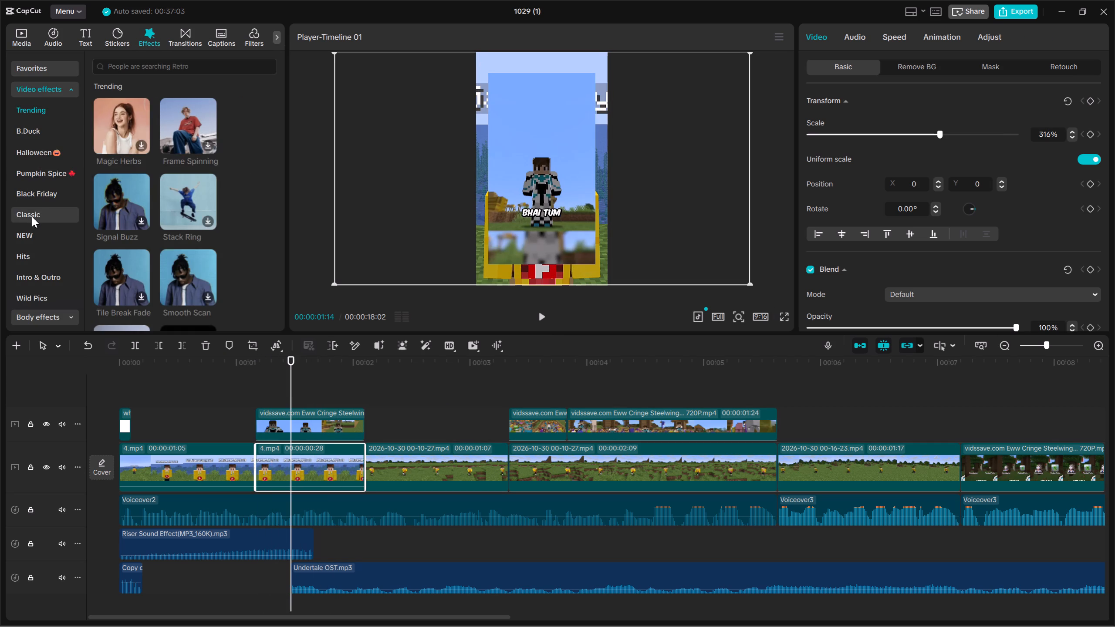
{"action": "left_click", "coordinate": [32, 216]}
{"action": "scroll", "coordinate": [210, 213], "scroll_direction": "down", "scroll_amount": 4}
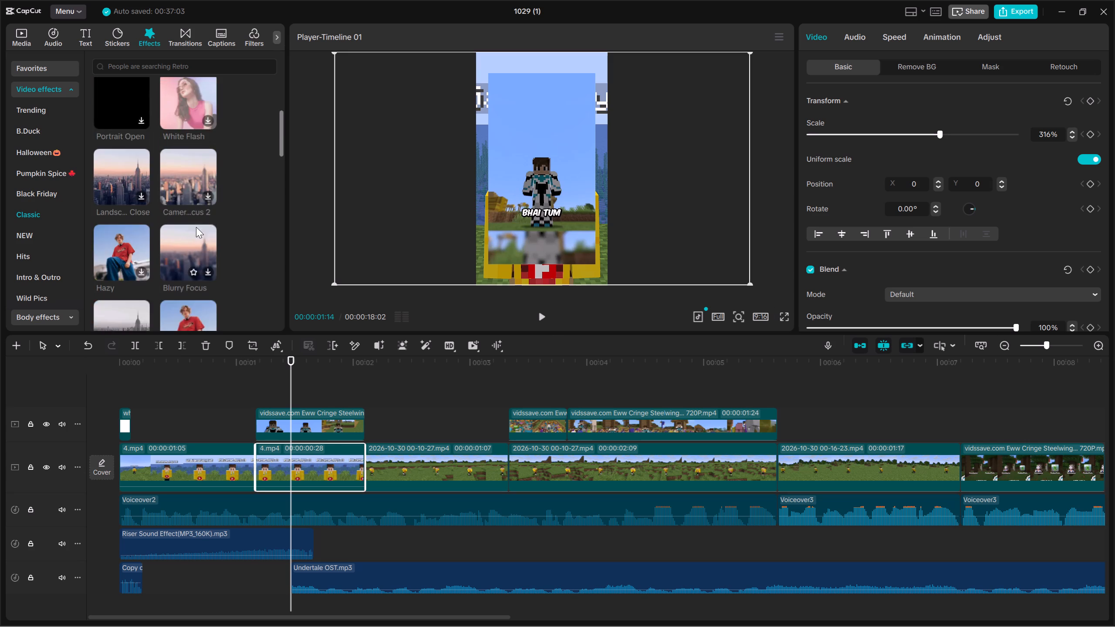
{"action": "scroll", "coordinate": [196, 227], "scroll_direction": "down", "scroll_amount": 1}
{"action": "scroll", "coordinate": [162, 253], "scroll_direction": "down", "scroll_amount": 1}
{"action": "left_click_drag", "start_coordinate": [111, 222], "coordinate": [297, 433]}
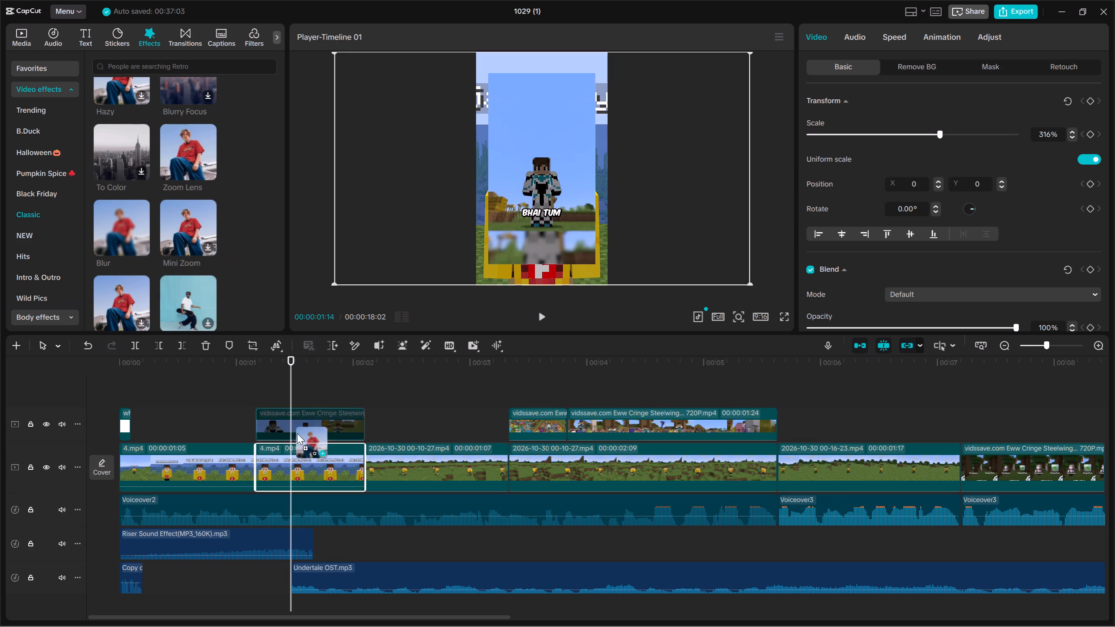
{"action": "left_click_drag", "start_coordinate": [297, 433], "coordinate": [304, 451]}
Set the Blur effect's strength to 100 on the second 4.mp4 clip and play the section.
{"action": "left_click_drag", "start_coordinate": [905, 149], "coordinate": [986, 148]}
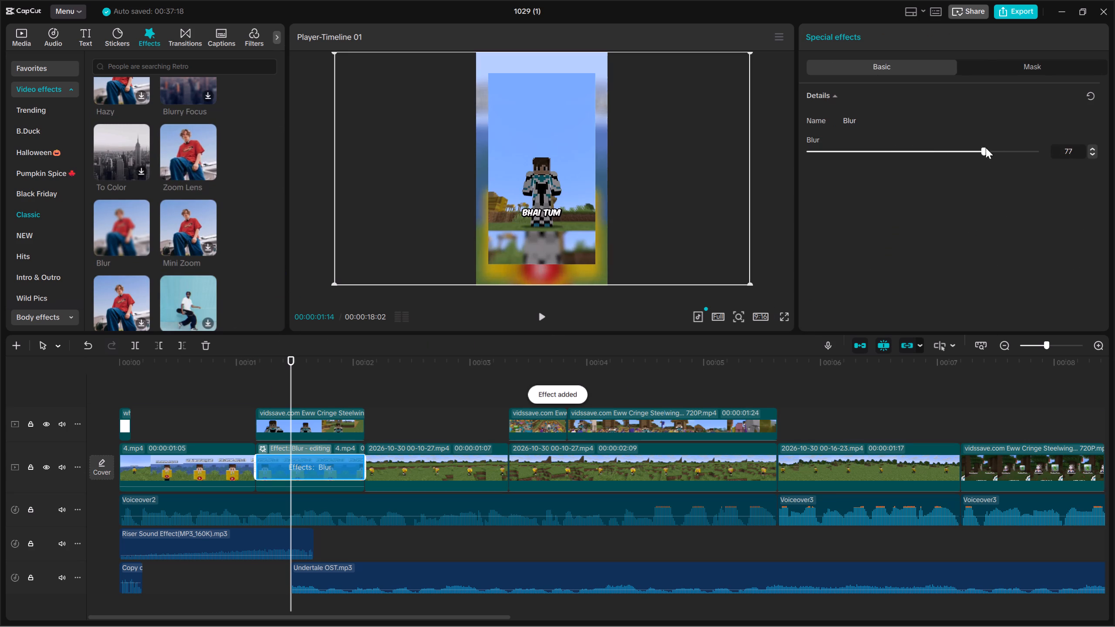
{"action": "left_click_drag", "start_coordinate": [986, 148], "coordinate": [1036, 153]}
{"action": "key", "text": "Up"}
{"action": "key", "text": "space"}
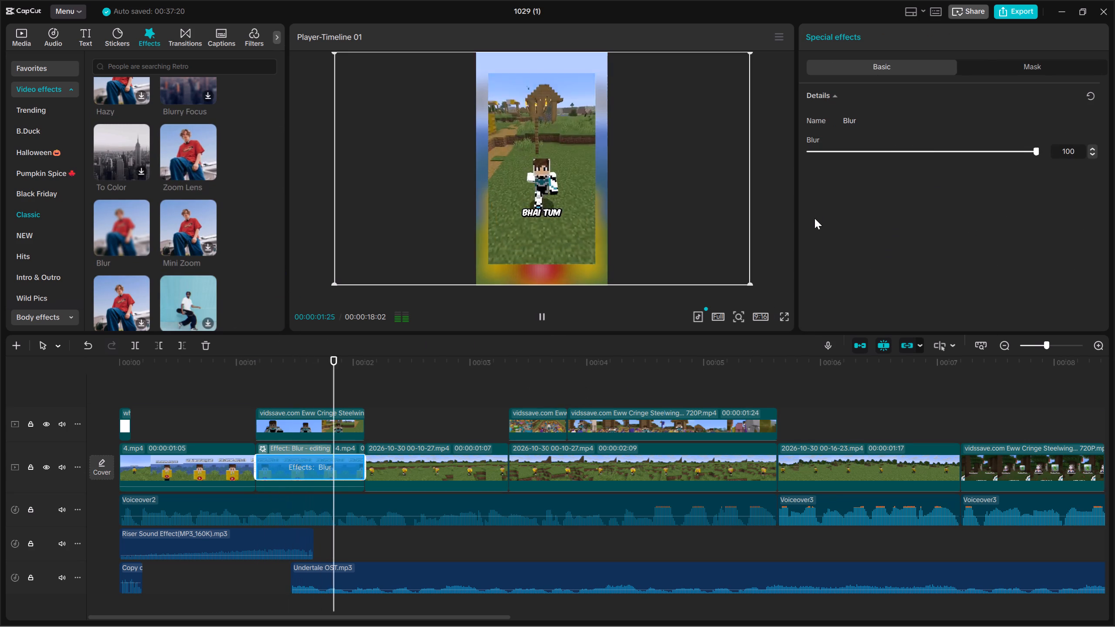
{"action": "key", "text": "space"}
{"action": "key", "text": "space"}
{"action": "key", "text": "space"}
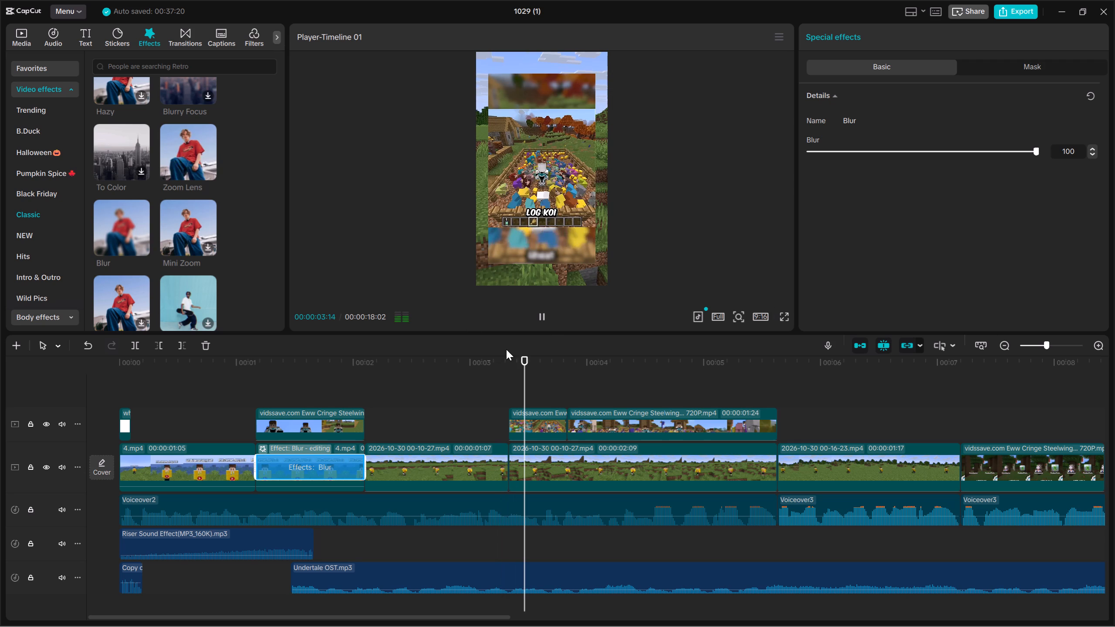
{"action": "left_click_drag", "start_coordinate": [114, 229], "coordinate": [408, 330]}
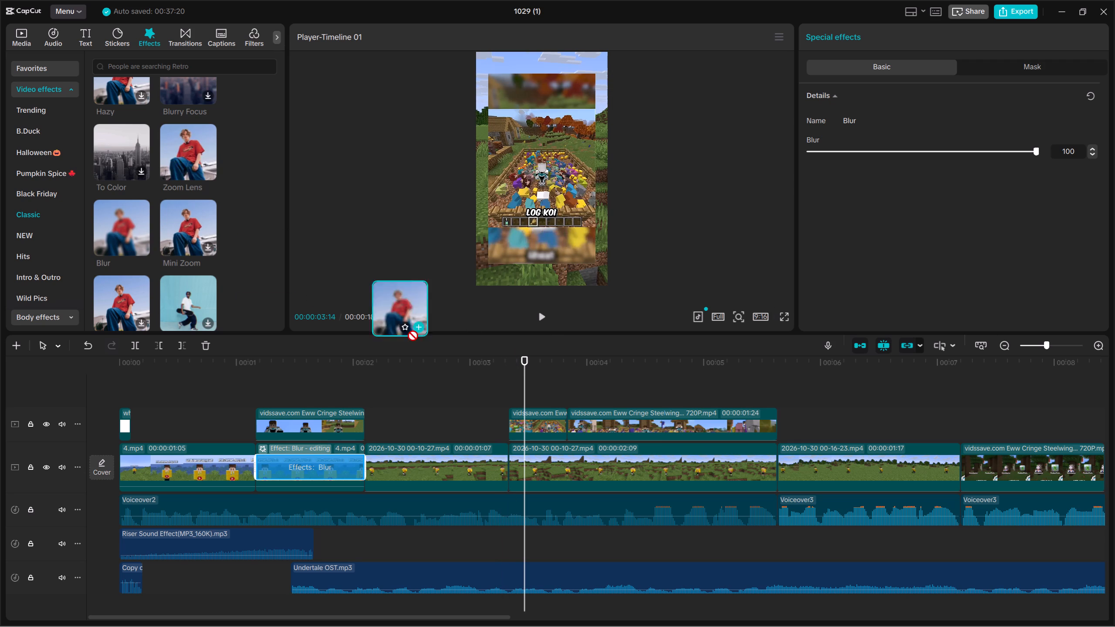
{"action": "left_click_drag", "start_coordinate": [408, 330], "coordinate": [609, 462]}
{"action": "left_click_drag", "start_coordinate": [926, 147], "coordinate": [1098, 164]}
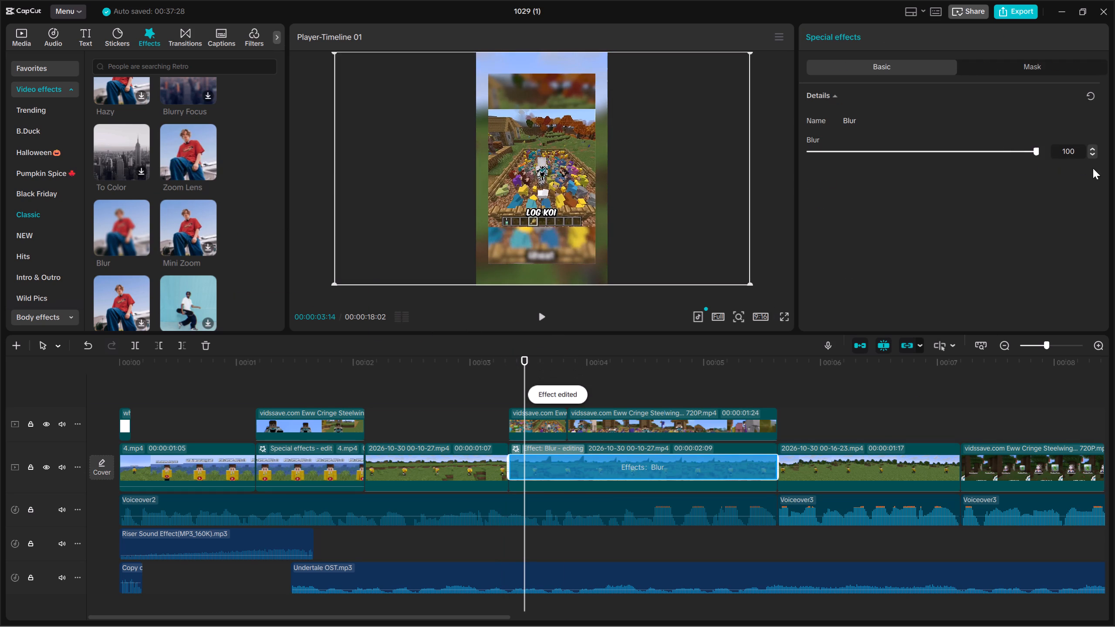
{"action": "key", "text": "Up"}
{"action": "key", "text": "space"}
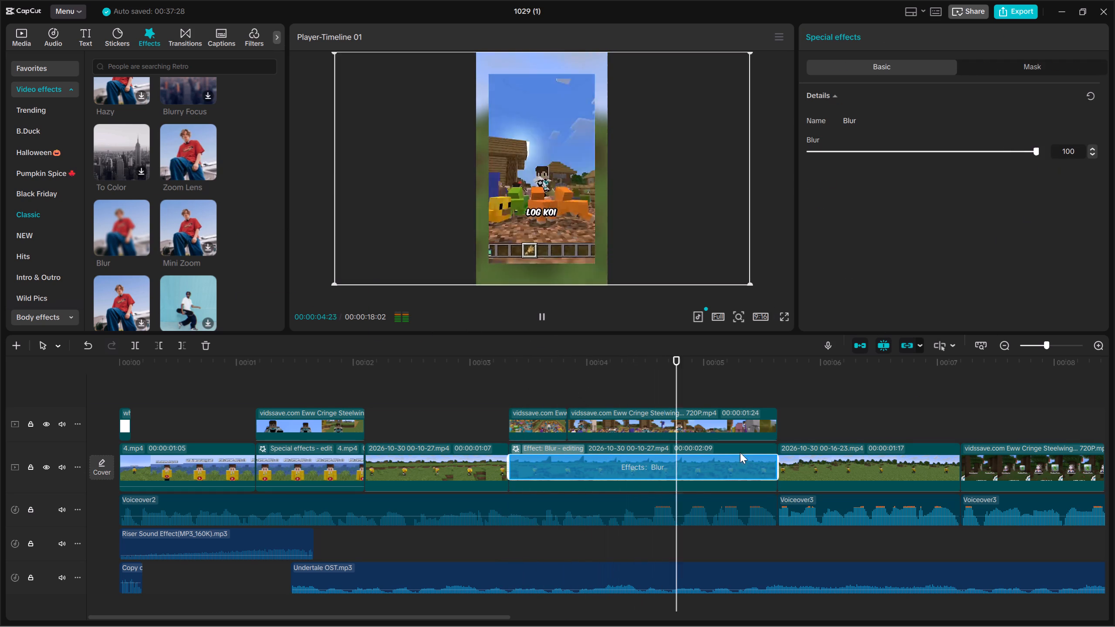
{"action": "key", "text": "space"}
{"action": "key", "text": "space"}
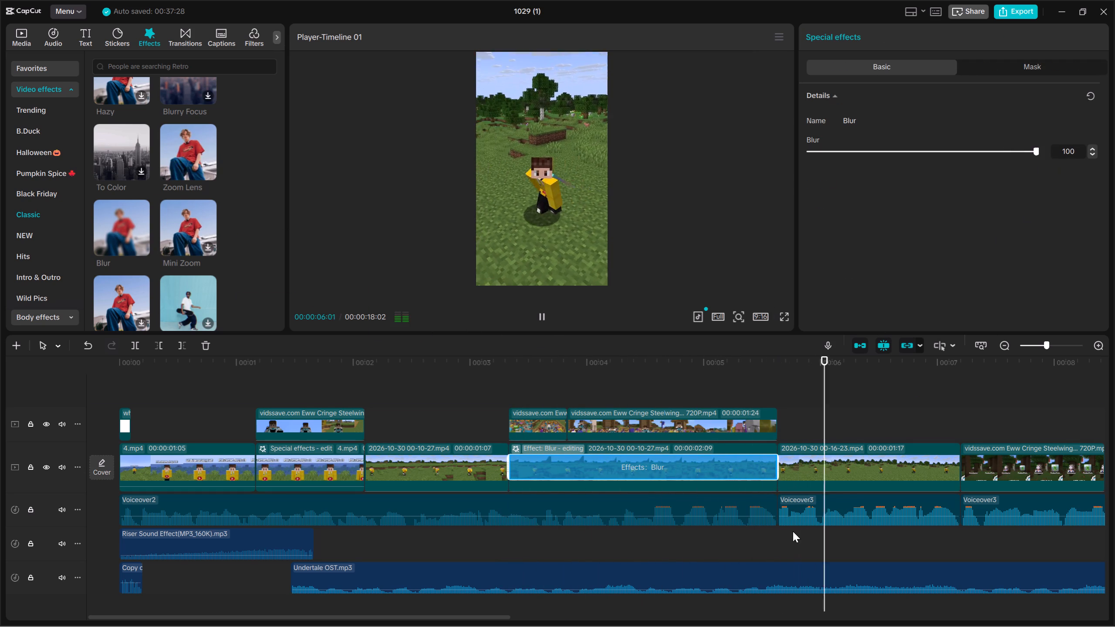
{"action": "key", "text": "space"}
Replay from the beginning and delete the opening 4.mp4 clip's transform keyframe at 00:00:01:04.
{"action": "left_click", "coordinate": [828, 556]}
{"action": "left_click_drag", "start_coordinate": [828, 556], "coordinate": [722, 549]}
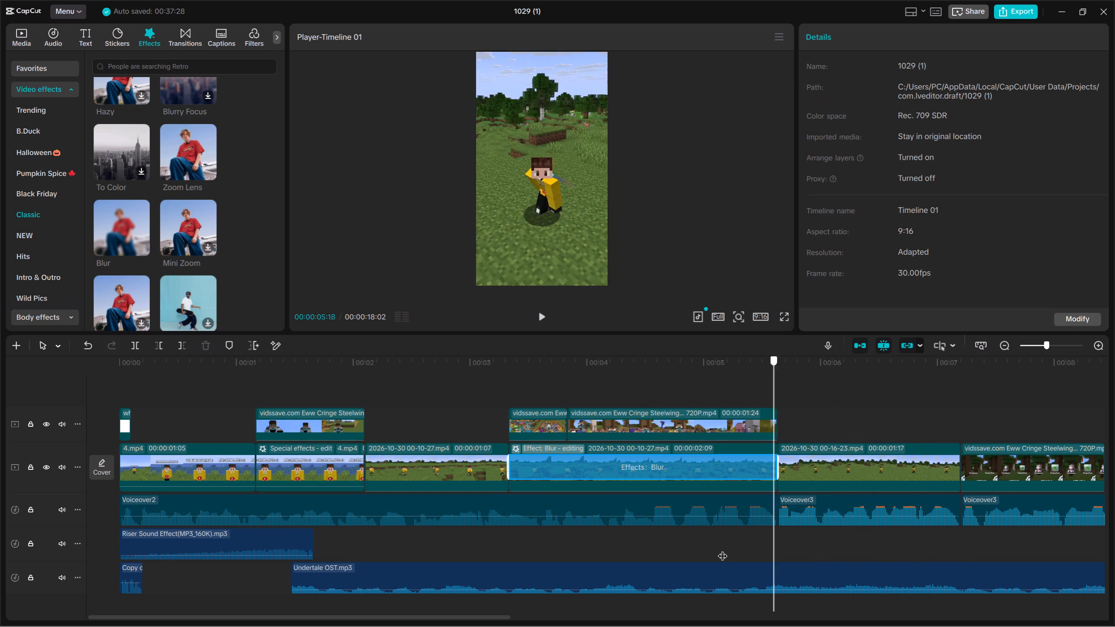
{"action": "left_click_drag", "start_coordinate": [722, 549], "coordinate": [0, 533]}
{"action": "key", "text": "space"}
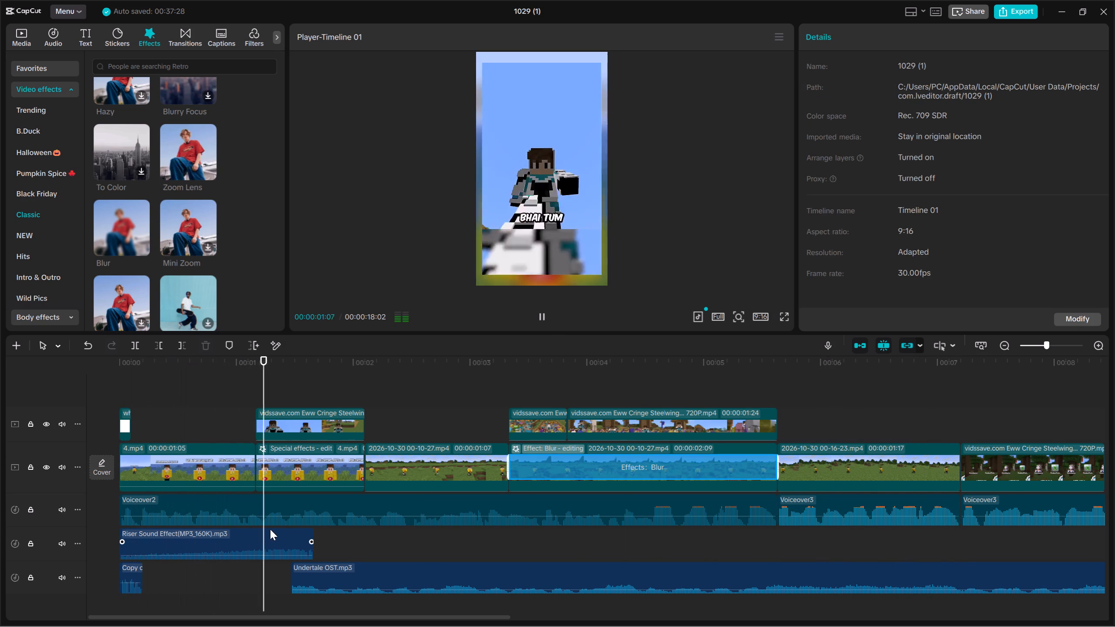
{"action": "key", "text": "Up"}
{"action": "left_click", "coordinate": [226, 472]}
{"action": "key", "text": "Up"}
{"action": "left_click", "coordinate": [252, 460]}
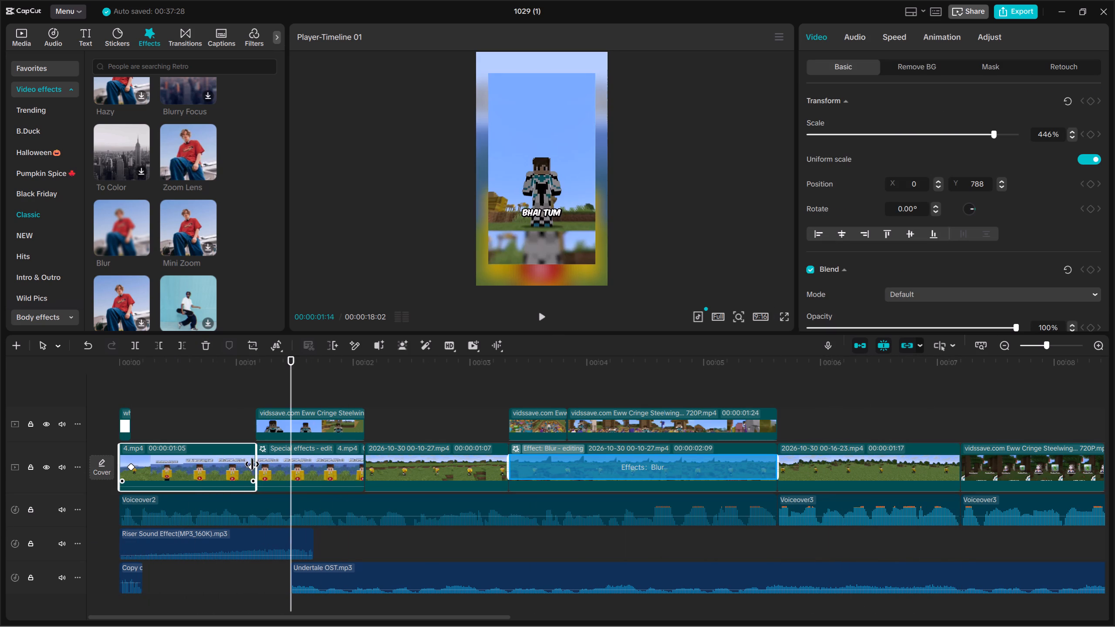
{"action": "left_click", "coordinate": [252, 464]}
{"action": "left_click", "coordinate": [239, 477]}
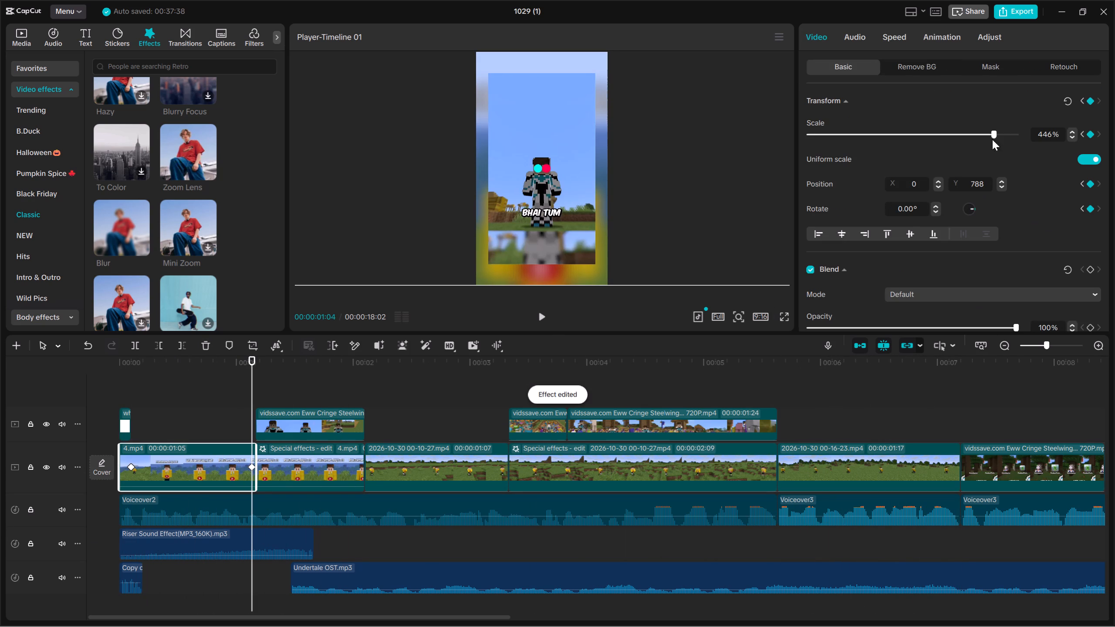
{"action": "key", "text": "Up"}
{"action": "key", "text": "space"}
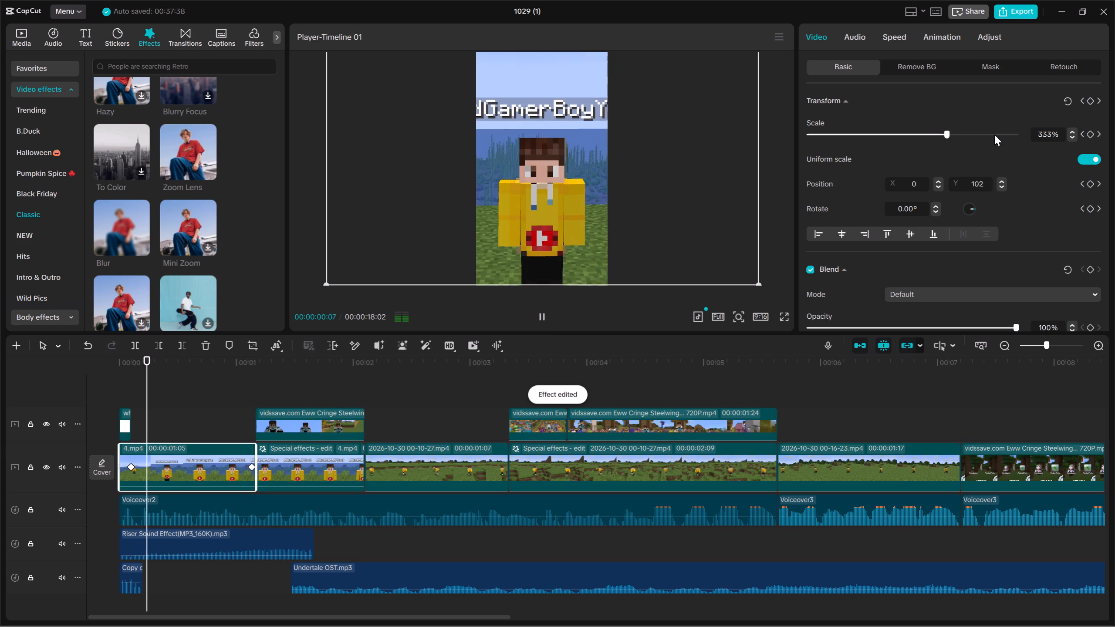
{"action": "key", "text": "space"}
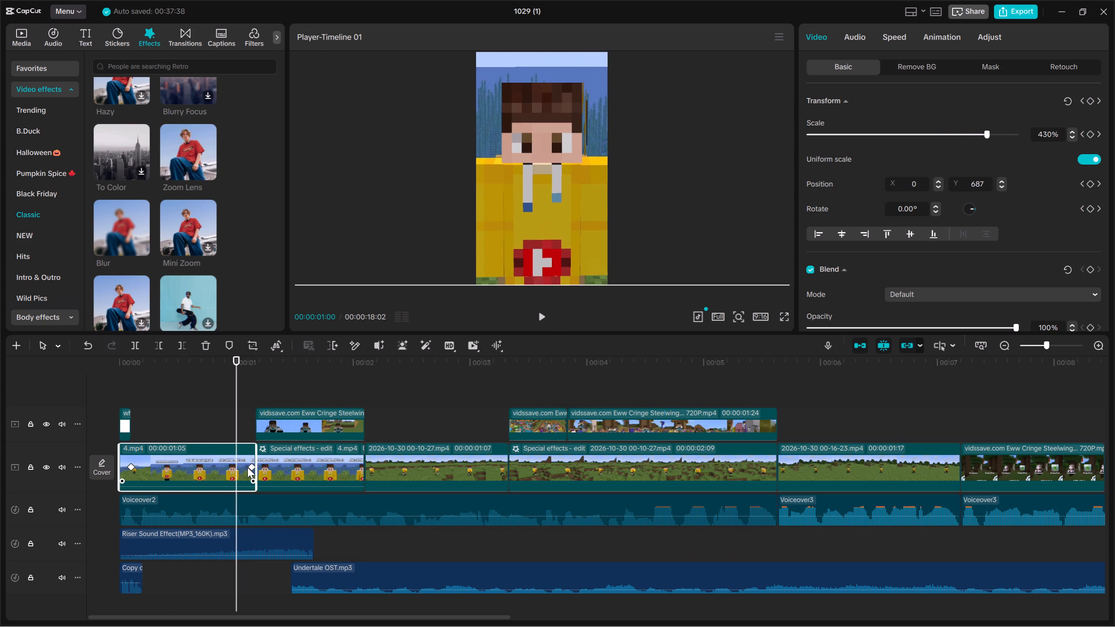
{"action": "left_click", "coordinate": [247, 467]}
{"action": "left_click", "coordinate": [1091, 101]}
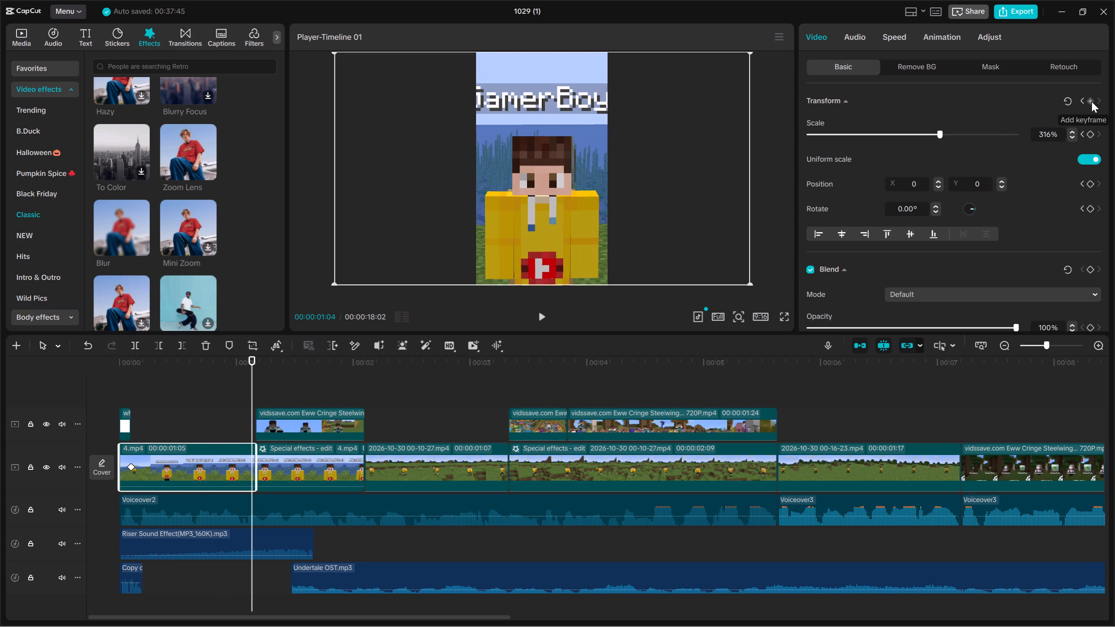
Add a transform keyframe at 00:00:01:03 in the opening 4.mp4 clip with 415% scale and play the zoom.
{"action": "key", "text": "Up"}
{"action": "key", "text": "Up"}
{"action": "key", "text": "space"}
{"action": "key", "text": "space"}
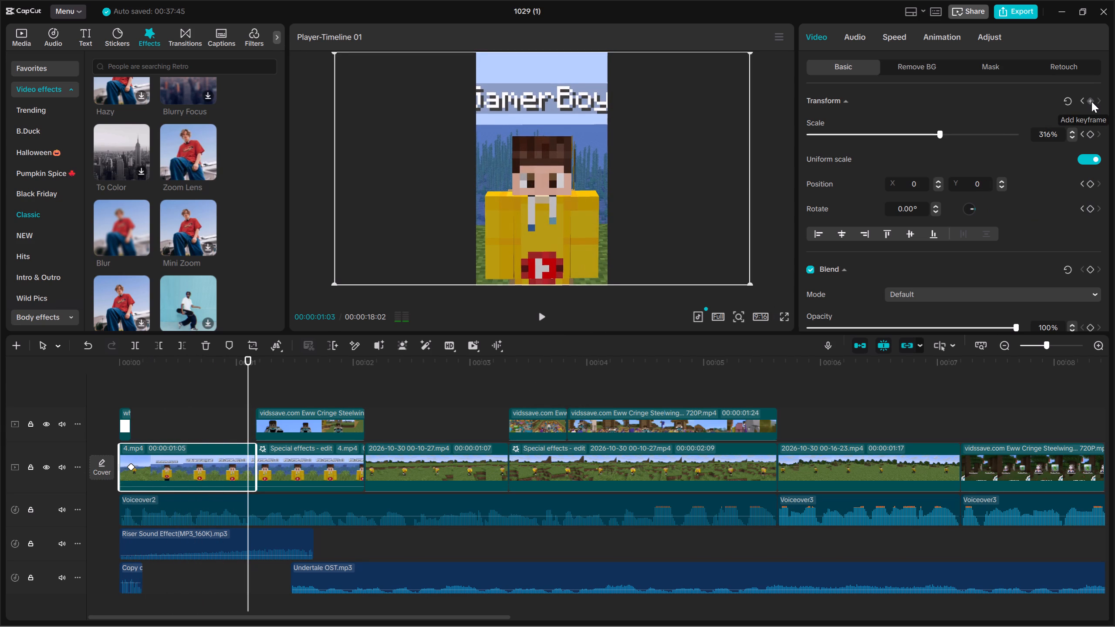
{"action": "left_click", "coordinate": [1091, 101]}
{"action": "left_click_drag", "start_coordinate": [947, 134], "coordinate": [981, 137]}
{"action": "key", "text": "Up"}
{"action": "key", "text": "Up"}
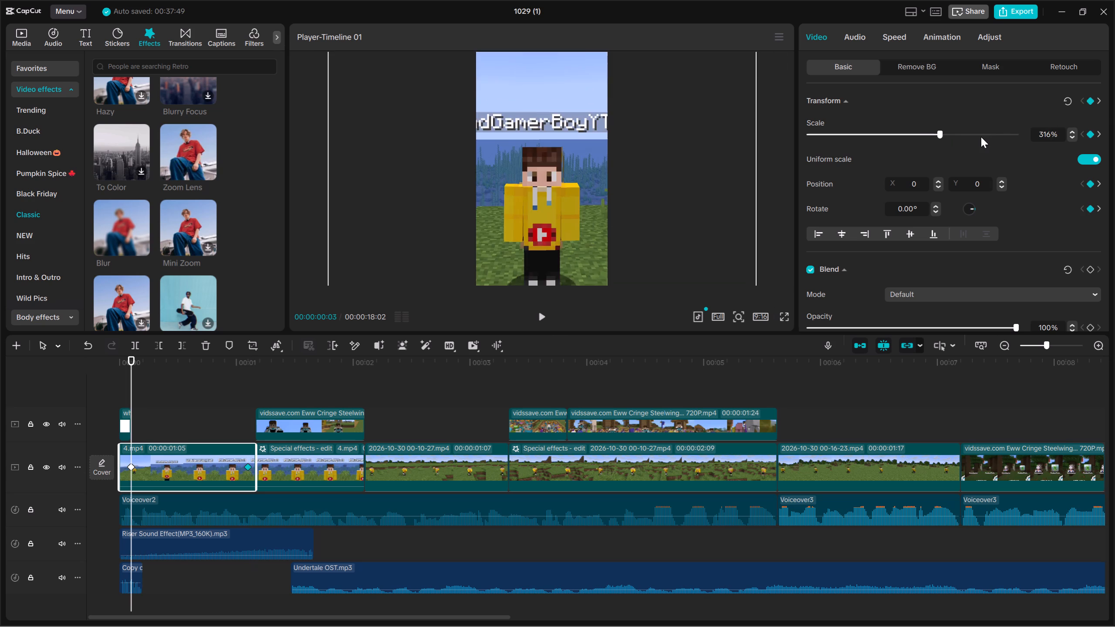
{"action": "key", "text": "space"}
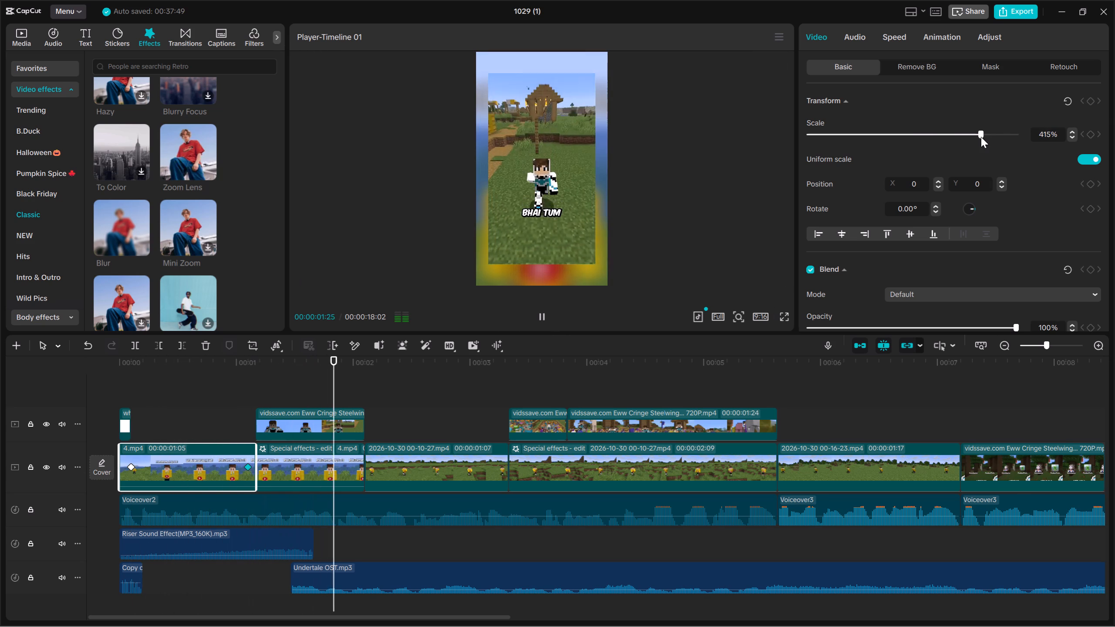
{"action": "key", "text": "space"}
Replay the opening through the crowd overlays, checking how the zoom, blurred backgrounds and riser sound effect work together.
{"action": "key", "text": "Up"}
{"action": "key", "text": "Up"}
{"action": "key", "text": "Up"}
{"action": "key", "text": "Up"}
{"action": "key", "text": "space"}
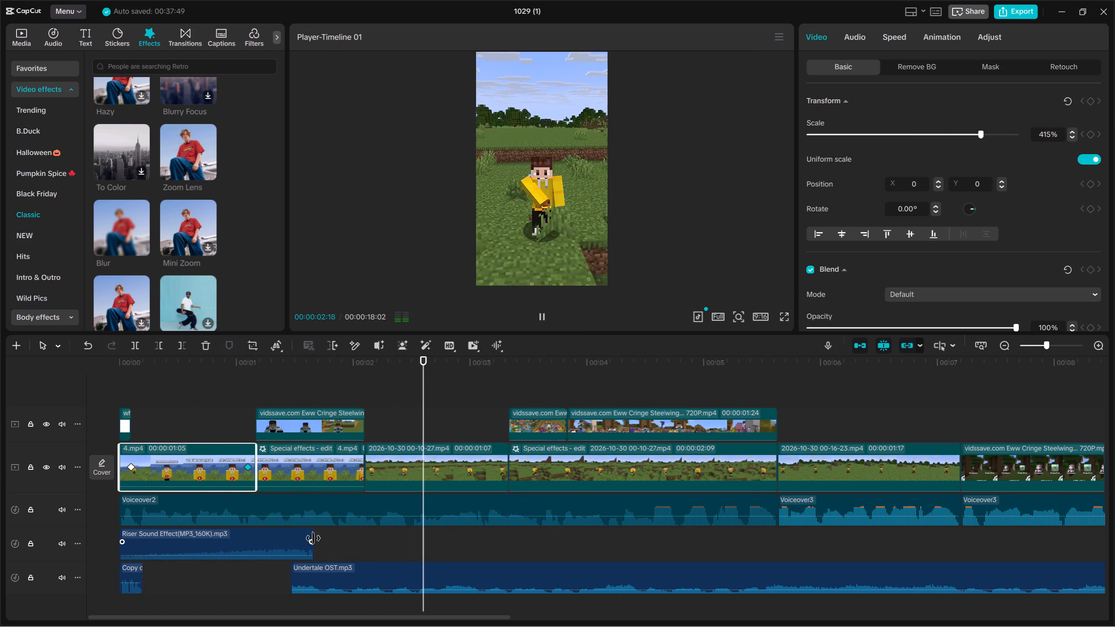
{"action": "key", "text": "space"}
{"action": "key", "text": "Up"}
{"action": "key", "text": "Up"}
{"action": "key", "text": "Up"}
{"action": "key", "text": "Up"}
{"action": "key", "text": "Up"}
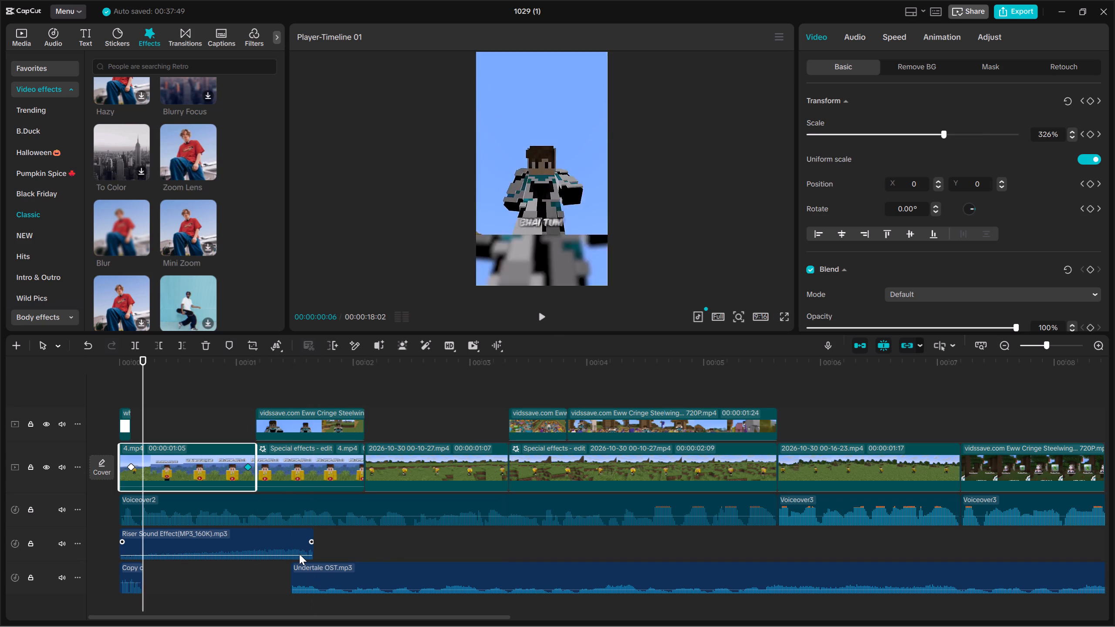
{"action": "key", "text": "Down"}
{"action": "left_click", "coordinate": [299, 553]}
{"action": "key", "text": "space"}
{"action": "key", "text": "space"}
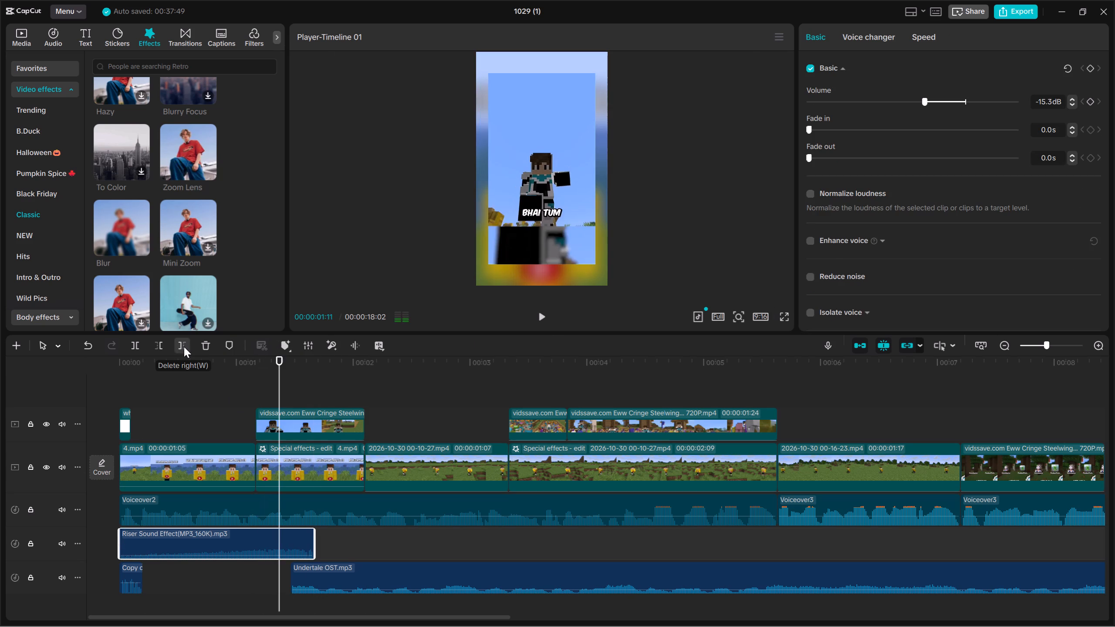
{"action": "key", "text": "Up"}
{"action": "key", "text": "space"}
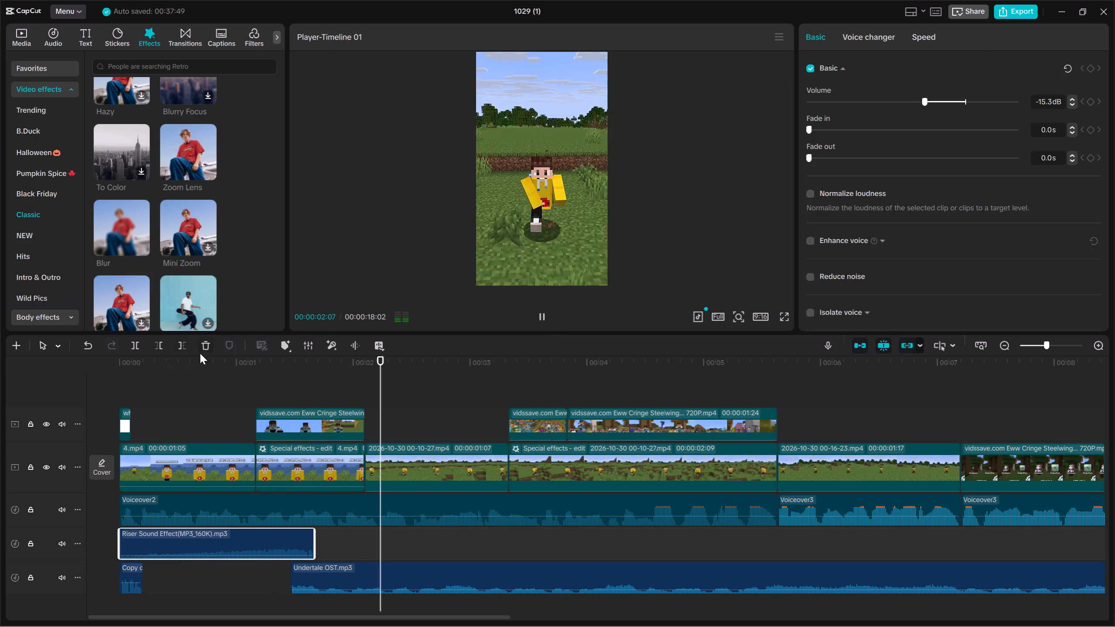
{"action": "key", "text": "space"}
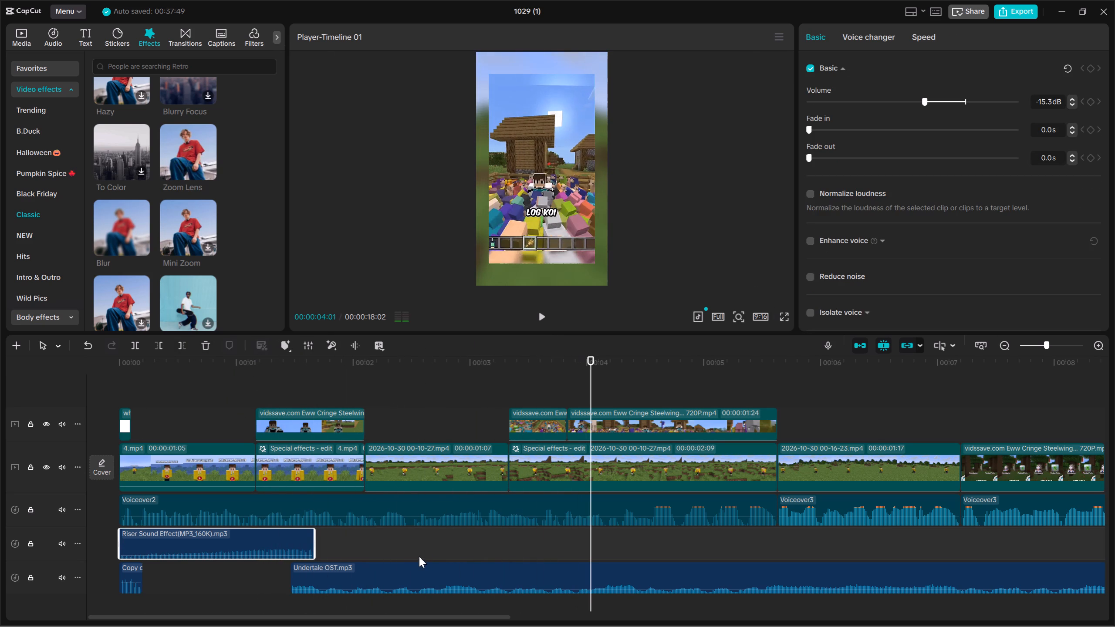
{"action": "key", "text": "space"}
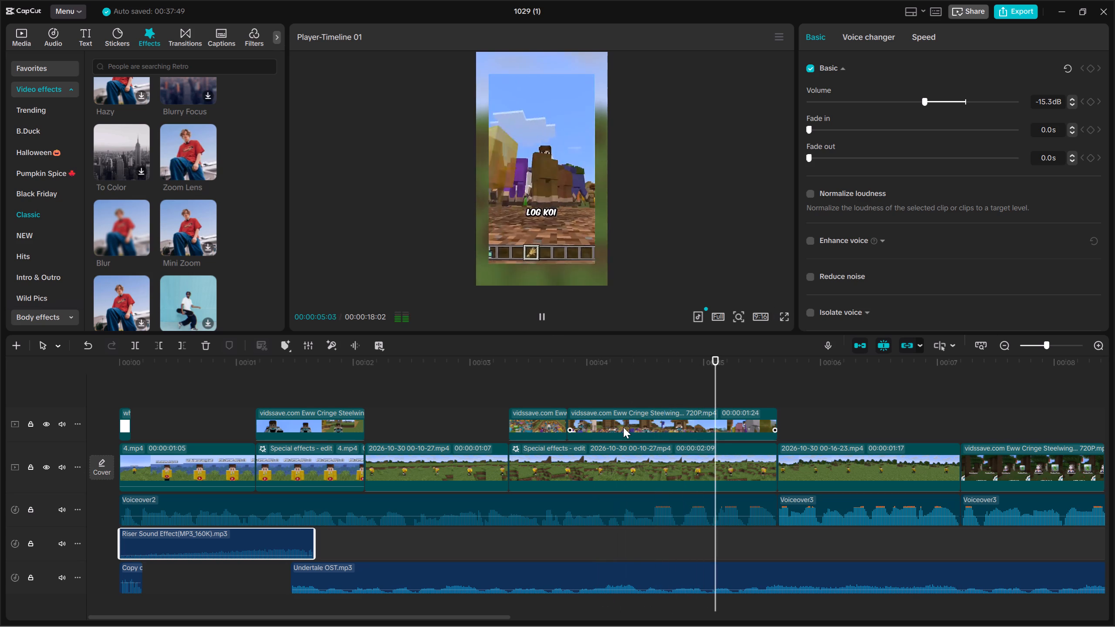
{"action": "key", "text": "space"}
Add transform keyframes to the short crowd overlay at 00:00:03:10 and 00:00:03:23, scaling the second to 90%.
{"action": "left_click", "coordinate": [548, 375]}
{"action": "key", "text": "Up"}
{"action": "left_click", "coordinate": [531, 424]}
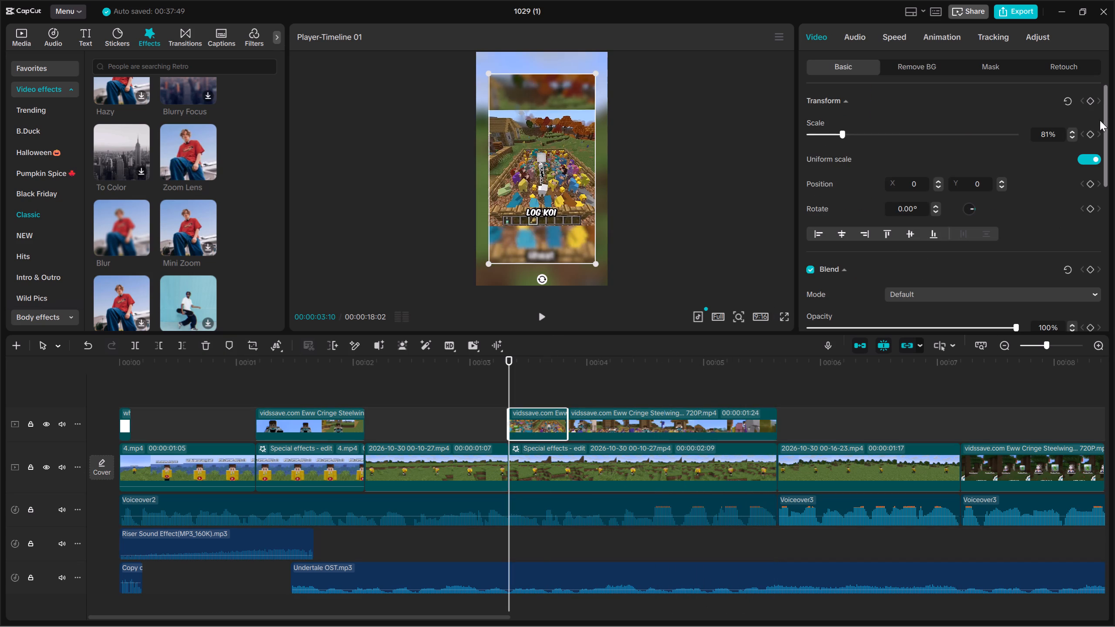
{"action": "left_click", "coordinate": [1094, 103]}
{"action": "key", "text": "space"}
{"action": "key", "text": "space"}
{"action": "left_click", "coordinate": [1093, 102]}
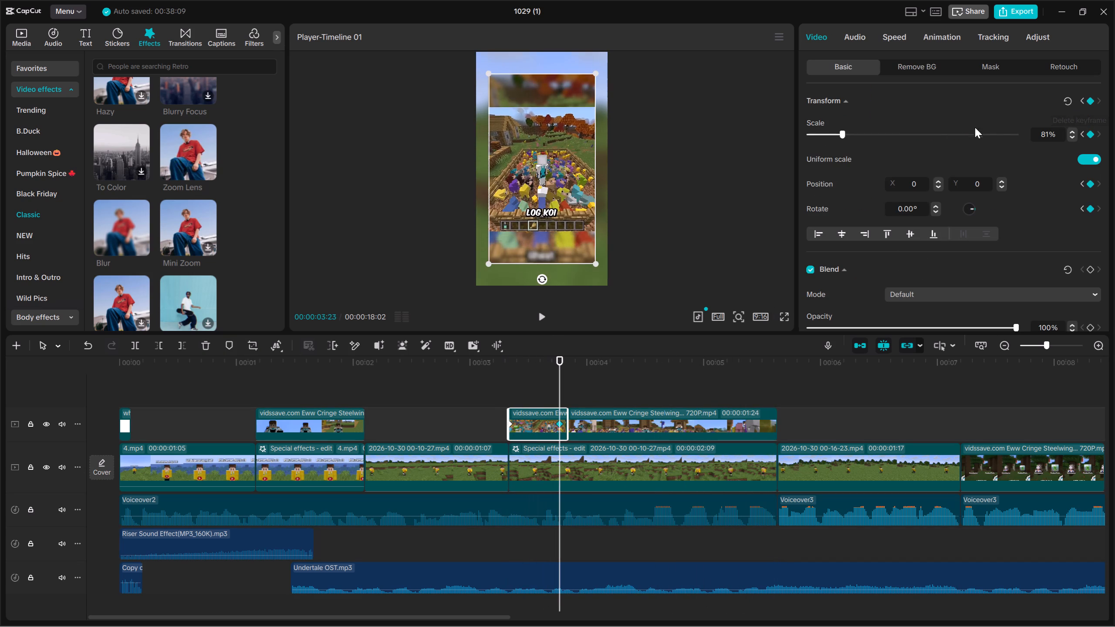
{"action": "left_click", "coordinate": [843, 132]}
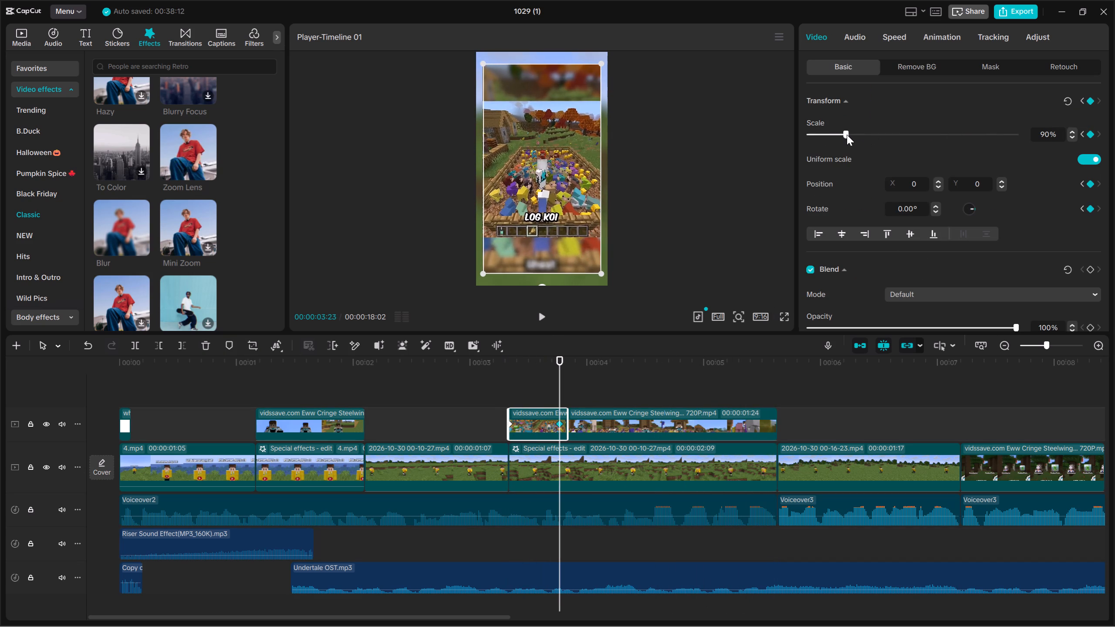
Set the following crowd overlay clip, starting at 00:00:03:25, to 90% scale and play both overlays.
{"action": "left_click", "coordinate": [587, 430]}
{"action": "key", "text": "Down"}
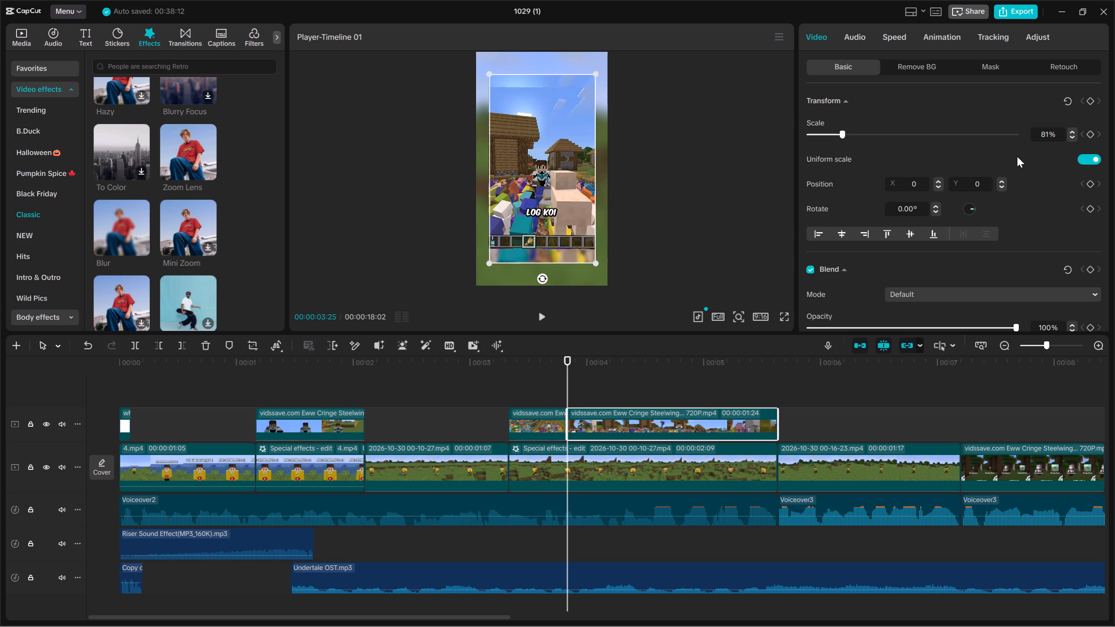
{"action": "left_click", "coordinate": [1044, 135]}
{"action": "left_click", "coordinate": [1050, 134]}
{"action": "key", "text": "BackSpace"}
{"action": "key", "text": "BackSpace"}
{"action": "key", "text": "BackSpace"}
{"action": "type", "text": "90"}
{"action": "left_click", "coordinate": [528, 380]}
{"action": "key", "text": "Up"}
{"action": "key", "text": "space"}
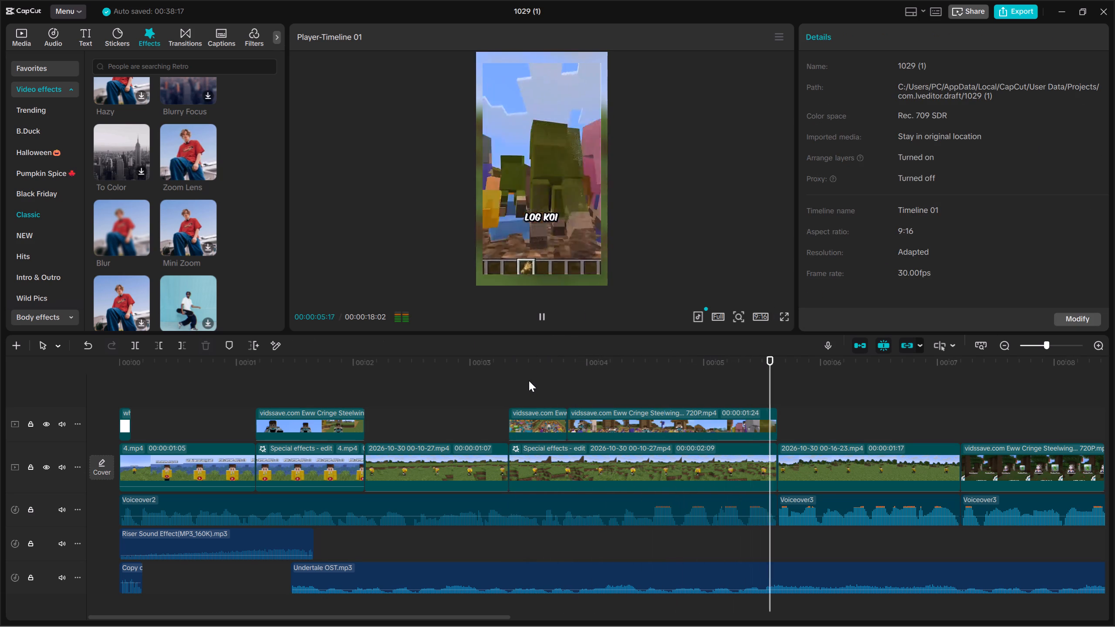
{"action": "key", "text": "space"}
{"action": "scroll", "coordinate": [529, 381], "scroll_direction": "down", "scroll_amount": 1}
{"action": "key", "text": "Up"}
{"action": "key", "text": "Up"}
{"action": "key", "text": "Up"}
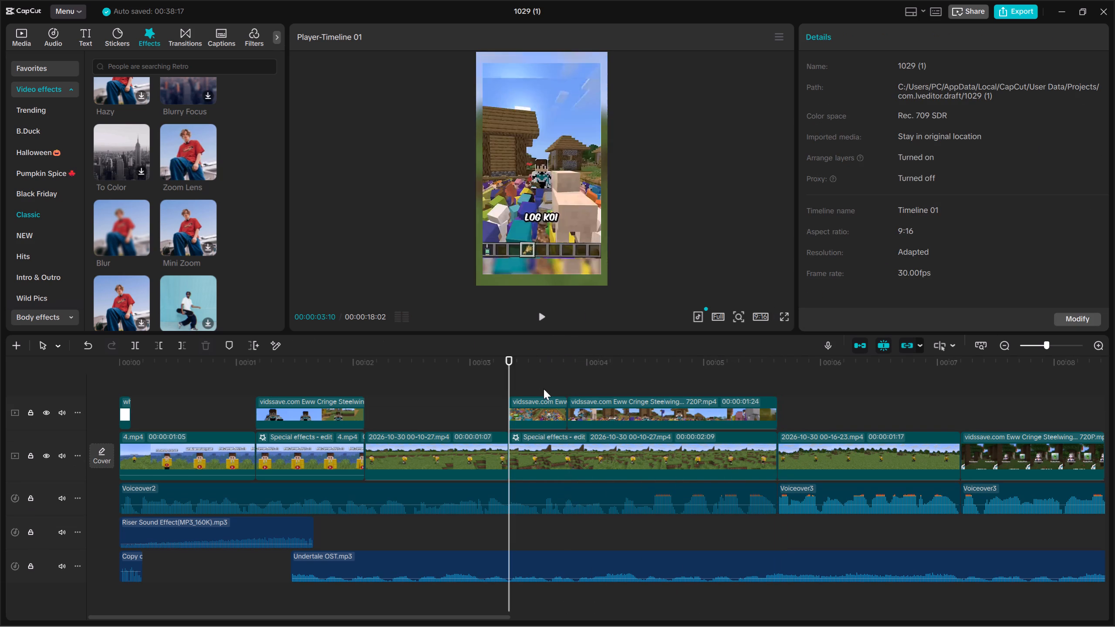
Search the Downloads folder for black and import the image black.jpg into the project media.
{"action": "key", "text": "Up"}
{"action": "left_click", "coordinate": [303, 378]}
{"action": "key", "text": "Up"}
{"action": "key", "text": "Up"}
{"action": "scroll", "coordinate": [300, 408], "scroll_direction": "up", "scroll_amount": 3}
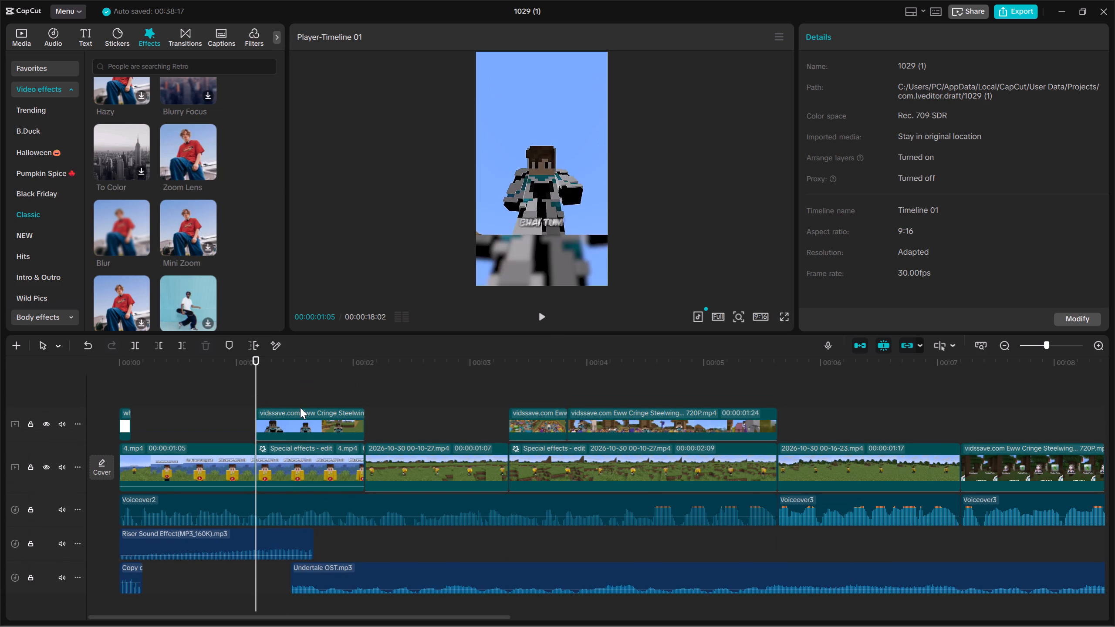
{"action": "scroll", "coordinate": [300, 408], "scroll_direction": "up", "scroll_amount": 1}
{"action": "left_click", "coordinate": [19, 38]}
{"action": "left_click", "coordinate": [94, 61]}
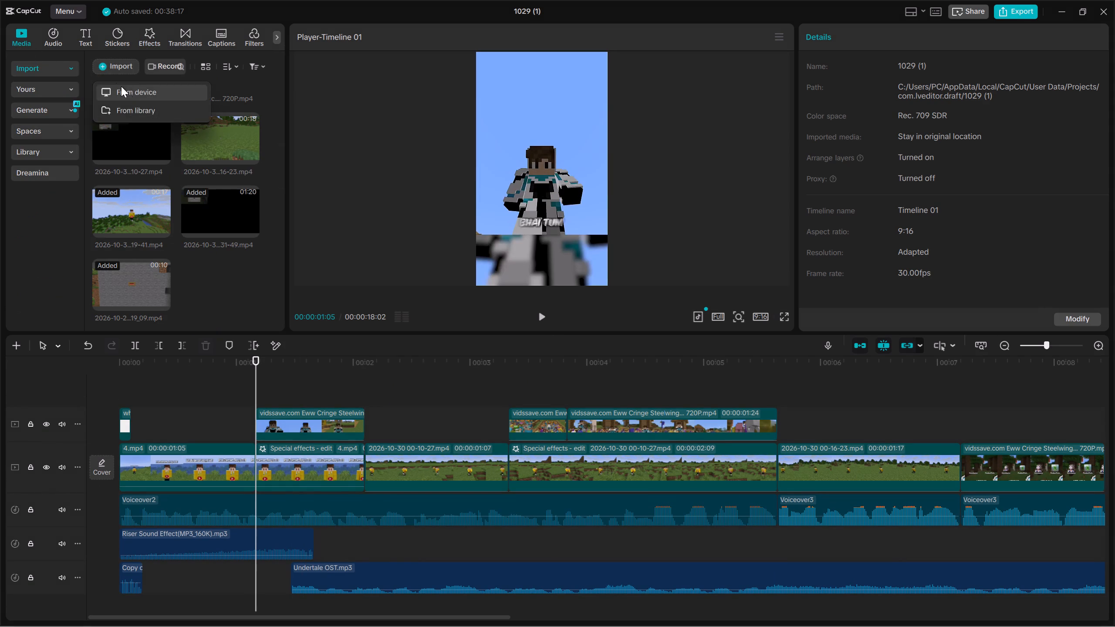
{"action": "left_click", "coordinate": [127, 91]}
{"action": "left_click", "coordinate": [73, 151]}
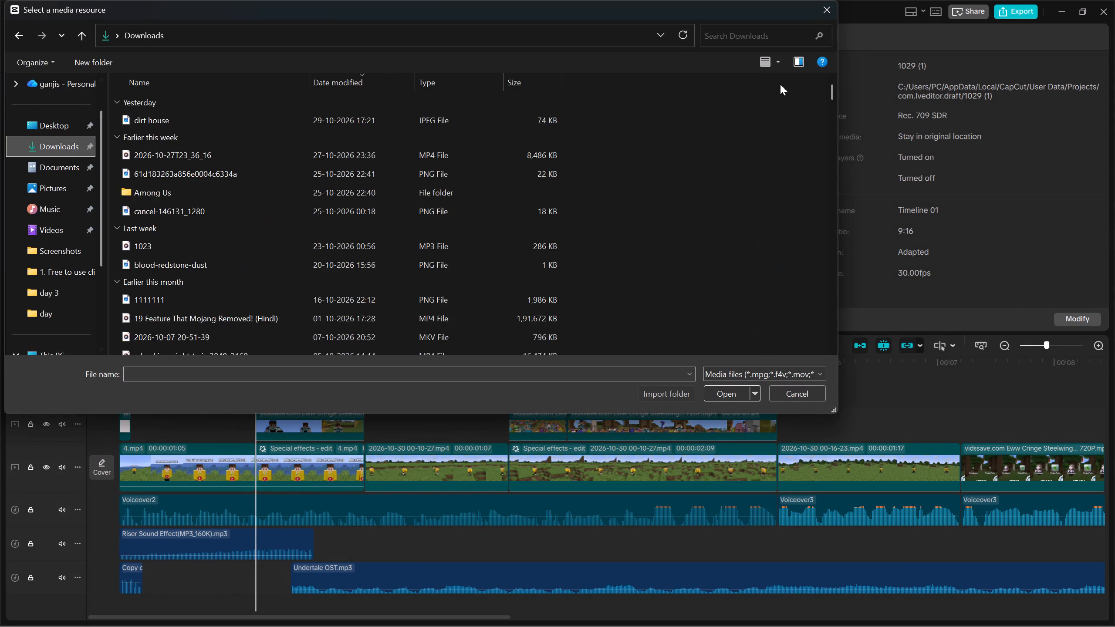
{"action": "left_click", "coordinate": [765, 43]}
{"action": "left_click", "coordinate": [765, 38]}
{"action": "type", "text": "black"}
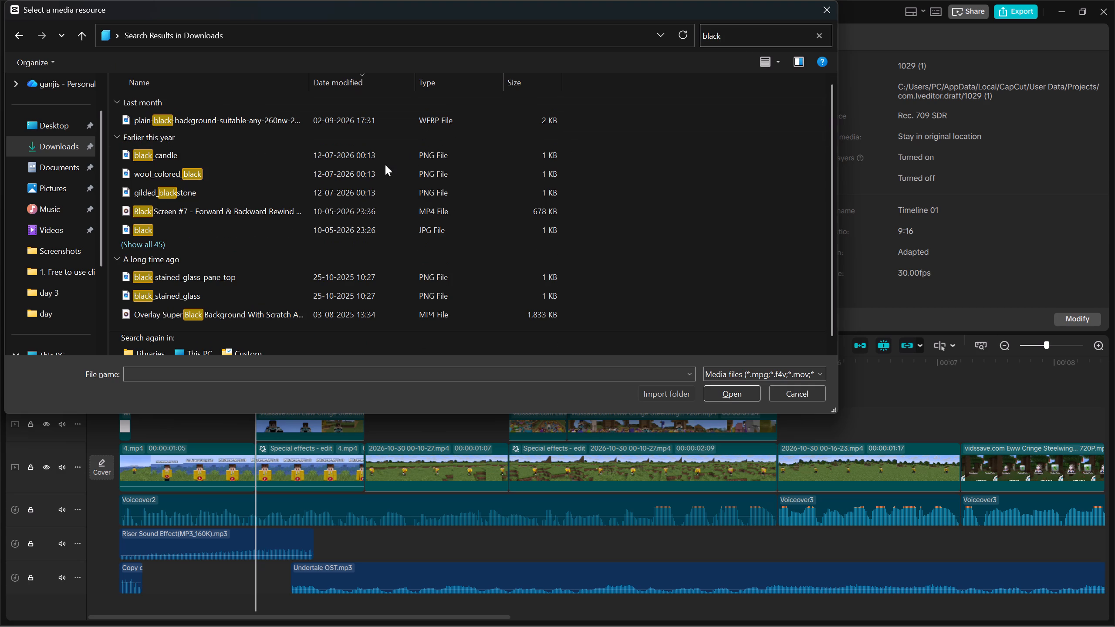
{"action": "left_click", "coordinate": [324, 233]}
{"action": "left_click", "coordinate": [732, 397]}
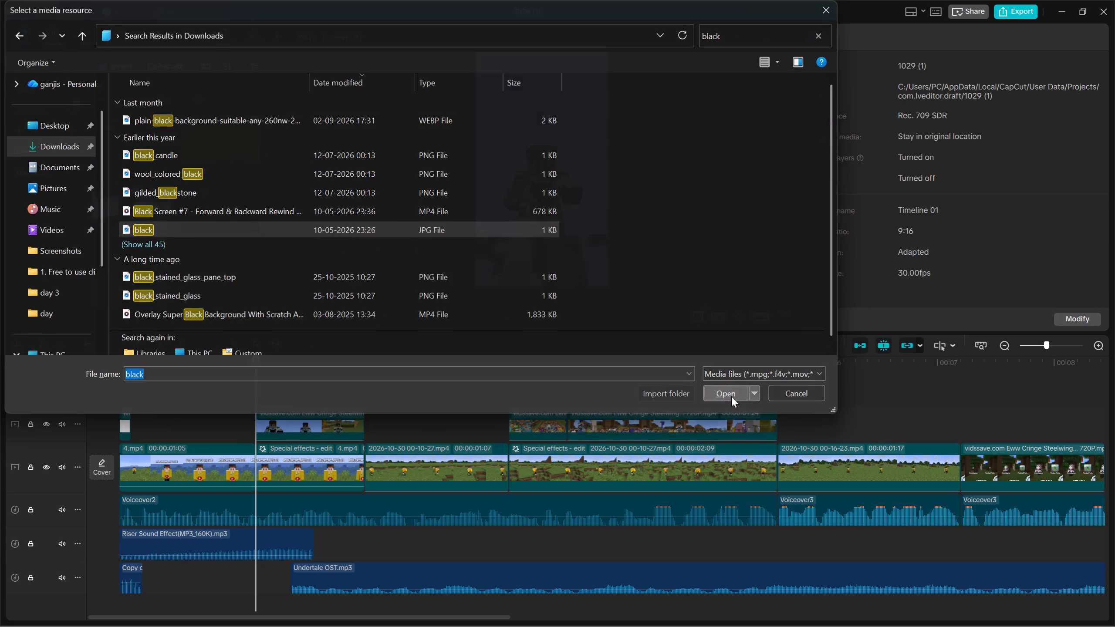
Place black.jpg on a new track above the first overlay clip, starting at 00:00:01:05.
{"action": "left_click_drag", "start_coordinate": [218, 284], "coordinate": [257, 384]}
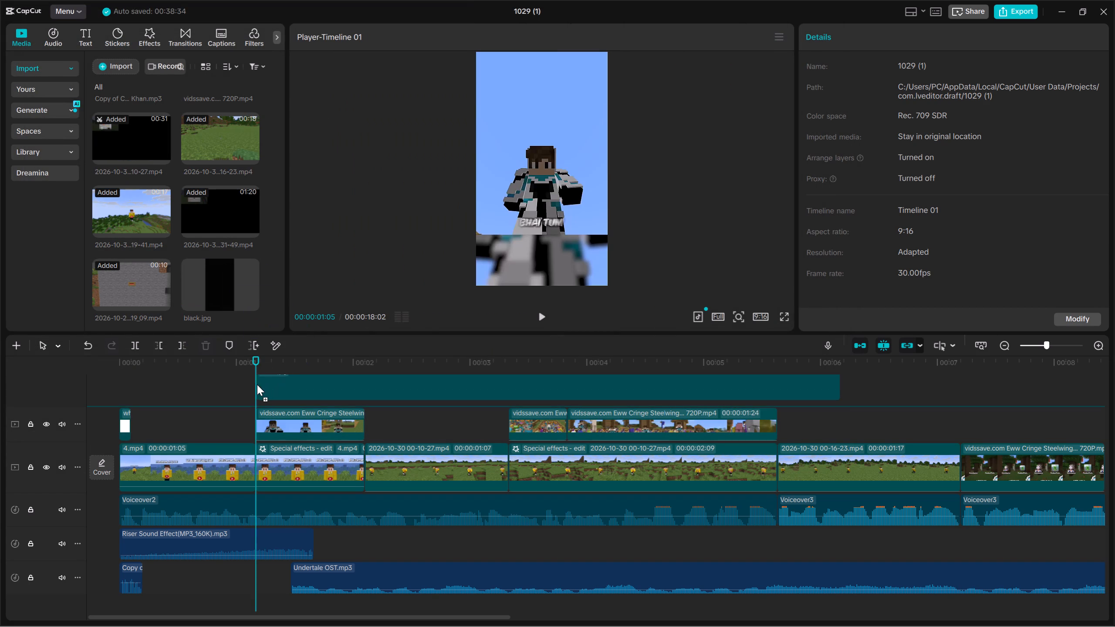
{"action": "left_click_drag", "start_coordinate": [257, 384], "coordinate": [256, 386]}
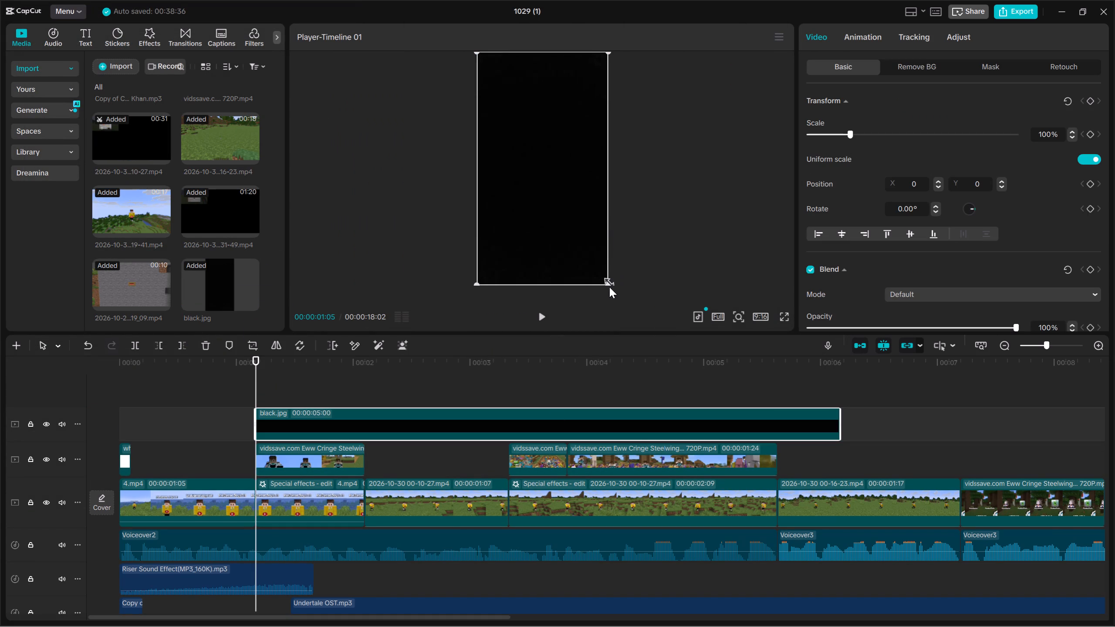
Crop black.jpg to a short horizontal strip by cutting away its lower part.
{"action": "left_click", "coordinate": [252, 344]}
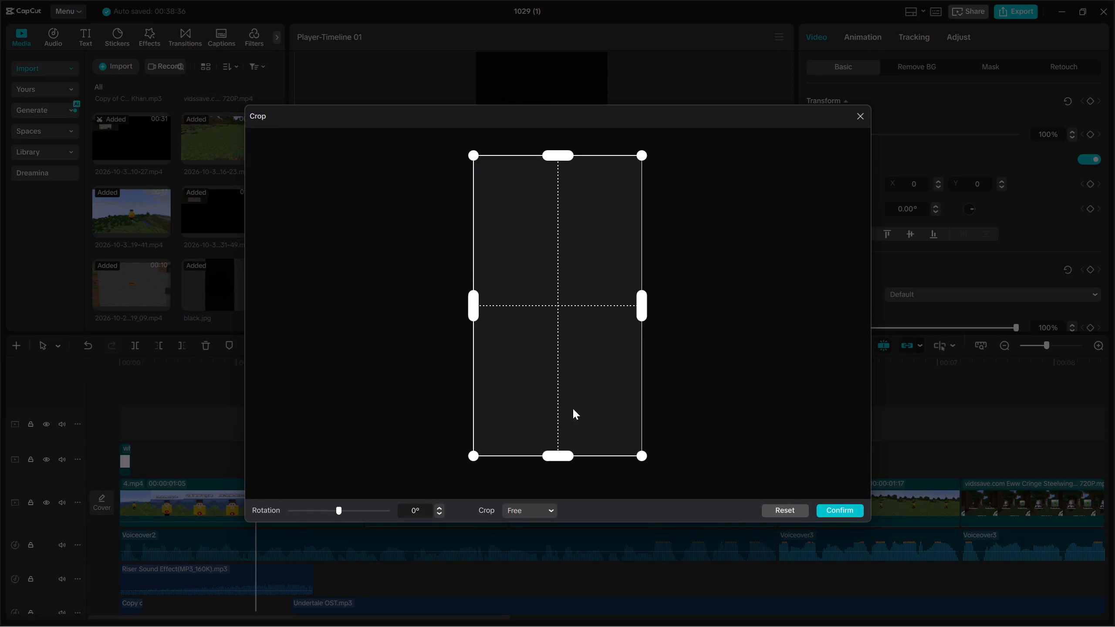
{"action": "left_click_drag", "start_coordinate": [544, 458], "coordinate": [544, 193]}
{"action": "left_click", "coordinate": [832, 512]}
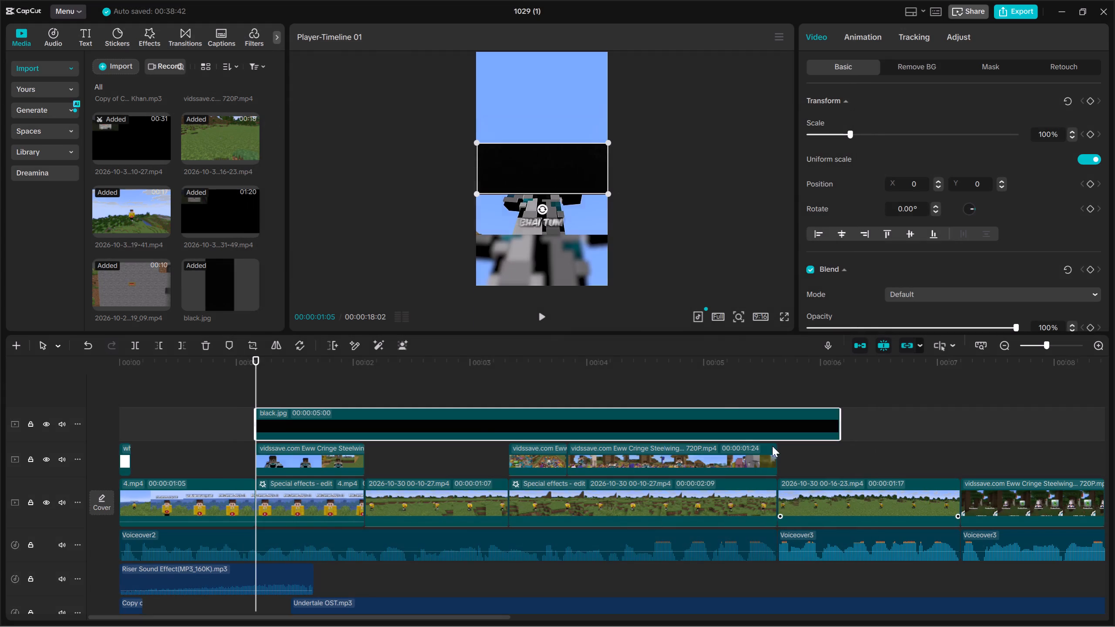
Scale the black strip to 35% and move it over the burned-in caption at Y -847, then play the overlay.
{"action": "left_click_drag", "start_coordinate": [610, 199], "coordinate": [546, 176]}
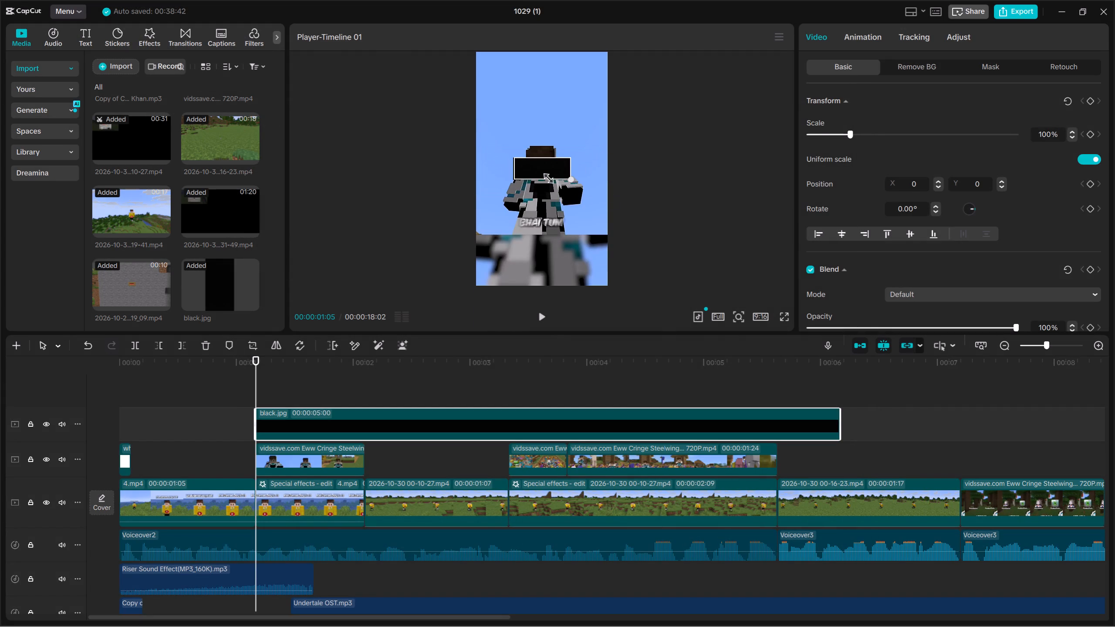
{"action": "left_click_drag", "start_coordinate": [546, 176], "coordinate": [544, 175]}
{"action": "left_click_drag", "start_coordinate": [544, 174], "coordinate": [544, 225]}
{"action": "left_click_drag", "start_coordinate": [549, 207], "coordinate": [549, 207]}
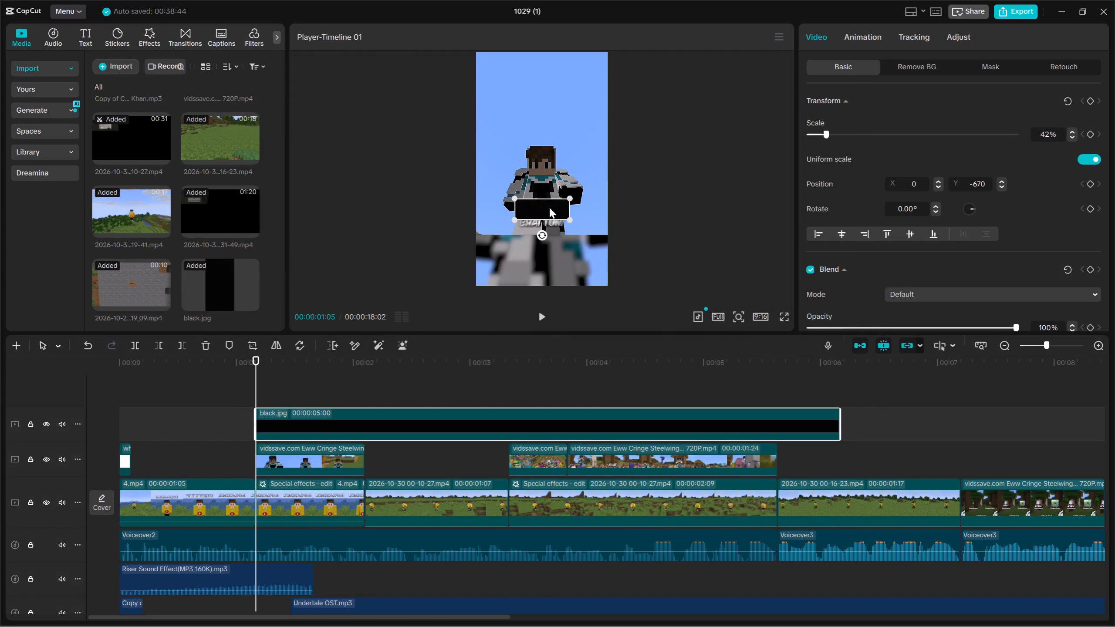
{"action": "left_click_drag", "start_coordinate": [549, 207], "coordinate": [549, 218]}
{"action": "left_click_drag", "start_coordinate": [566, 228], "coordinate": [560, 224]}
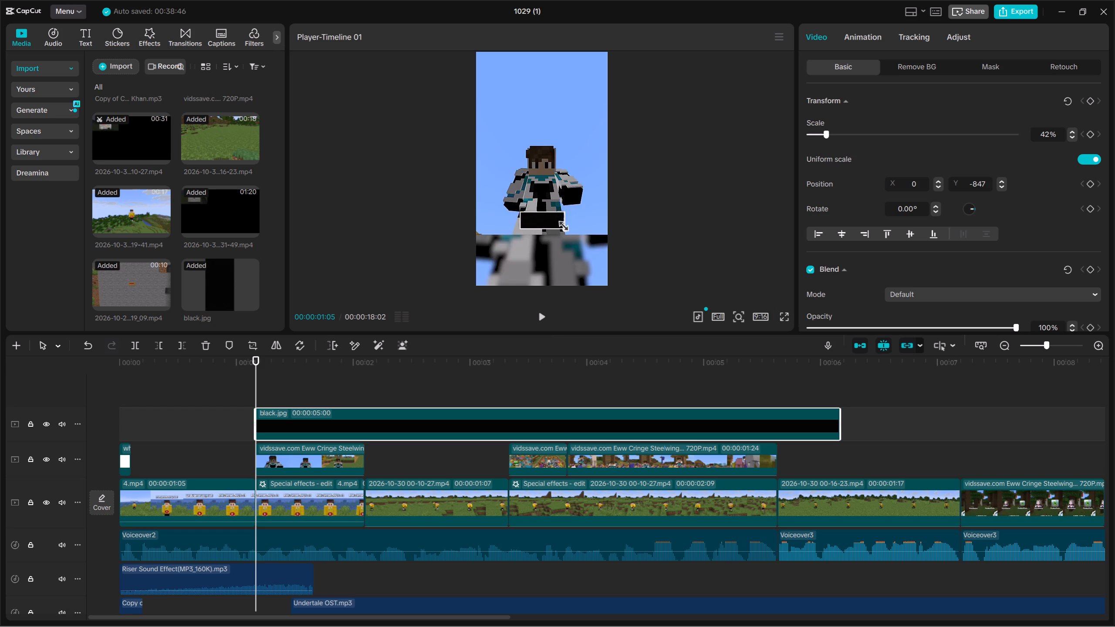
{"action": "left_click_drag", "start_coordinate": [560, 224], "coordinate": [561, 224]}
{"action": "key", "text": "space"}
{"action": "key", "text": "space"}
{"action": "key", "text": "Up"}
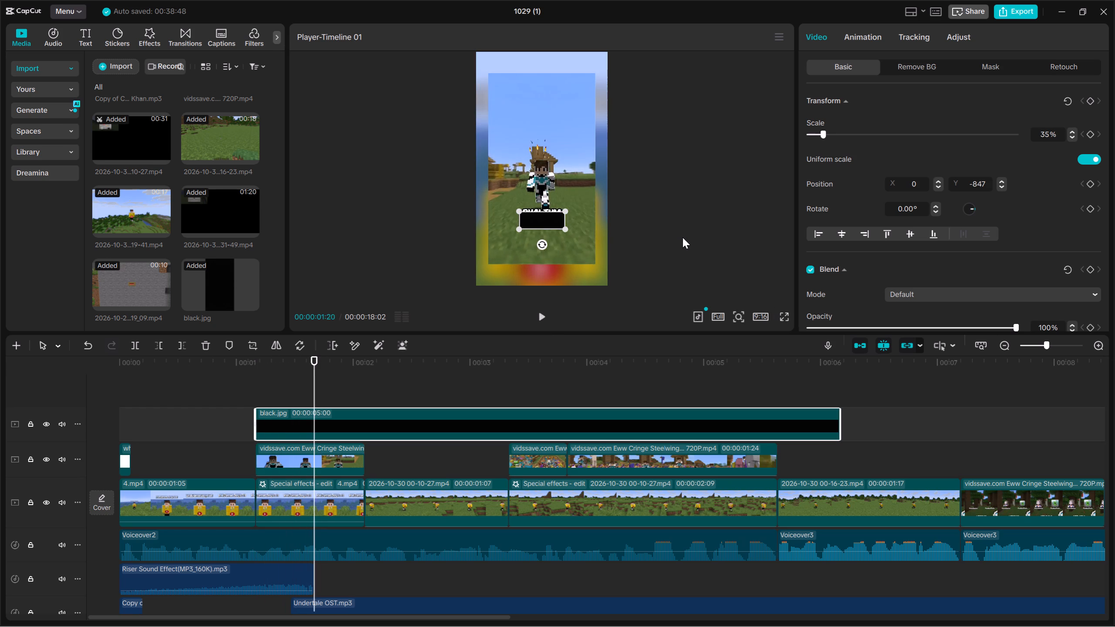
Add transform keyframes to the black strip at 00:00:01:05 and 00:00:01:10, moving the second to Y -686, and play it.
{"action": "key", "text": "Up"}
{"action": "key", "text": "Up"}
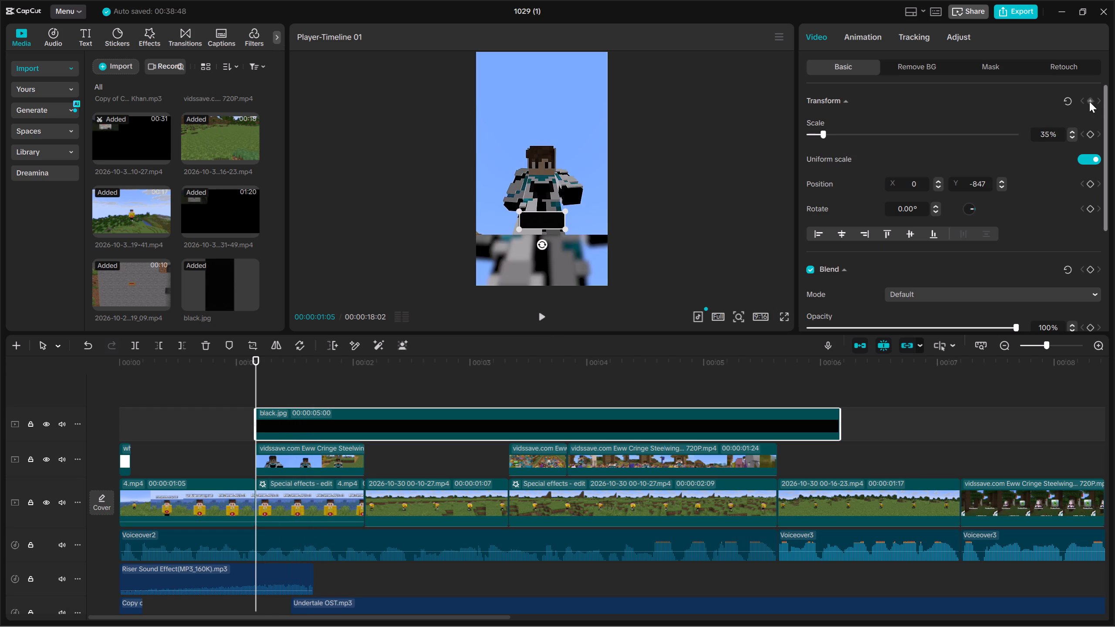
{"action": "left_click", "coordinate": [1088, 101]}
{"action": "key", "text": "space"}
{"action": "key", "text": "space"}
{"action": "left_click", "coordinate": [1088, 101]}
{"action": "left_click_drag", "start_coordinate": [535, 218], "coordinate": [536, 217]}
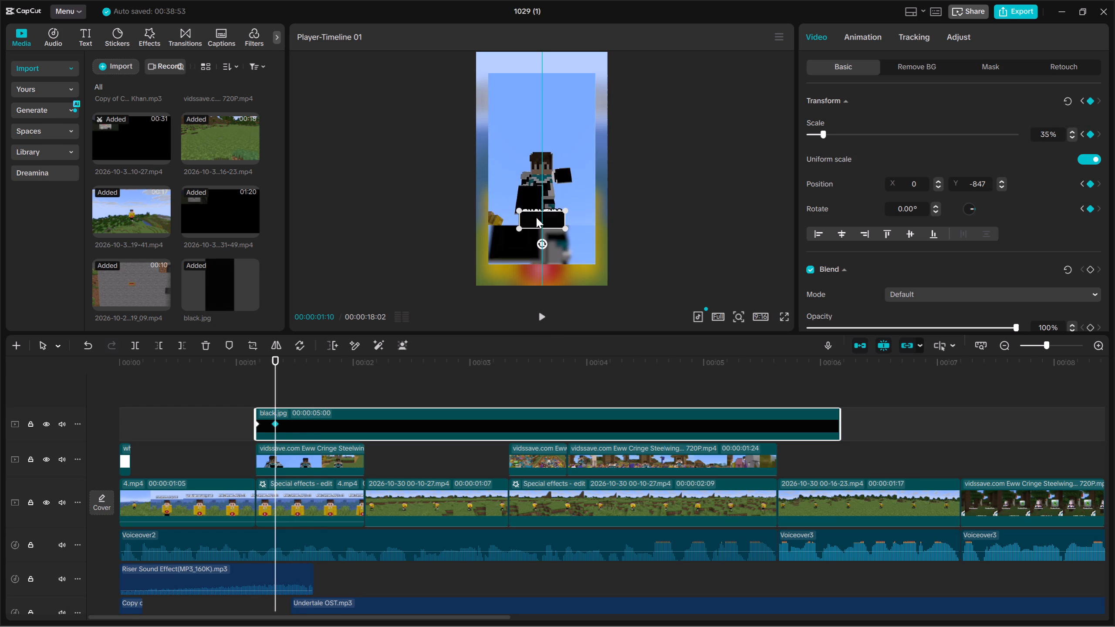
{"action": "left_click_drag", "start_coordinate": [536, 217], "coordinate": [536, 208]}
{"action": "key", "text": "space"}
{"action": "key", "text": "space"}
{"action": "key", "text": "space"}
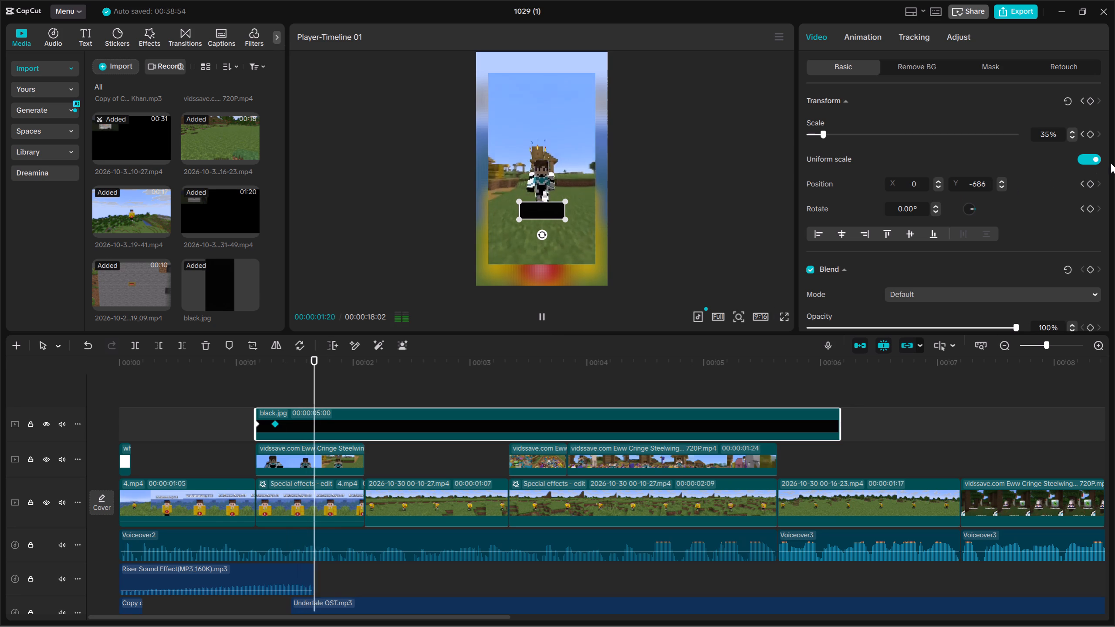
{"action": "key", "text": "space"}
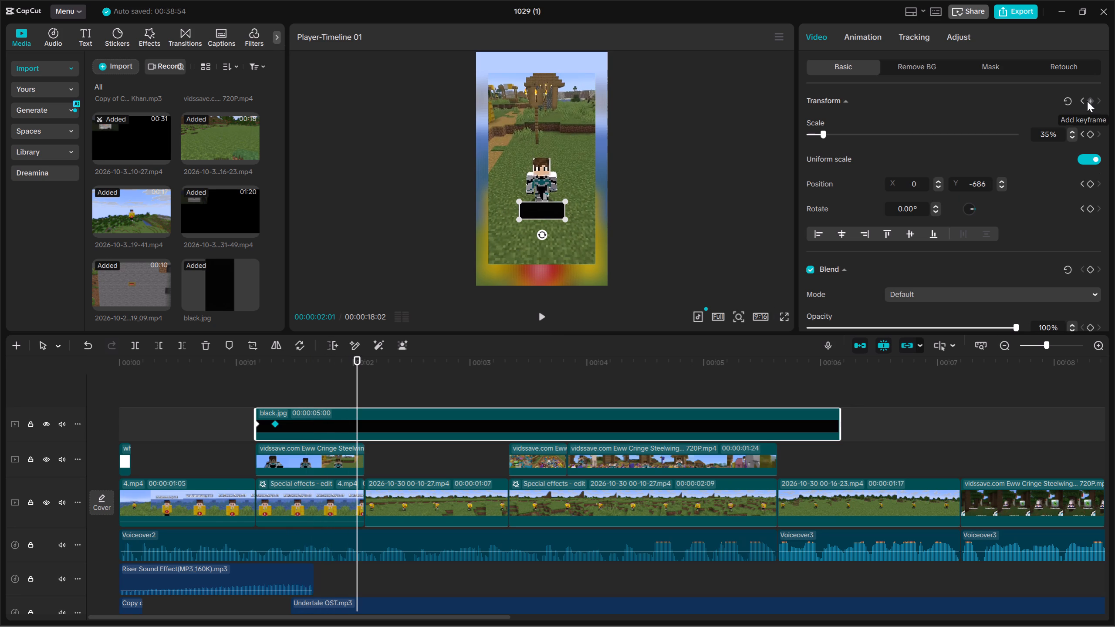
{"action": "key", "text": "space"}
{"action": "key", "text": "space"}
Split black.jpg at 00:00:02:03, where the first overlay ends, and trim the second piece to start at 00:00:03:10.
{"action": "key", "text": "Up"}
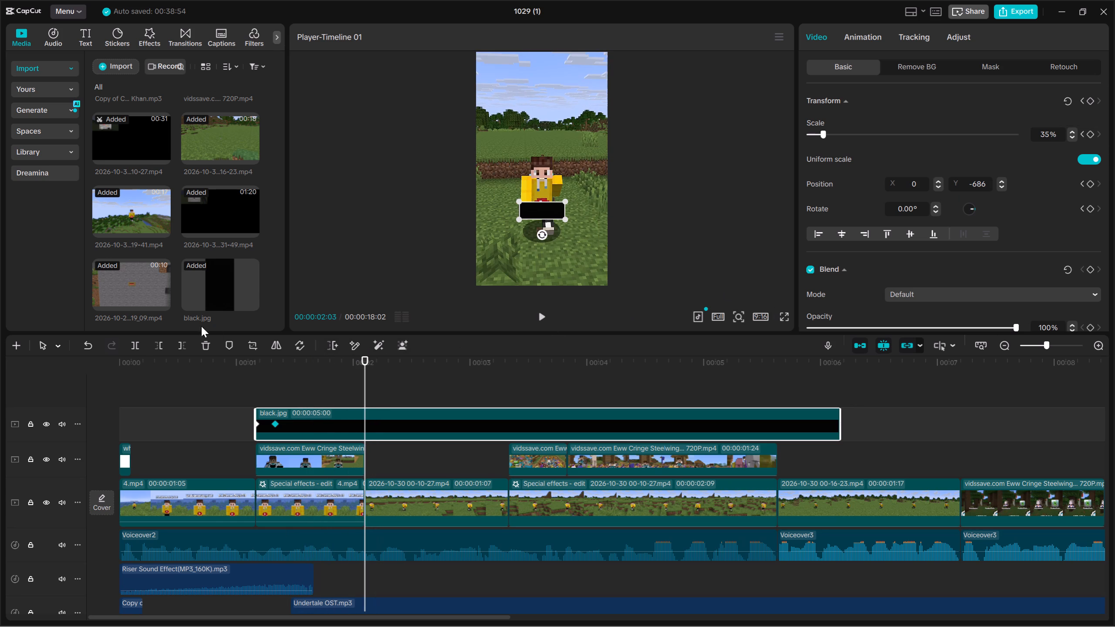
{"action": "left_click", "coordinate": [137, 348]}
{"action": "key", "text": "space"}
{"action": "key", "text": "Down"}
{"action": "left_click", "coordinate": [166, 348]}
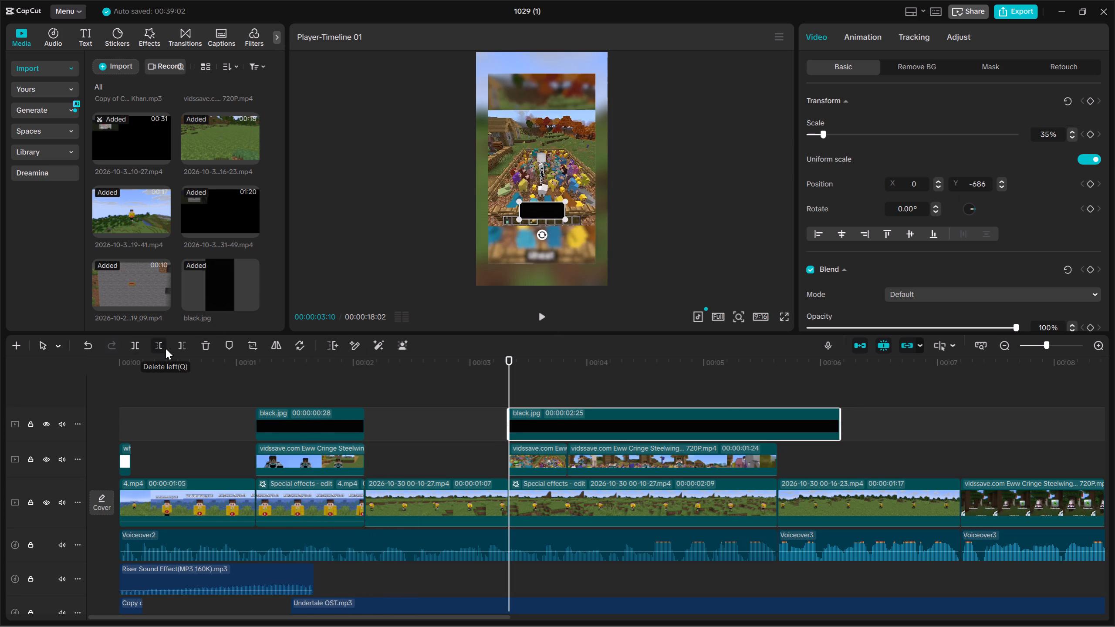
Add a transform keyframe to the second black strip at 00:00:03:25 with 30% scale and Y -804 over the caption.
{"action": "key", "text": "space"}
{"action": "key", "text": "space"}
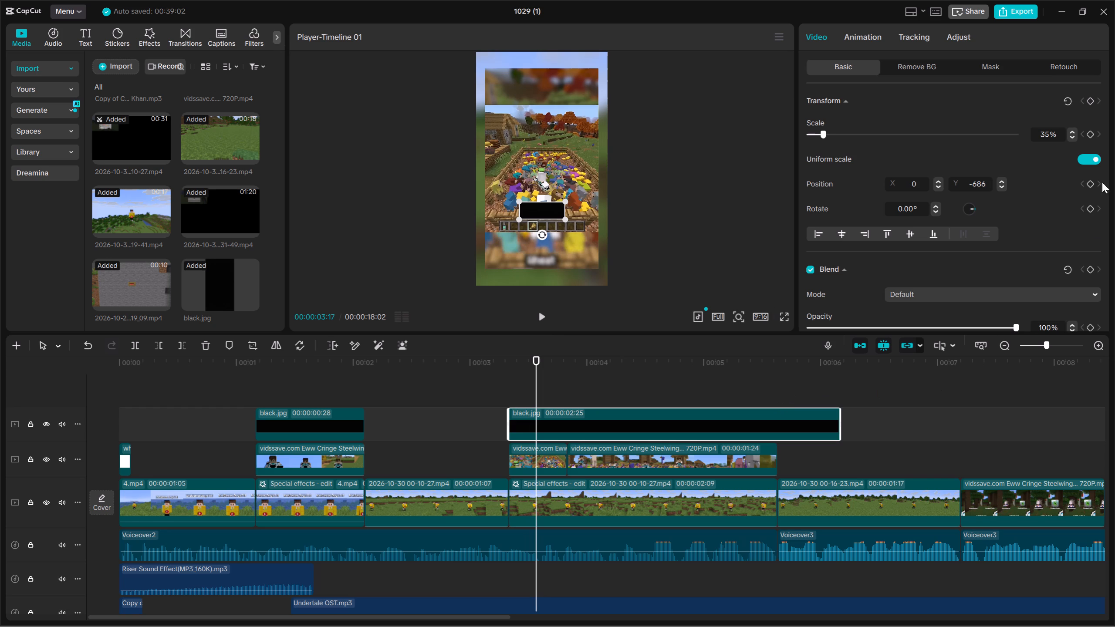
{"action": "key", "text": "space"}
{"action": "key", "text": "space"}
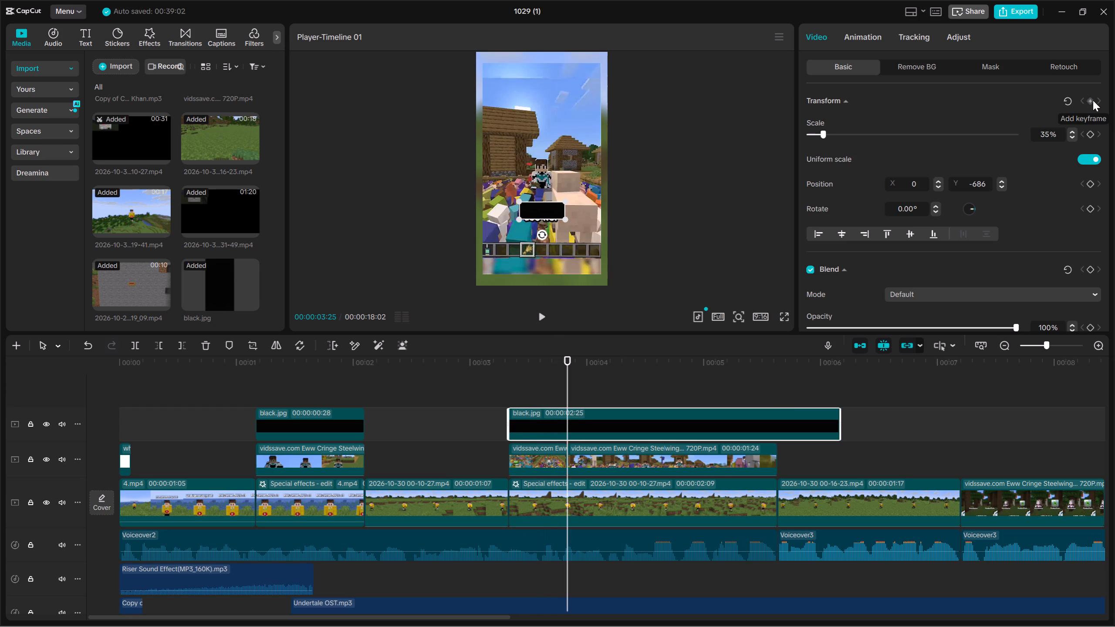
{"action": "left_click", "coordinate": [1093, 100]}
{"action": "left_click_drag", "start_coordinate": [564, 217], "coordinate": [558, 216]}
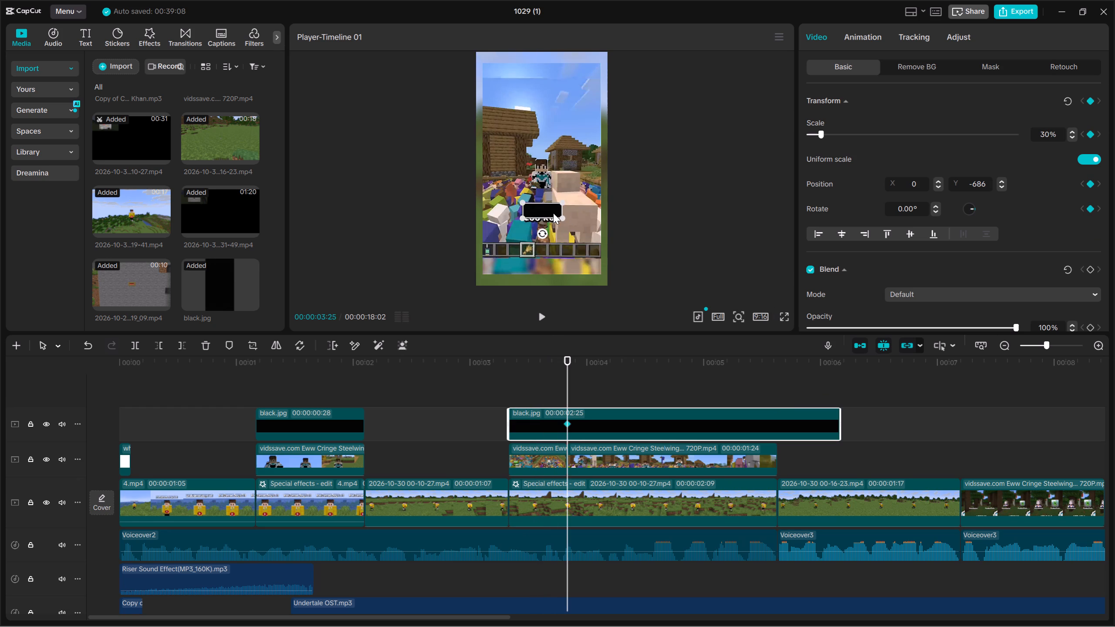
{"action": "left_click_drag", "start_coordinate": [553, 212], "coordinate": [551, 219]}
Add a transform keyframe at the second black strip's start, 00:00:03:10, with Y -697 and a smaller scale, and play it.
{"action": "key", "text": "Up"}
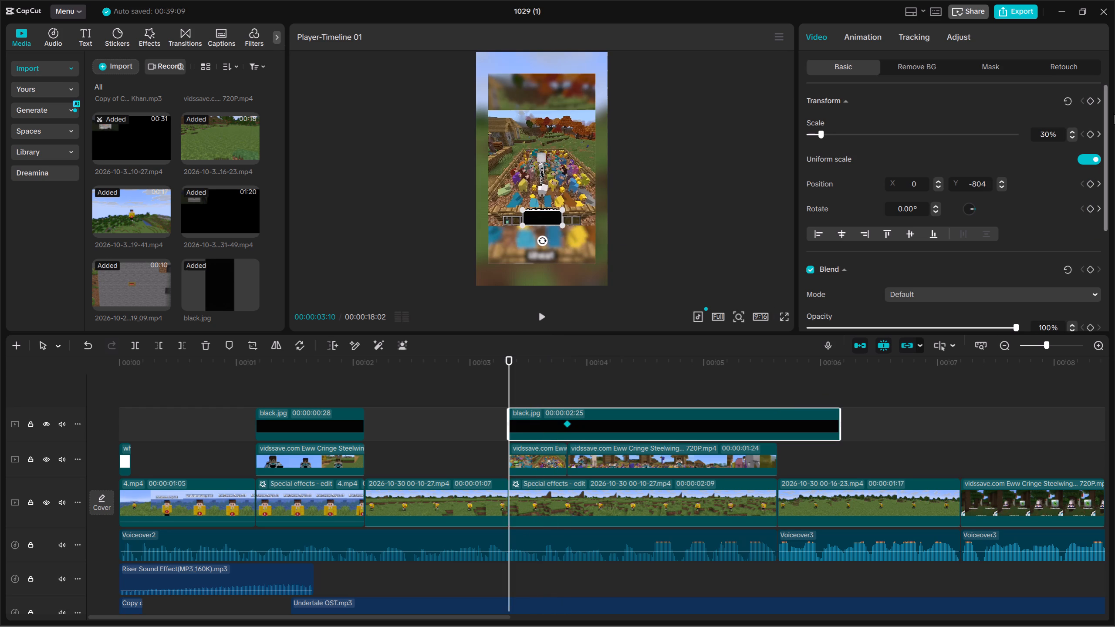
{"action": "left_click", "coordinate": [1090, 101]}
{"action": "left_click_drag", "start_coordinate": [544, 215], "coordinate": [543, 207]}
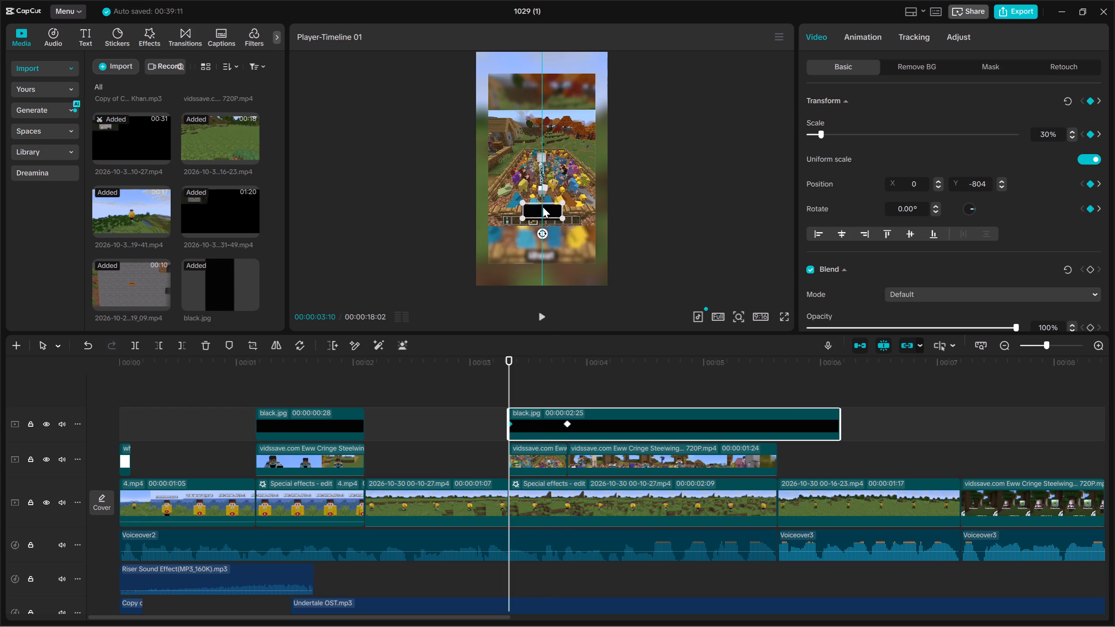
{"action": "left_click_drag", "start_coordinate": [543, 207], "coordinate": [545, 209]}
{"action": "left_click_drag", "start_coordinate": [563, 220], "coordinate": [555, 219]}
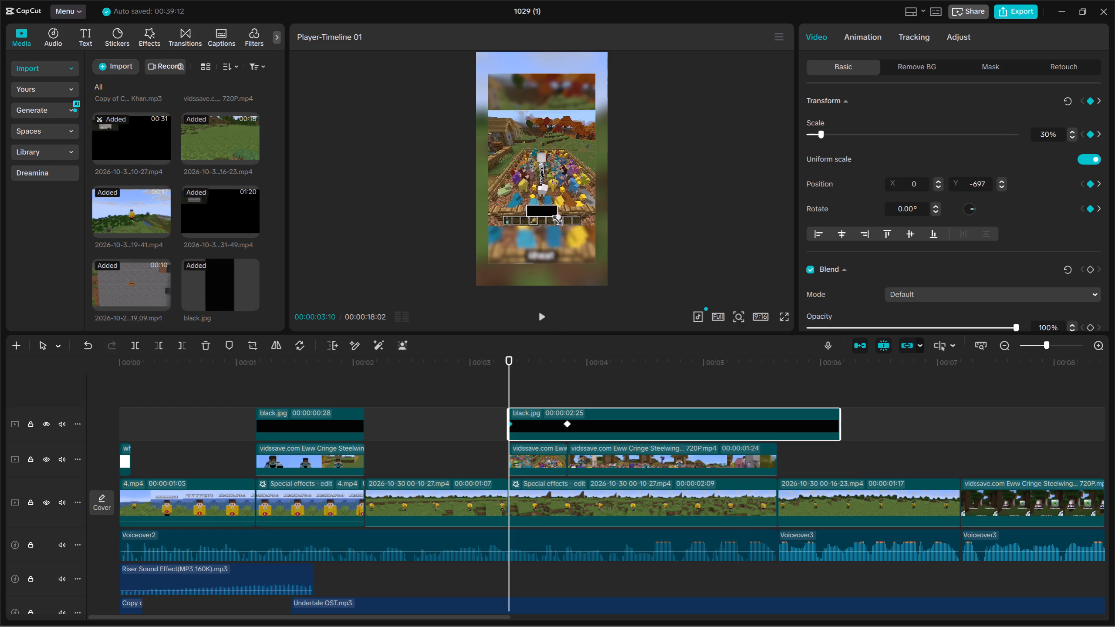
{"action": "left_click_drag", "start_coordinate": [555, 219], "coordinate": [555, 218]}
{"action": "key", "text": "space"}
{"action": "key", "text": "space"}
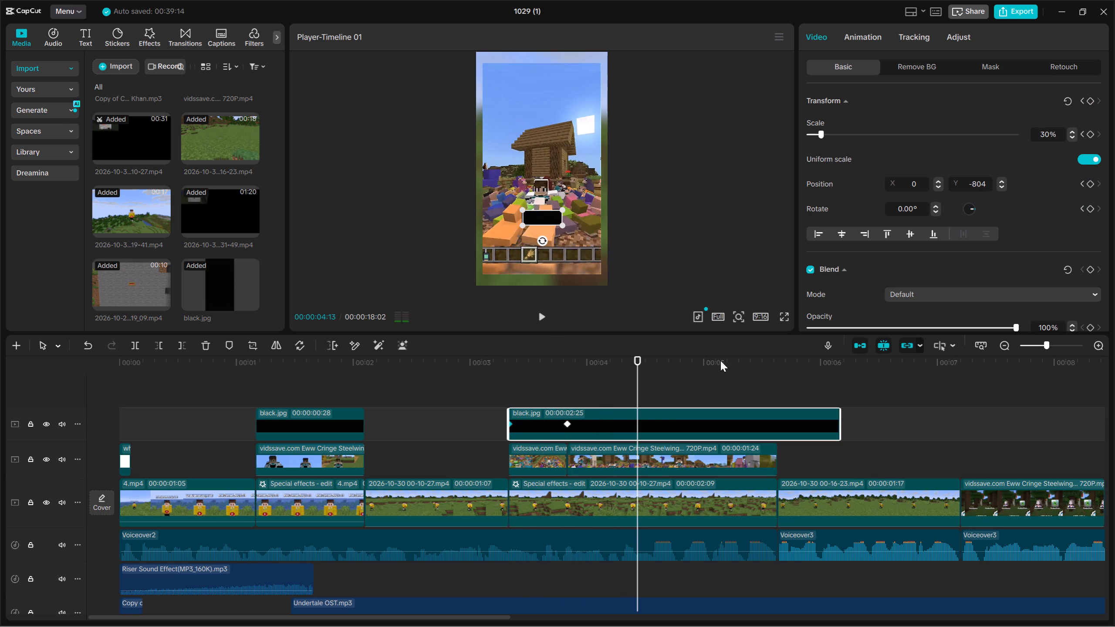
Trim the second black strip's end to 00:00:05:19, where the crowd overlay ends, and play on from there.
{"action": "key", "text": "space"}
{"action": "key", "text": "space"}
{"action": "key", "text": "space"}
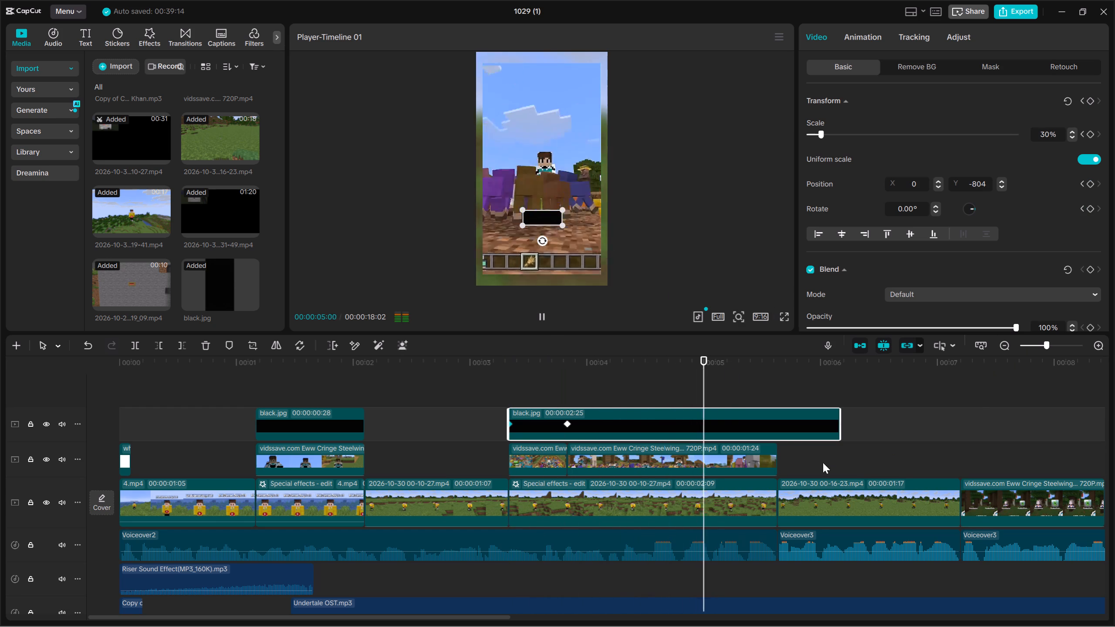
{"action": "key", "text": "space"}
{"action": "key", "text": "Up"}
{"action": "left_click", "coordinate": [182, 344]}
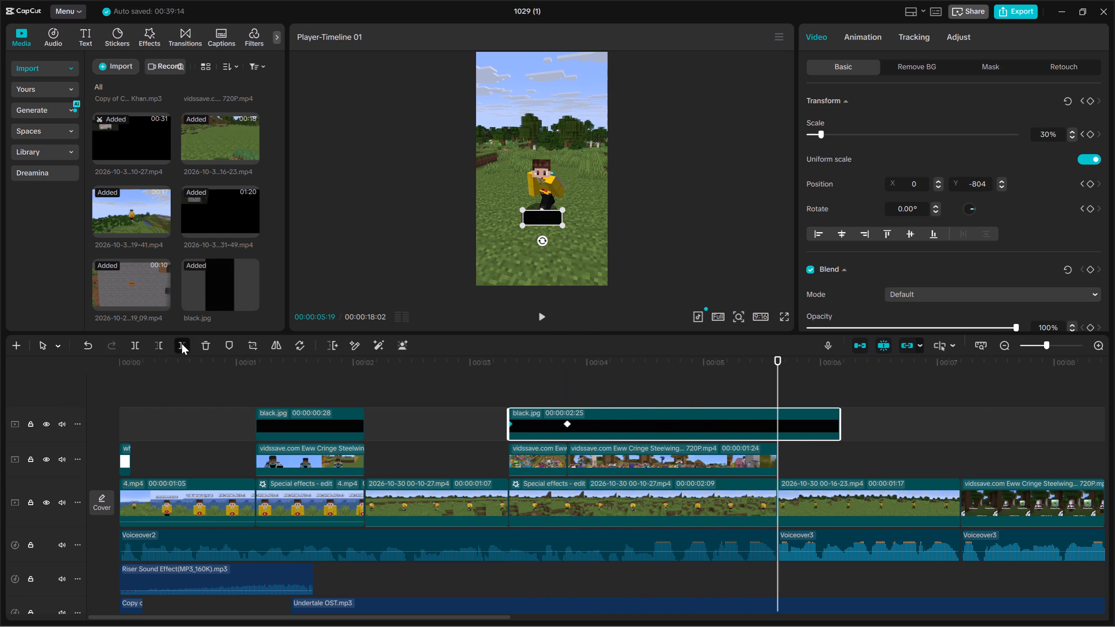
{"action": "key", "text": "space"}
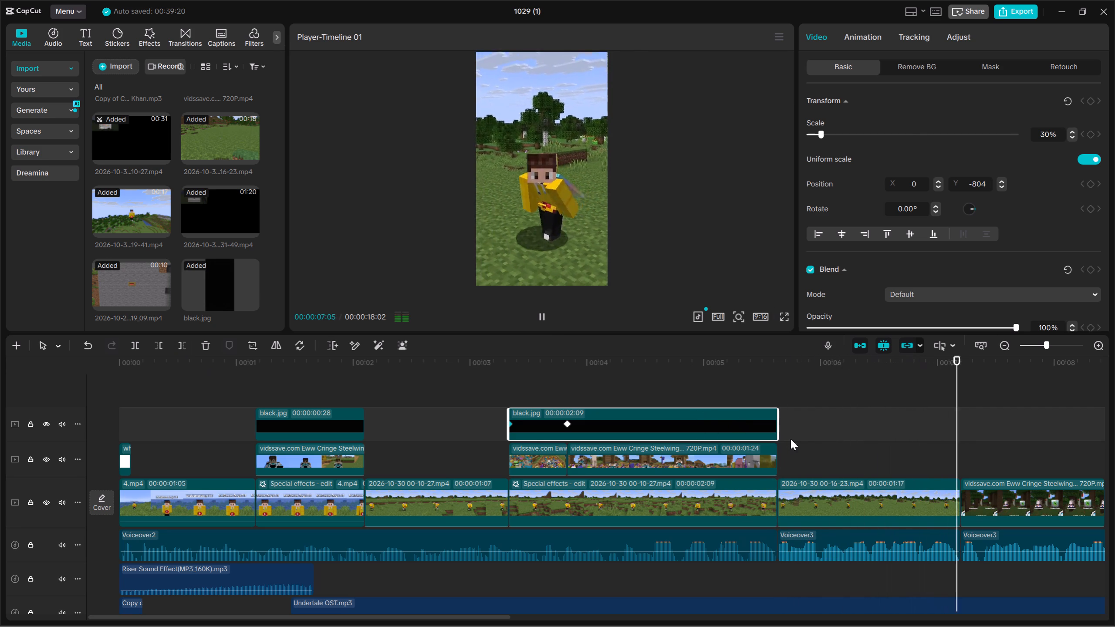
{"action": "key", "text": "space"}
Replay the video from the start, checking how the black strips cover the overlay captions and how the following clips look.
{"action": "left_click", "coordinate": [817, 435]}
{"action": "left_click_drag", "start_coordinate": [817, 435], "coordinate": [0, 434]}
{"action": "key", "text": "space"}
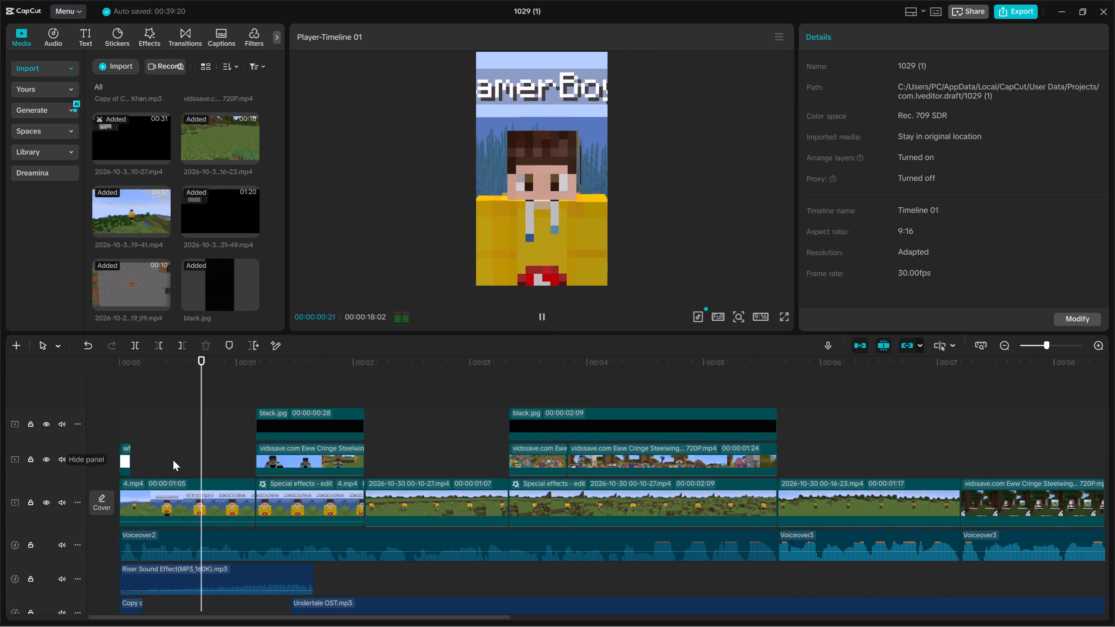
{"action": "scroll", "coordinate": [250, 482], "scroll_direction": "down", "scroll_amount": 6}
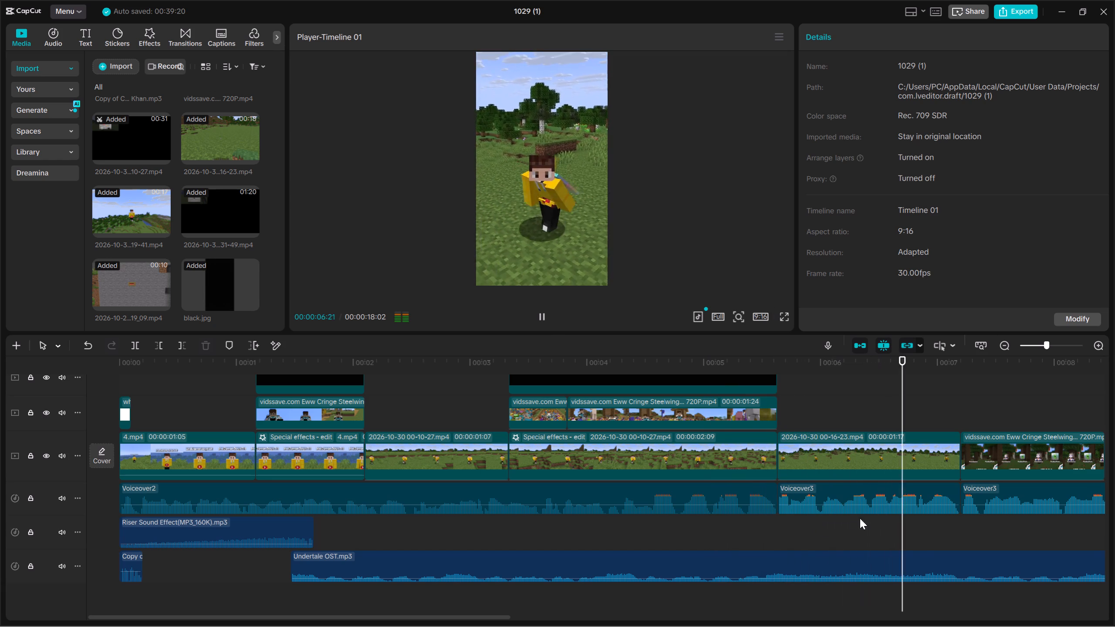
{"action": "key", "text": "space"}
{"action": "key", "text": "Up"}
{"action": "key", "text": "space"}
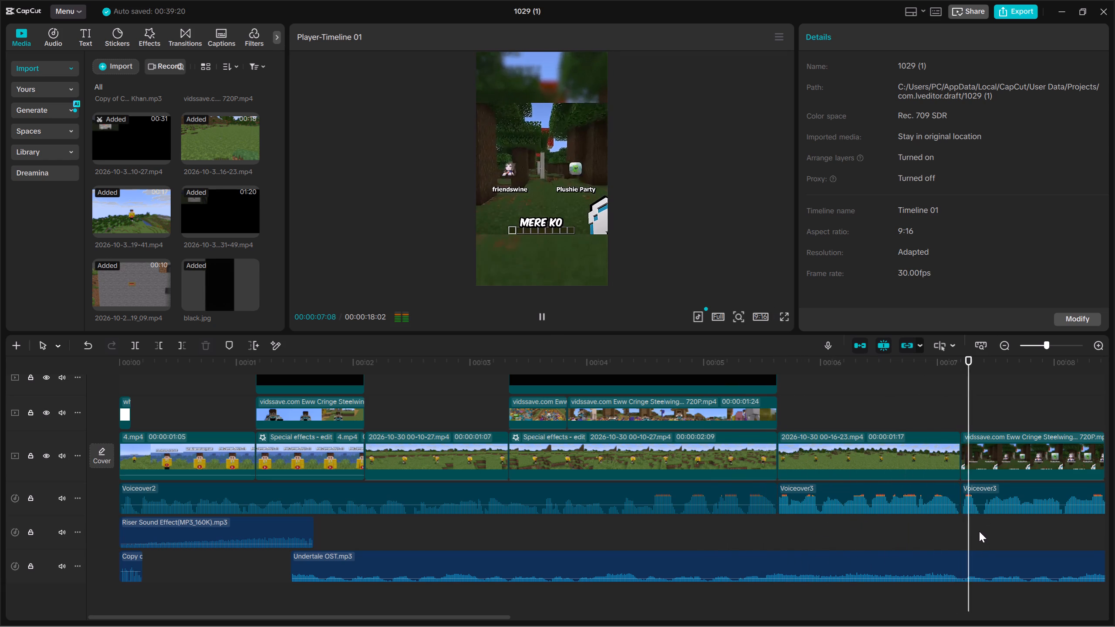
{"action": "key", "text": "space"}
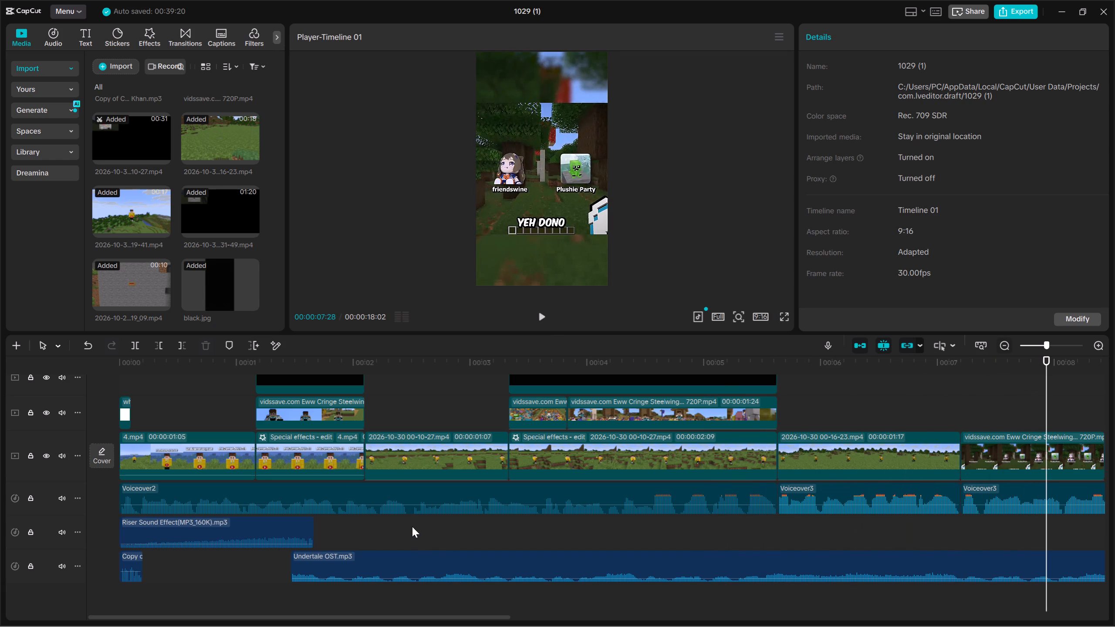
{"action": "left_click", "coordinate": [418, 521]}
{"action": "left_click_drag", "start_coordinate": [418, 521], "coordinate": [0, 490]}
{"action": "key", "text": "space"}
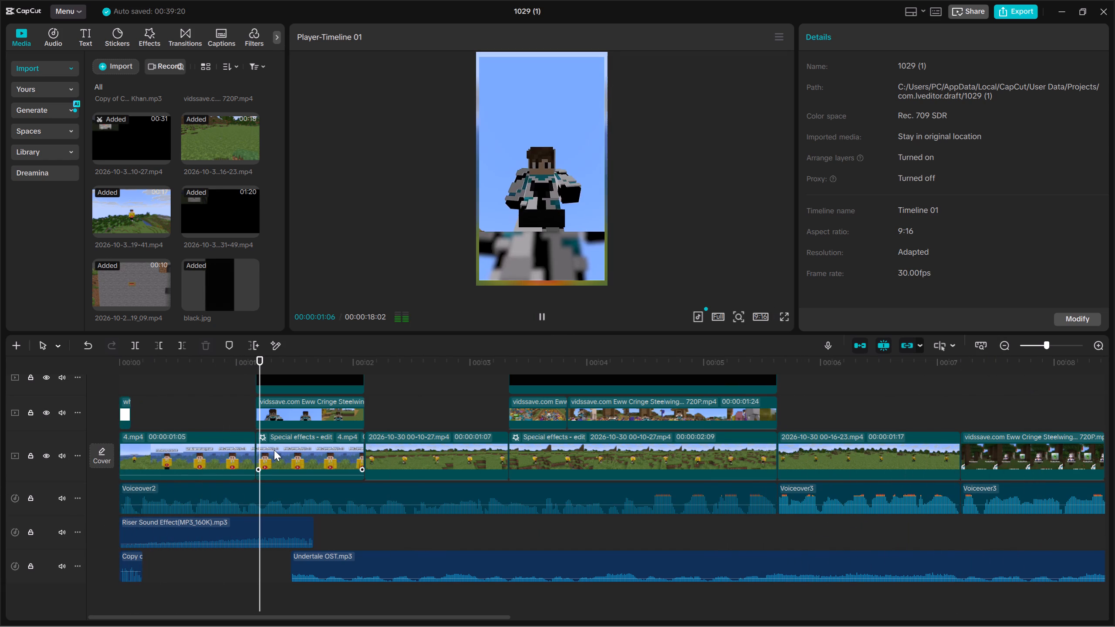
{"action": "key", "text": "space"}
Import the click sound file from Downloads and place it on a new audio track at the first black strip's start, 00:00:01:05.
{"action": "key", "text": "Up"}
{"action": "left_click", "coordinate": [110, 65]}
{"action": "left_click", "coordinate": [128, 92]}
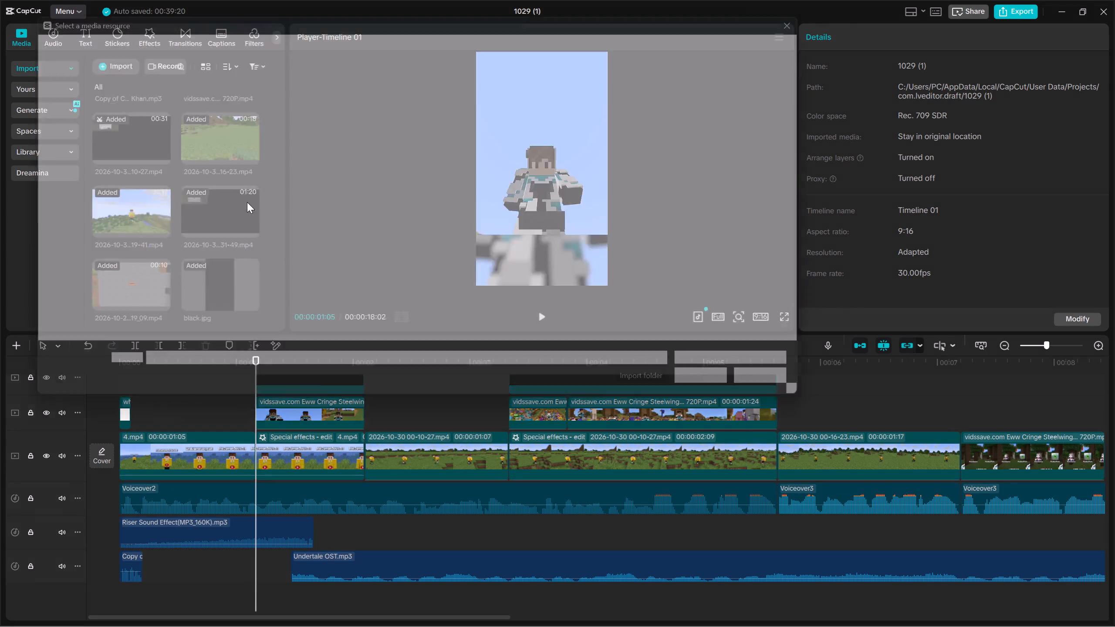
{"action": "key", "text": "BackSpace"}
{"action": "type", "text": "click"}
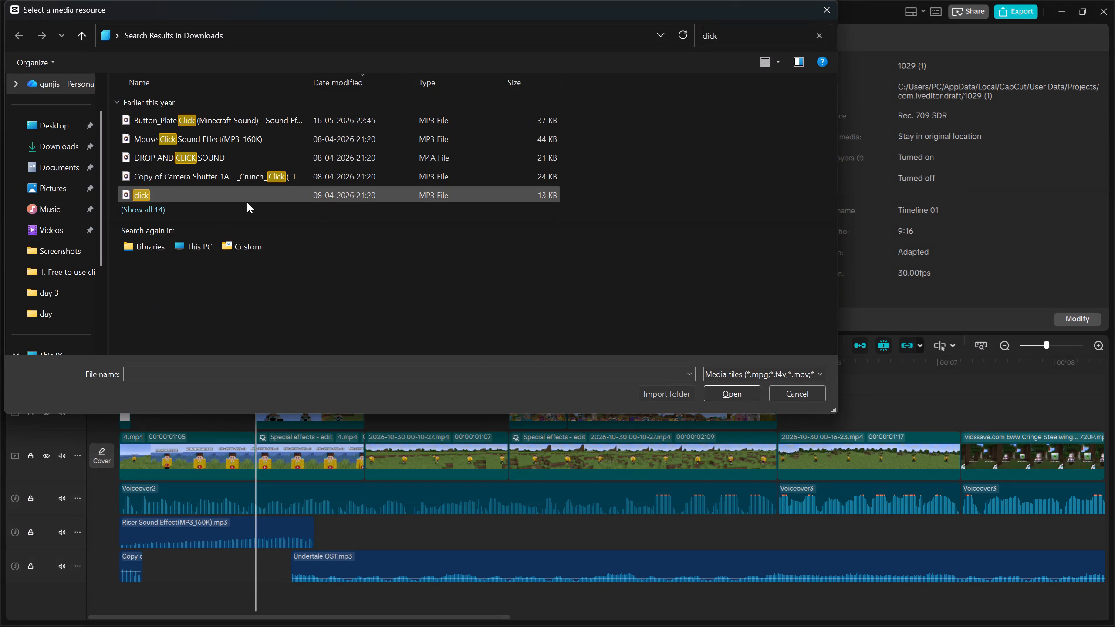
{"action": "left_click", "coordinate": [247, 202]}
{"action": "left_click", "coordinate": [709, 390]}
{"action": "scroll", "coordinate": [476, 533], "scroll_direction": "down", "scroll_amount": 5}
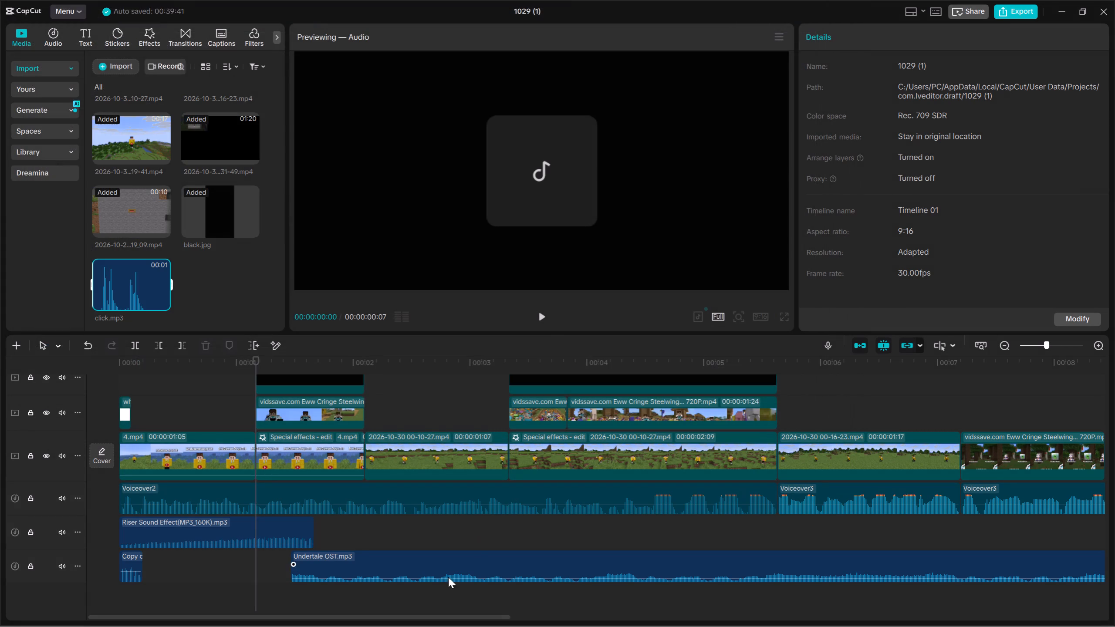
{"action": "scroll", "coordinate": [448, 577], "scroll_direction": "down", "scroll_amount": 2}
{"action": "left_click_drag", "start_coordinate": [139, 292], "coordinate": [253, 600]}
{"action": "key", "text": "space"}
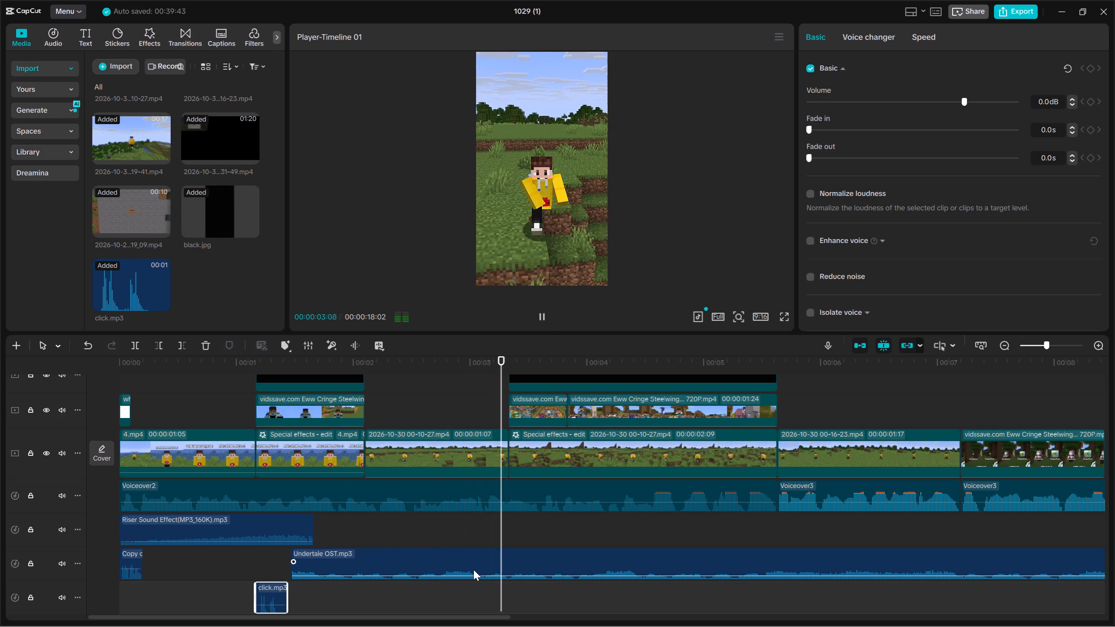
Keyframe a zoom on the plain clip after the first overlay, from 316% scale at 00:00:02:03 to 500% at 00:00:03:06, and play it.
{"action": "key", "text": "space"}
{"action": "key", "text": "Up"}
{"action": "left_click", "coordinate": [449, 463]}
{"action": "left_click", "coordinate": [1092, 93]}
{"action": "left_click", "coordinate": [1091, 97]}
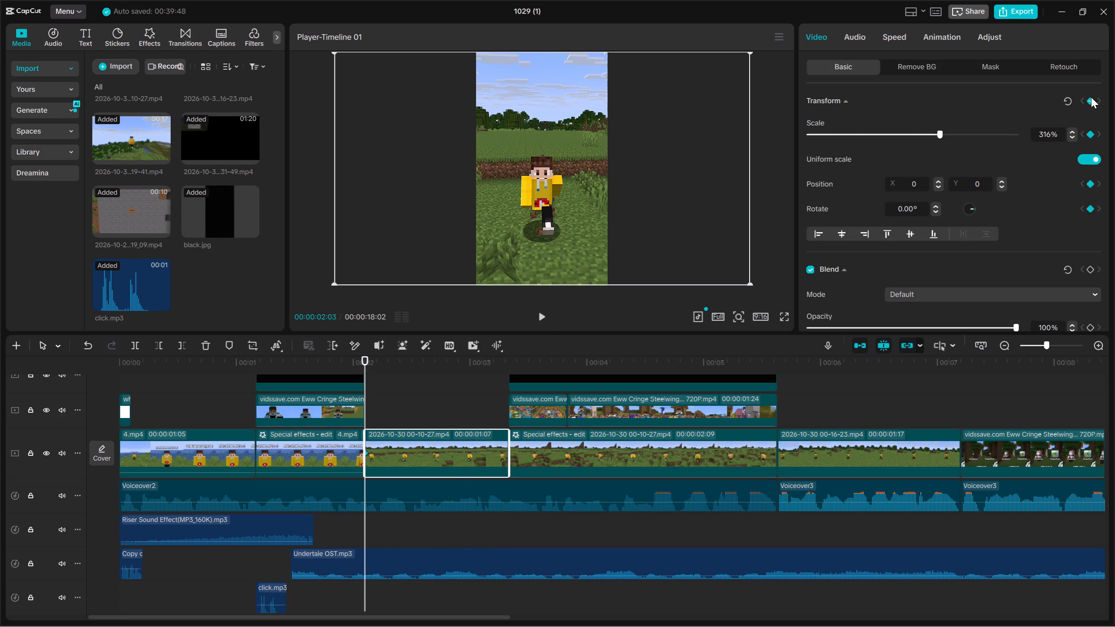
{"action": "key", "text": "space"}
{"action": "key", "text": "space"}
{"action": "left_click", "coordinate": [1091, 97]}
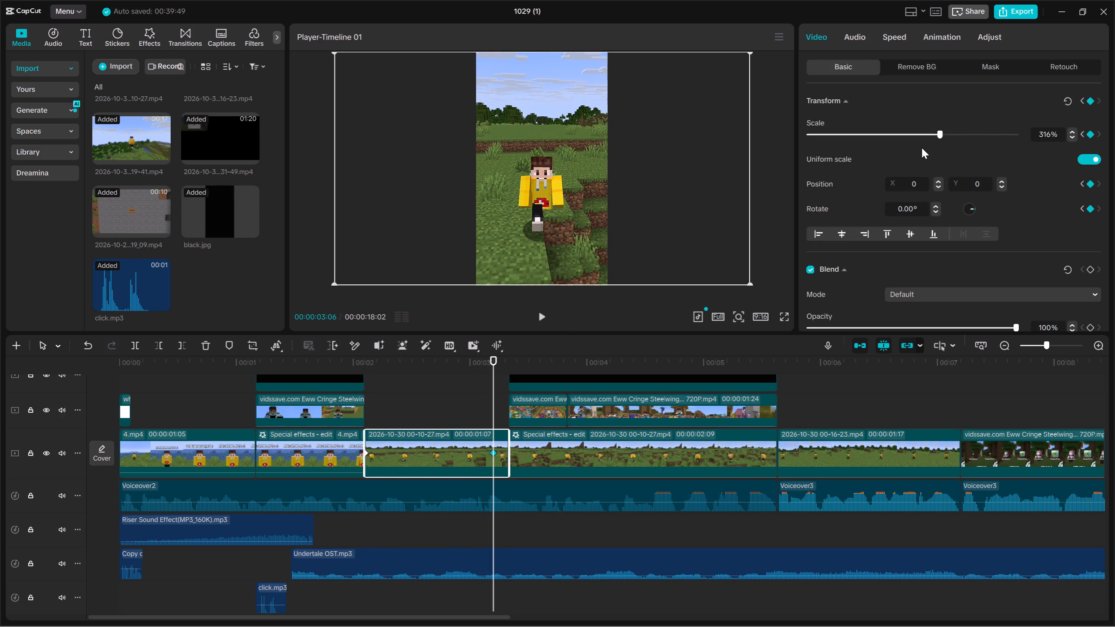
{"action": "left_click_drag", "start_coordinate": [945, 130], "coordinate": [1114, 176]}
{"action": "key", "text": "Up"}
{"action": "key", "text": "space"}
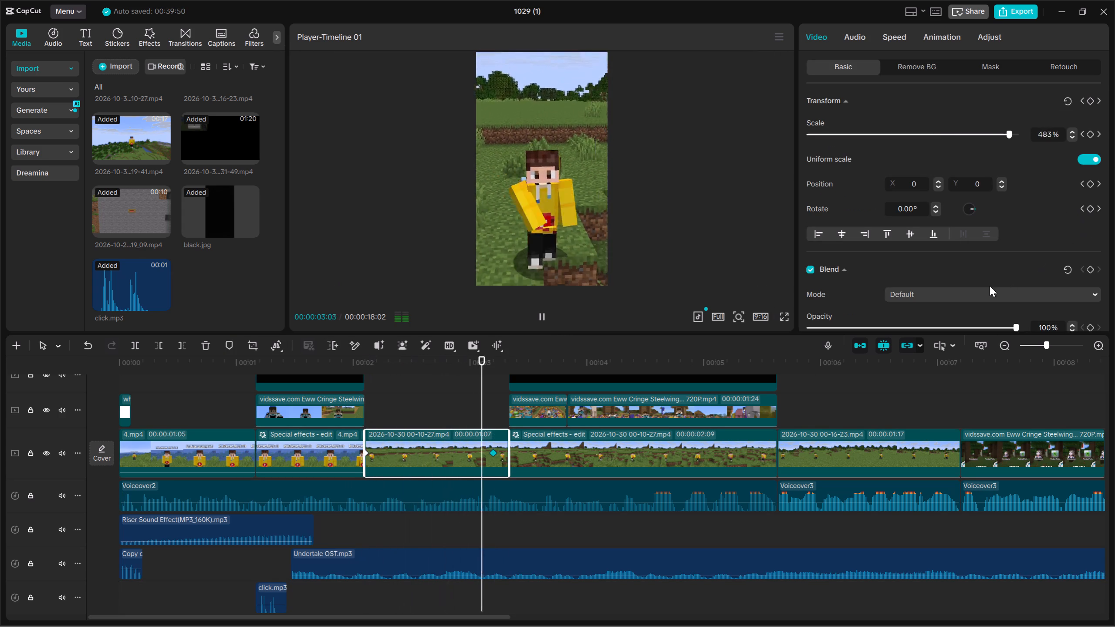
{"action": "key", "text": "space"}
Play on to 00:00:04:09 in the crowd overlay and open the media import with an empty Downloads search.
{"action": "scroll", "coordinate": [690, 432], "scroll_direction": "up", "scroll_amount": 2}
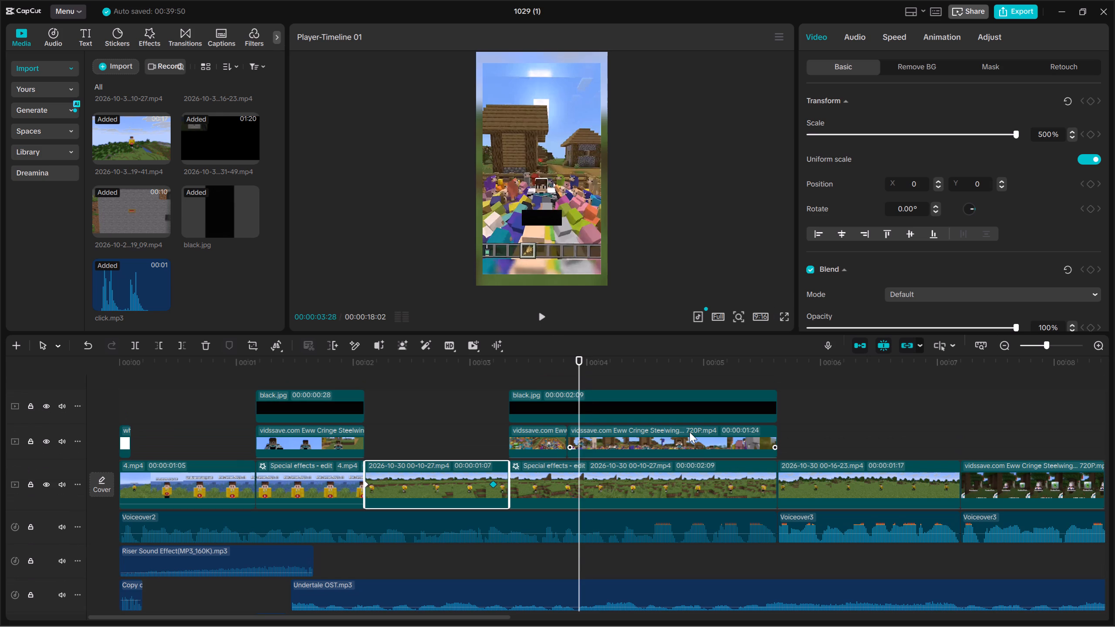
{"action": "key", "text": "space"}
{"action": "key", "text": "space"}
{"action": "left_click", "coordinate": [120, 68]}
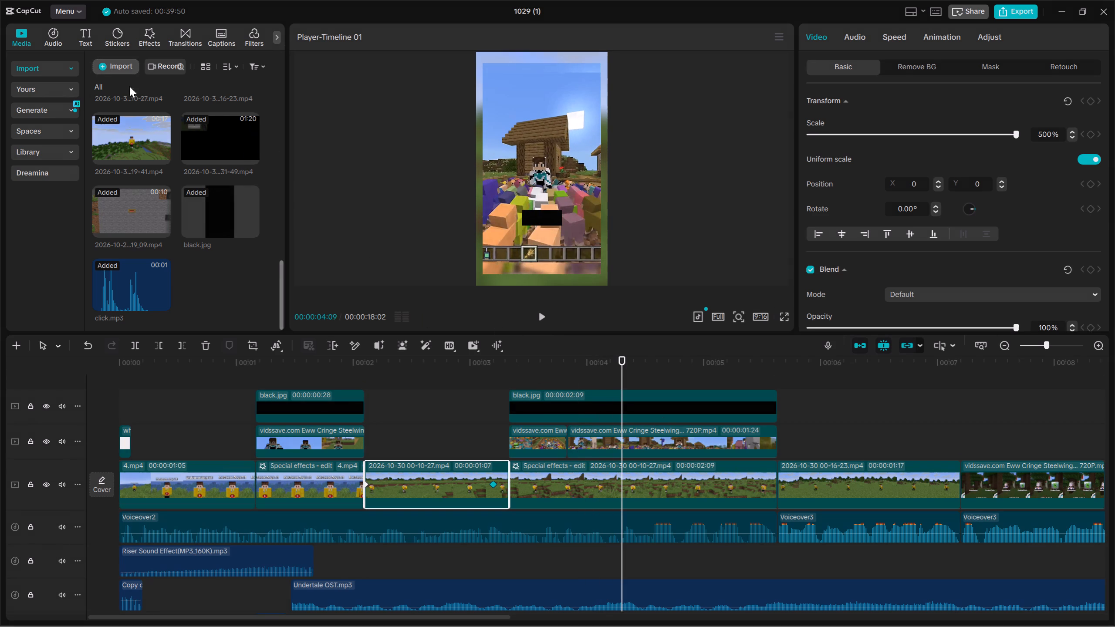
{"action": "left_click", "coordinate": [129, 91]}
{"action": "key", "text": "BackSpace"}
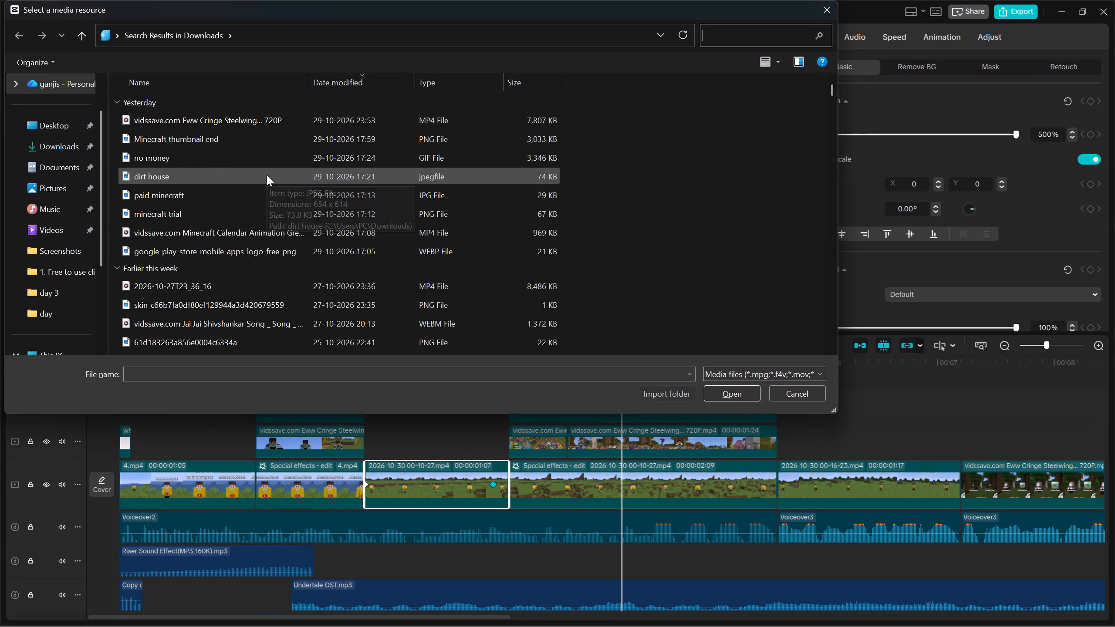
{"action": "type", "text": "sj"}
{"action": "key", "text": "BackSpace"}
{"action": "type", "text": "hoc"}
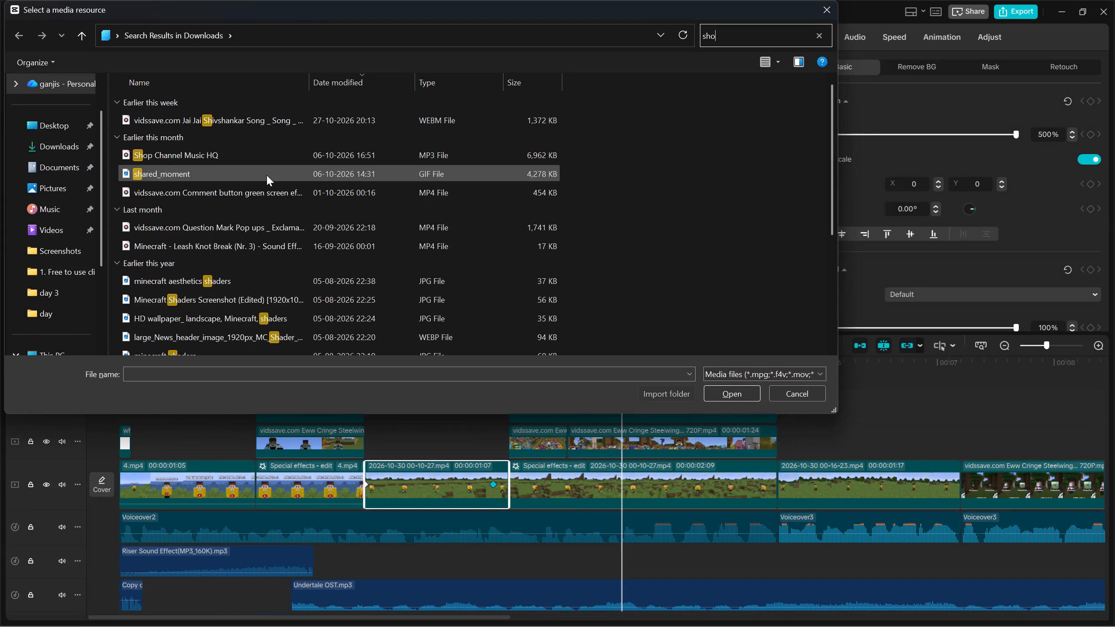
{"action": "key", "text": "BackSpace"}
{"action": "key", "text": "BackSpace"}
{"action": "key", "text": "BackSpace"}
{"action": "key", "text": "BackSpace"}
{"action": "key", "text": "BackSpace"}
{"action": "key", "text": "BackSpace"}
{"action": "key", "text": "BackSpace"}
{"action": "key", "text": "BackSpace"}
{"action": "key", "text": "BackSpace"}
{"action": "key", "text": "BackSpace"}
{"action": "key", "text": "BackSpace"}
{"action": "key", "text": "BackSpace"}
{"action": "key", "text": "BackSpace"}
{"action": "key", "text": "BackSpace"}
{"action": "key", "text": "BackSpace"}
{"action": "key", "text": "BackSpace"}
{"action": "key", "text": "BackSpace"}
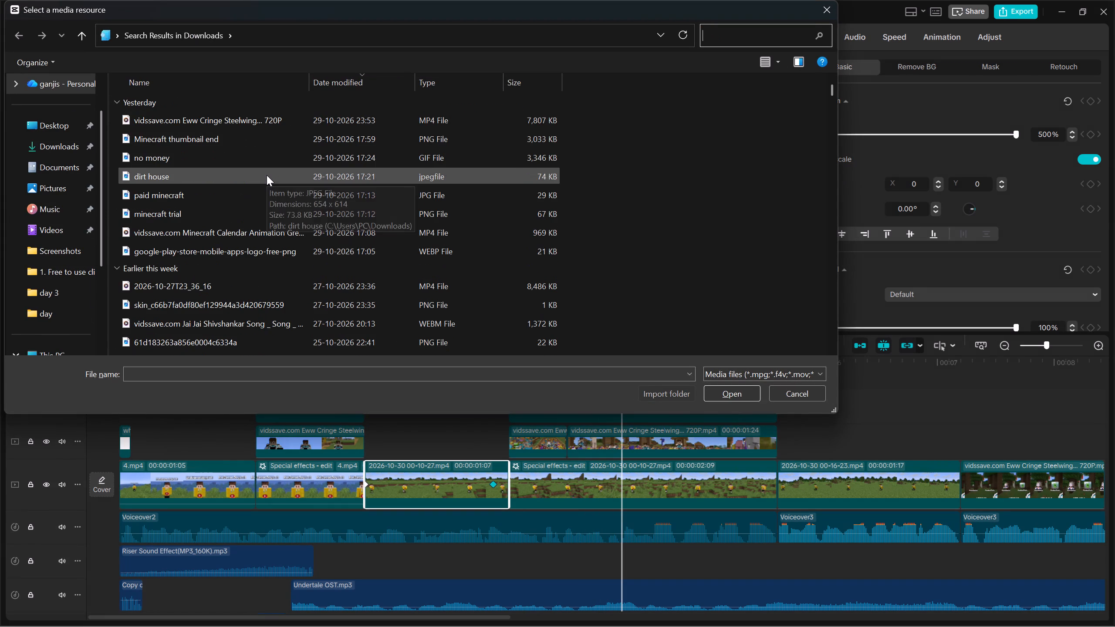
Search Downloads for click and import the five listed sounds, from Button_Plate Click through click.
{"action": "type", "text": "click"}
{"action": "left_click_drag", "start_coordinate": [592, 196], "coordinate": [588, 196]}
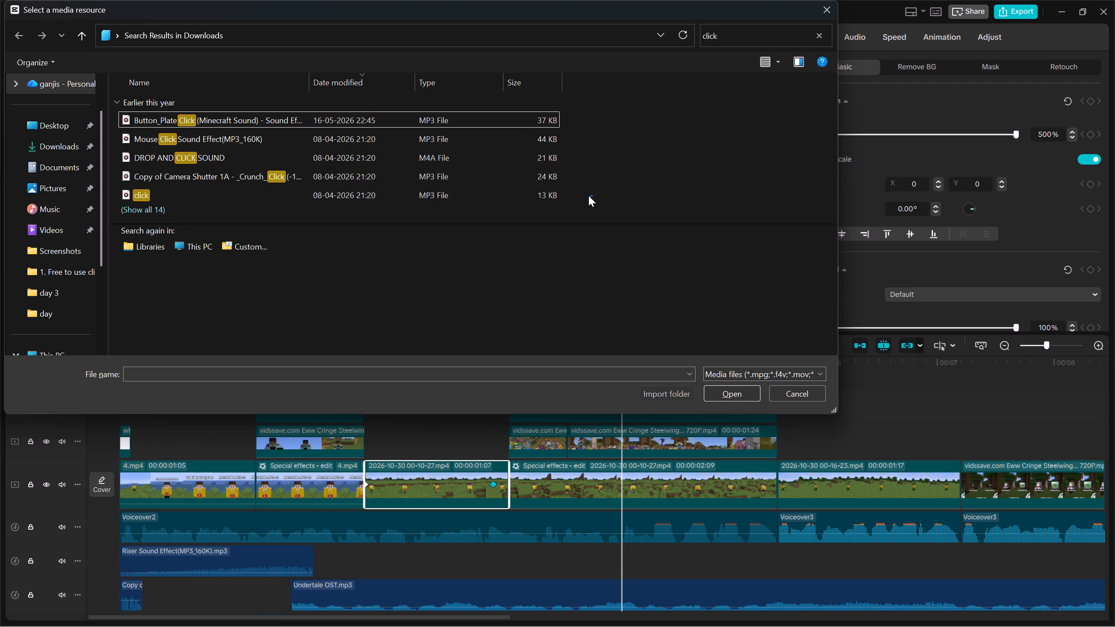
{"action": "left_click_drag", "start_coordinate": [588, 196], "coordinate": [498, 129]}
{"action": "left_click_drag", "start_coordinate": [574, 195], "coordinate": [468, 97]}
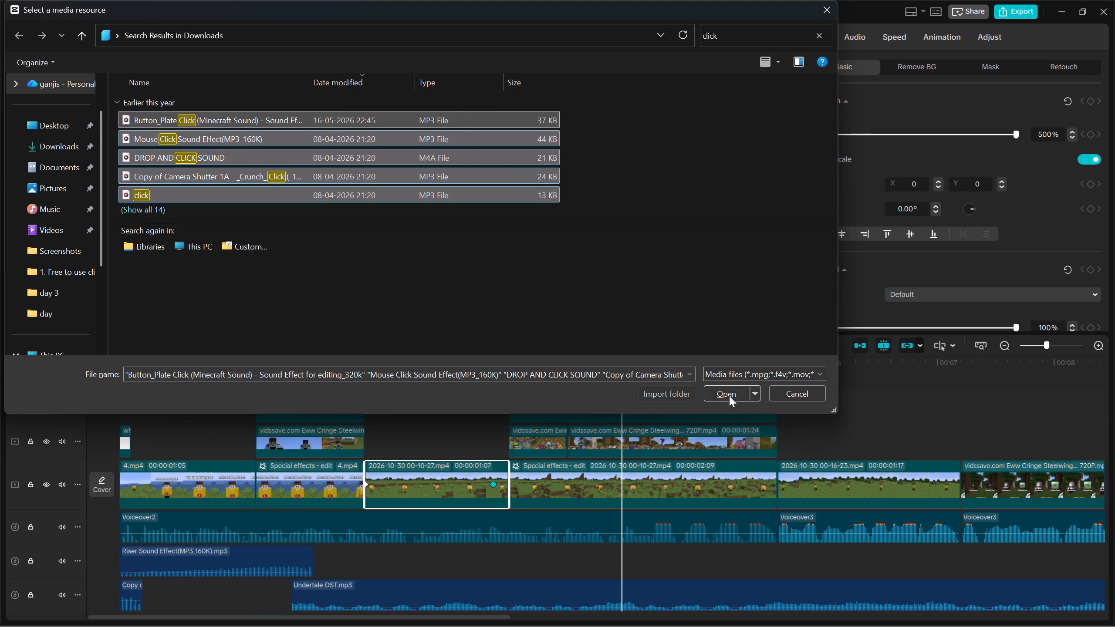
{"action": "left_click", "coordinate": [729, 396]}
Place the Button_Plate Click sound on the click.mp3 track, starting at about 00:00:04:02 under the crowd overlay, and play it.
{"action": "scroll", "coordinate": [184, 163], "scroll_direction": "down", "scroll_amount": 7}
{"action": "left_click", "coordinate": [210, 202]}
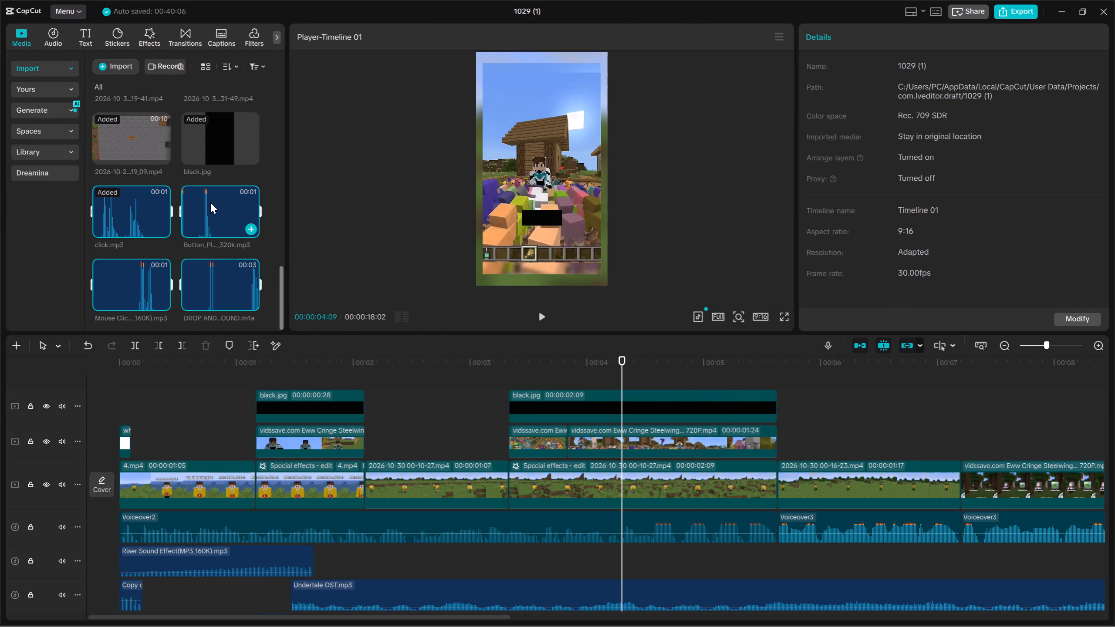
{"action": "scroll", "coordinate": [517, 385], "scroll_direction": "down", "scroll_amount": 6}
{"action": "left_click_drag", "start_coordinate": [205, 204], "coordinate": [605, 565]}
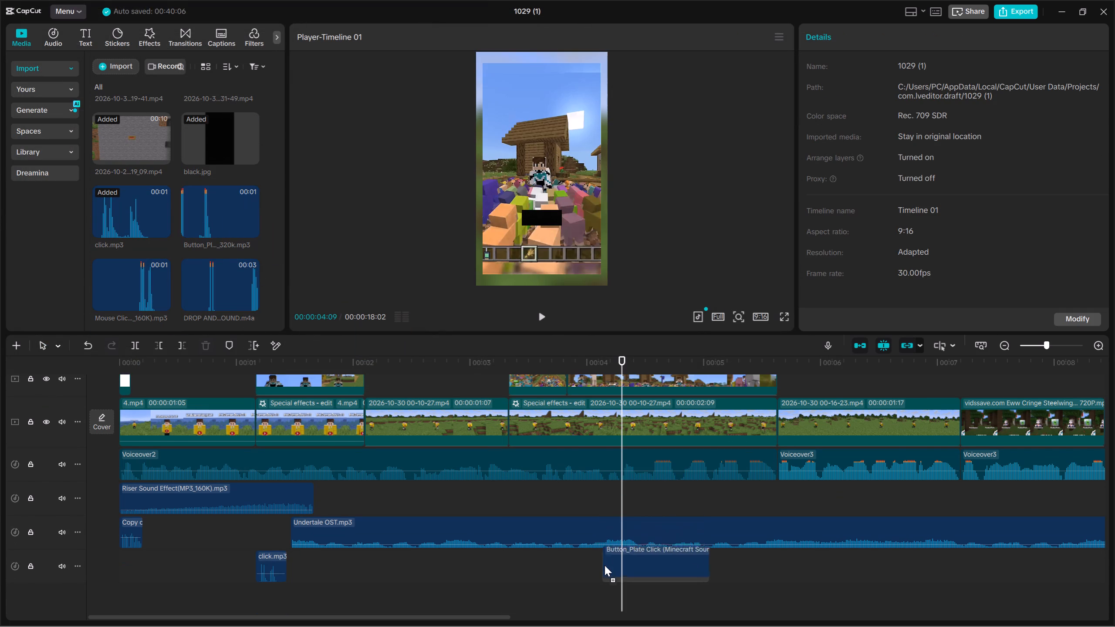
{"action": "left_click_drag", "start_coordinate": [605, 565], "coordinate": [608, 570]}
{"action": "left_click_drag", "start_coordinate": [643, 570], "coordinate": [631, 571]}
{"action": "key", "text": "space"}
{"action": "key", "text": "space"}
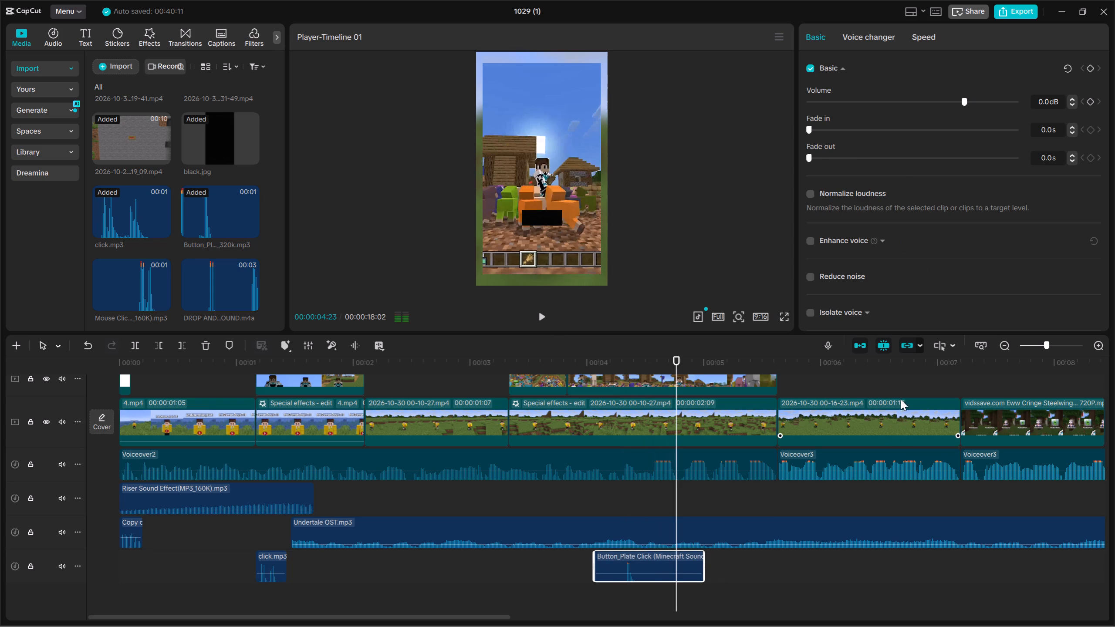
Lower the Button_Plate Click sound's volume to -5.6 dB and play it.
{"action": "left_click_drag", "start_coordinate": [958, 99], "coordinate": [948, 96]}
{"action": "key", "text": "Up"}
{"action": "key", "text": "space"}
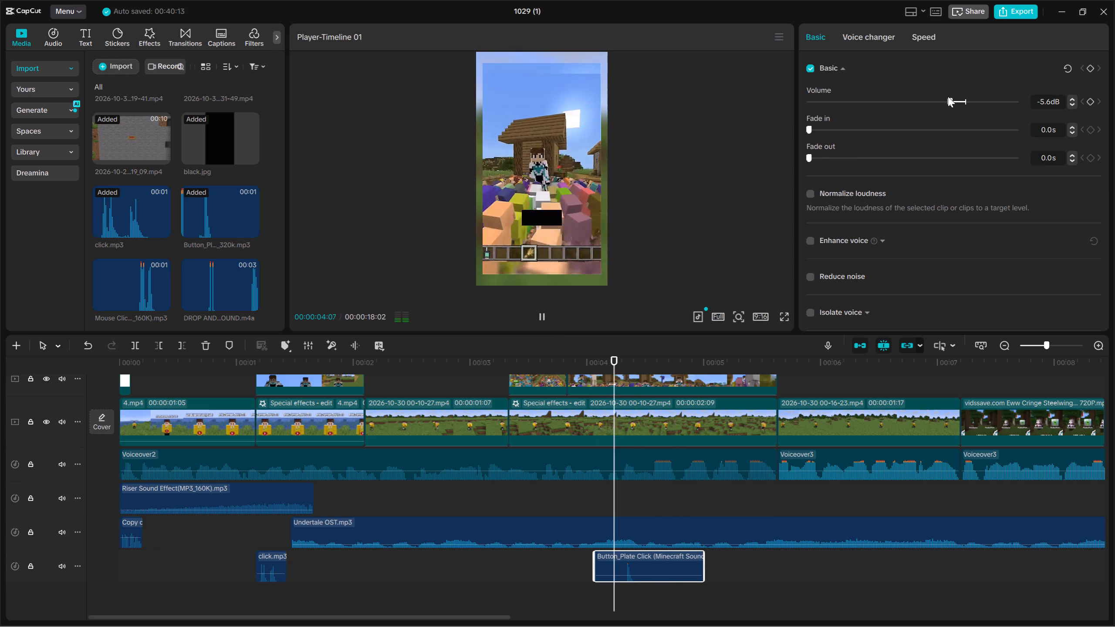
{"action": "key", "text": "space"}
Set the Button_Plate Click sound's volume to -2 dB and play from the crowd overlay into the following clip.
{"action": "left_click", "coordinate": [955, 104]}
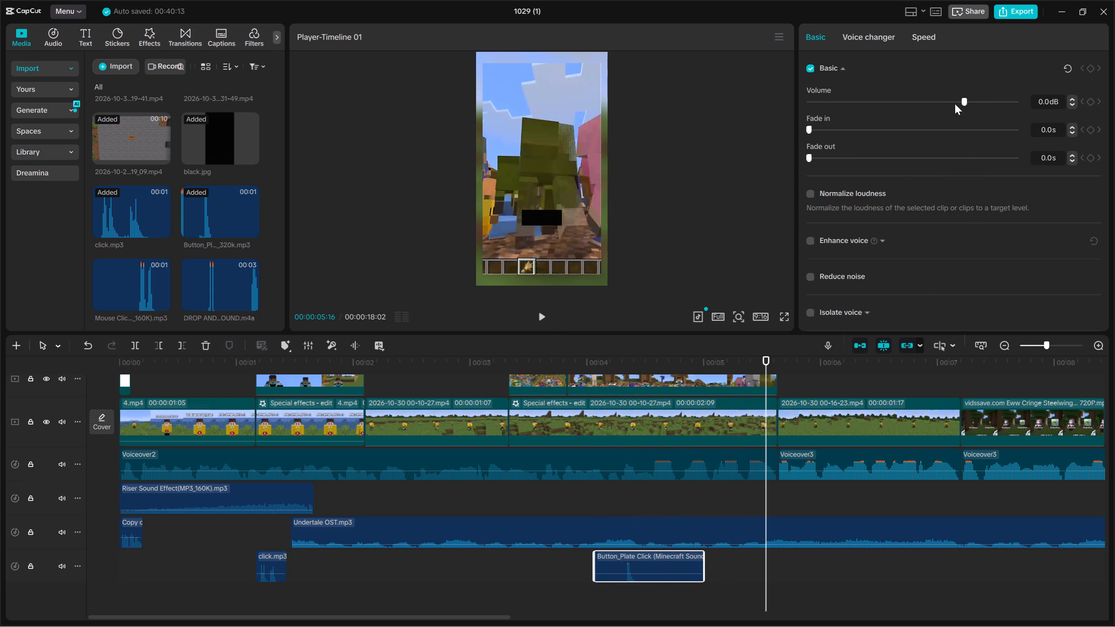
{"action": "key", "text": "Up"}
{"action": "key", "text": "Up"}
{"action": "key", "text": "Up"}
{"action": "left_click_drag", "start_coordinate": [967, 102], "coordinate": [955, 102]}
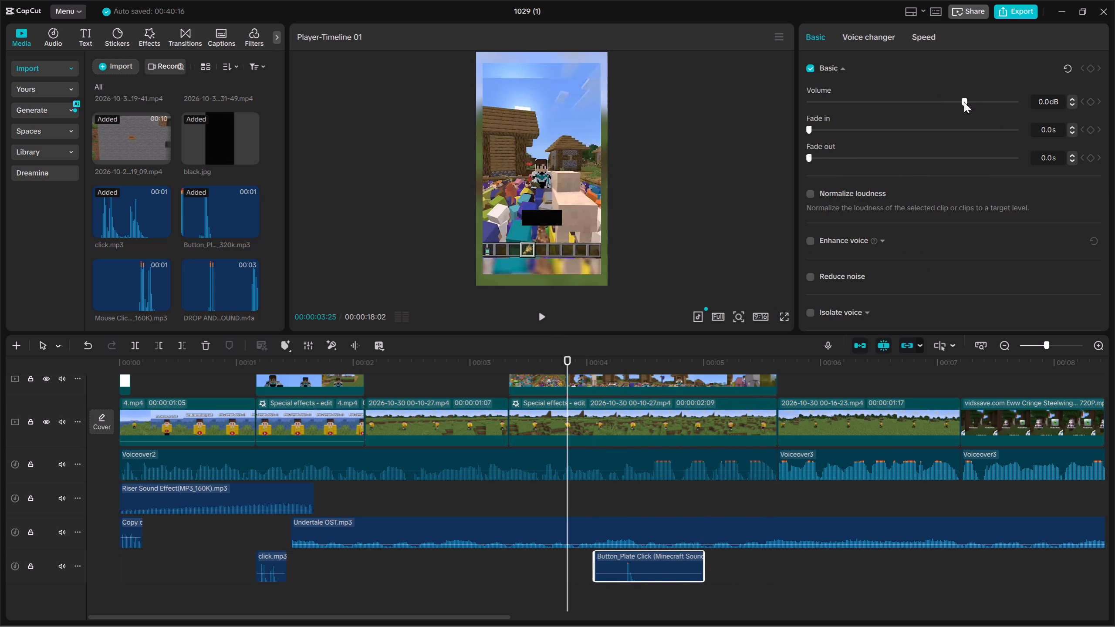
{"action": "left_click_drag", "start_coordinate": [1047, 98], "coordinate": [1015, 97]}
{"action": "key", "text": "BackSpace"}
{"action": "type", "text": "-2"}
{"action": "left_click", "coordinate": [615, 516]}
{"action": "key", "text": "space"}
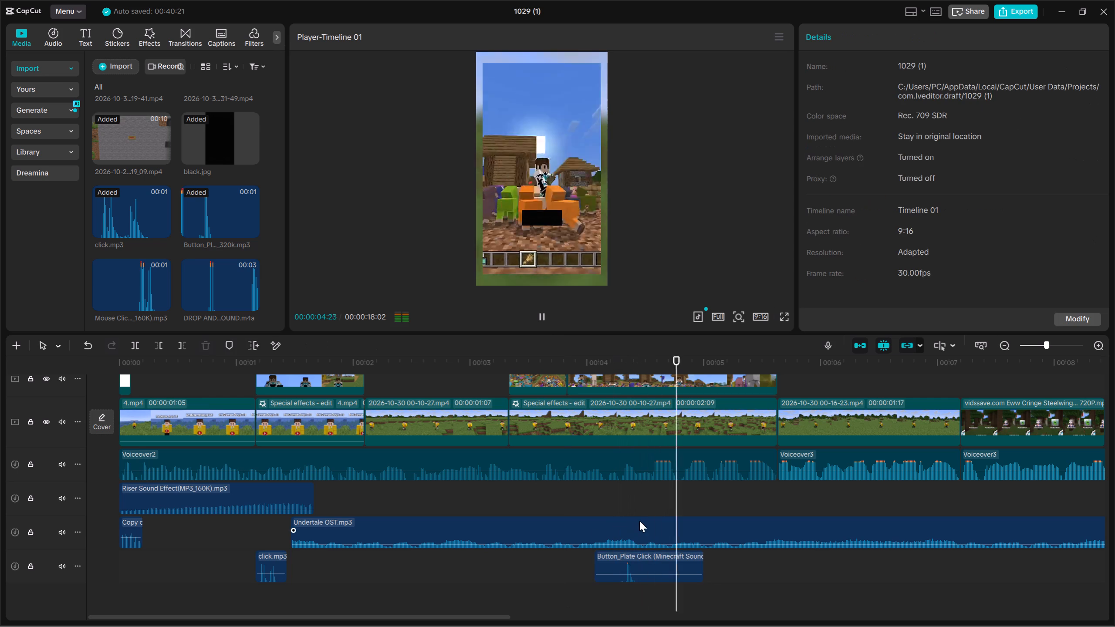
{"action": "key", "text": "space"}
{"action": "key", "text": "space"}
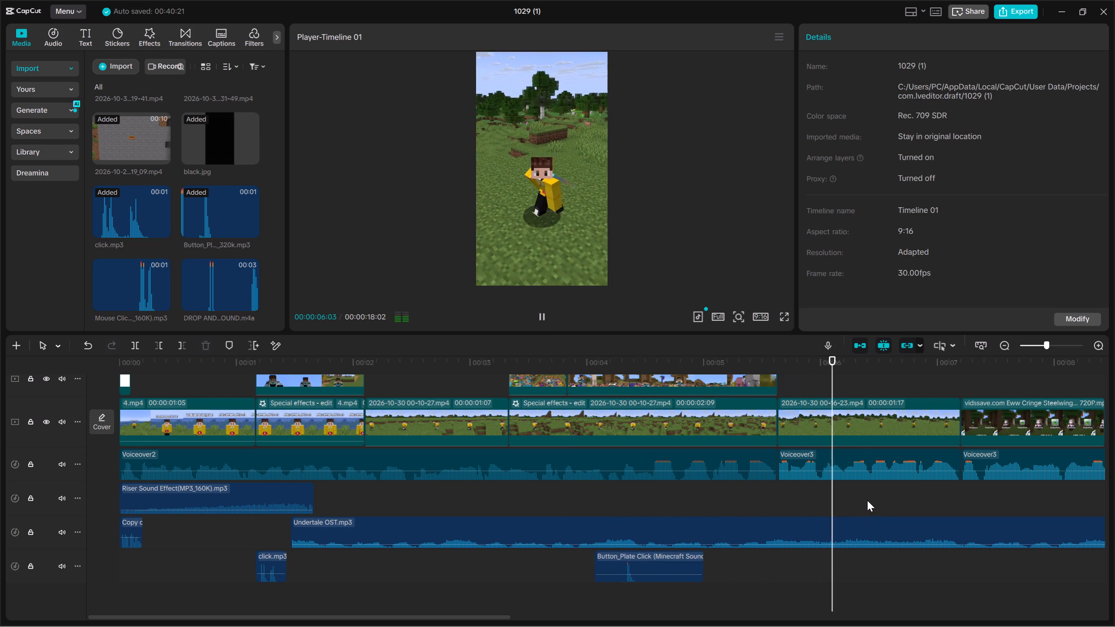
{"action": "key", "text": "space"}
Move to the cut at 00:00:05:19 and import the Swipe Swoosh Transition Sound Effect from Downloads.
{"action": "key", "text": "Up"}
{"action": "key", "text": "space"}
{"action": "key", "text": "space"}
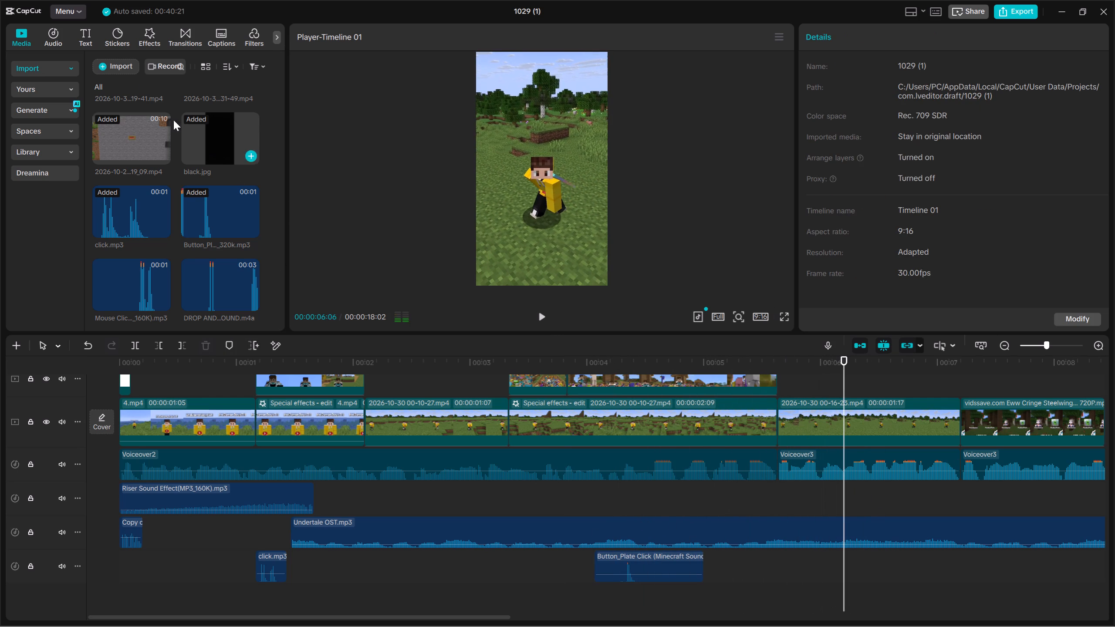
{"action": "key", "text": "Up"}
{"action": "key", "text": "Up"}
{"action": "key", "text": "Down"}
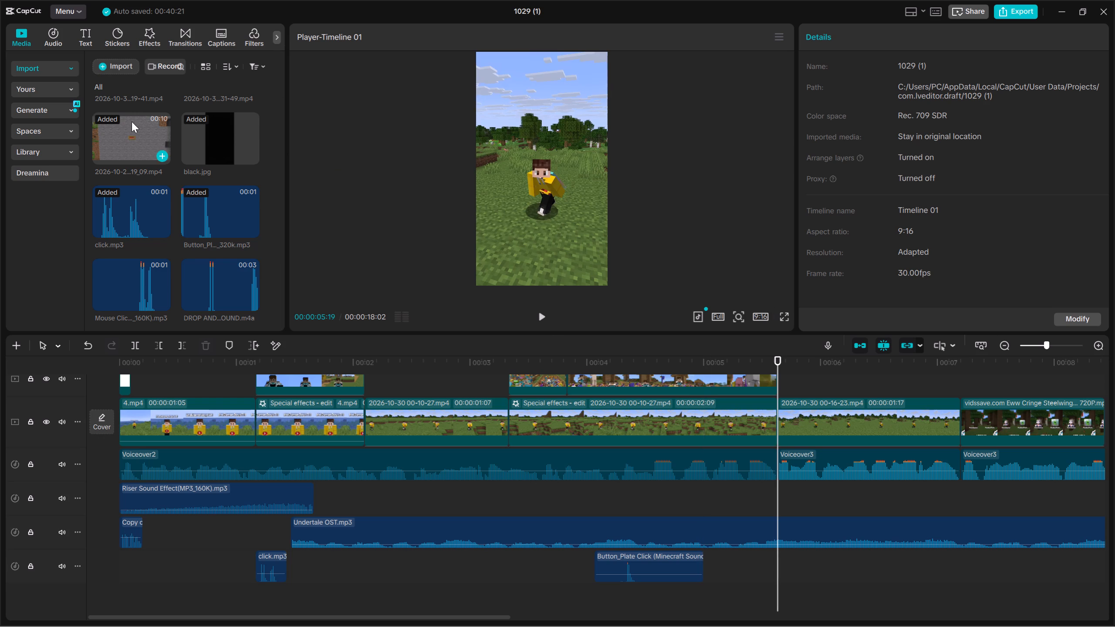
{"action": "left_click", "coordinate": [119, 62]}
{"action": "left_click", "coordinate": [172, 93]}
{"action": "key", "text": "BackSpace"}
{"action": "type", "text": "swipe"}
{"action": "left_click", "coordinate": [528, 112]}
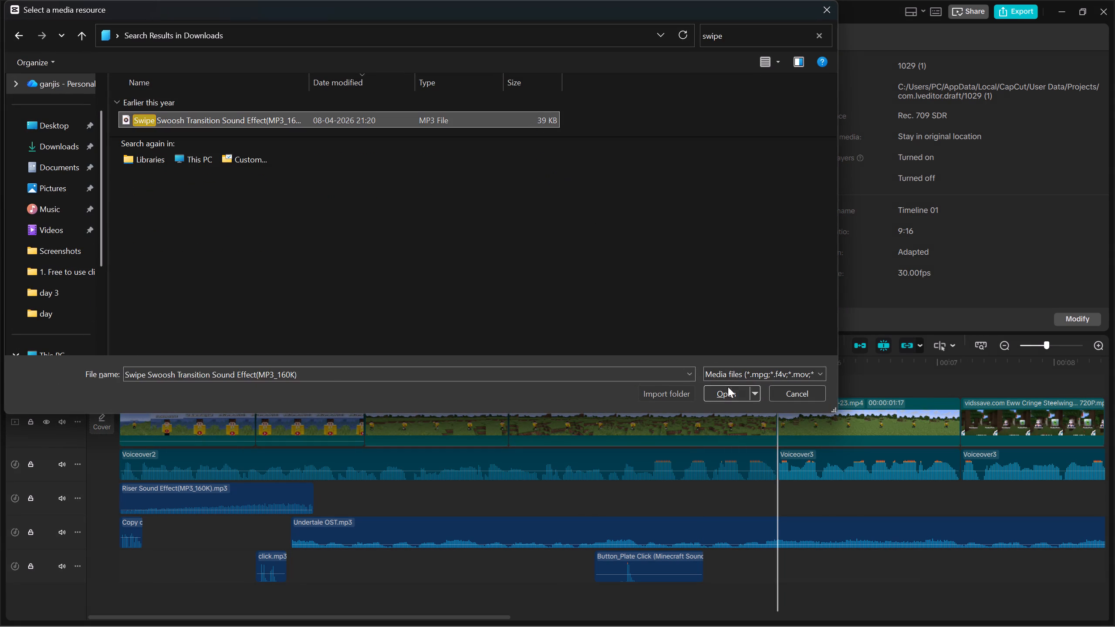
{"action": "left_click", "coordinate": [726, 394]}
Place the Swipe Swoosh sound on the click sounds' track across the cut at 00:00:05:19 and lower its volume to -4.1 dB.
{"action": "scroll", "coordinate": [726, 394], "scroll_direction": "down", "scroll_amount": 6}
{"action": "left_click_drag", "start_coordinate": [133, 280], "coordinate": [724, 578]}
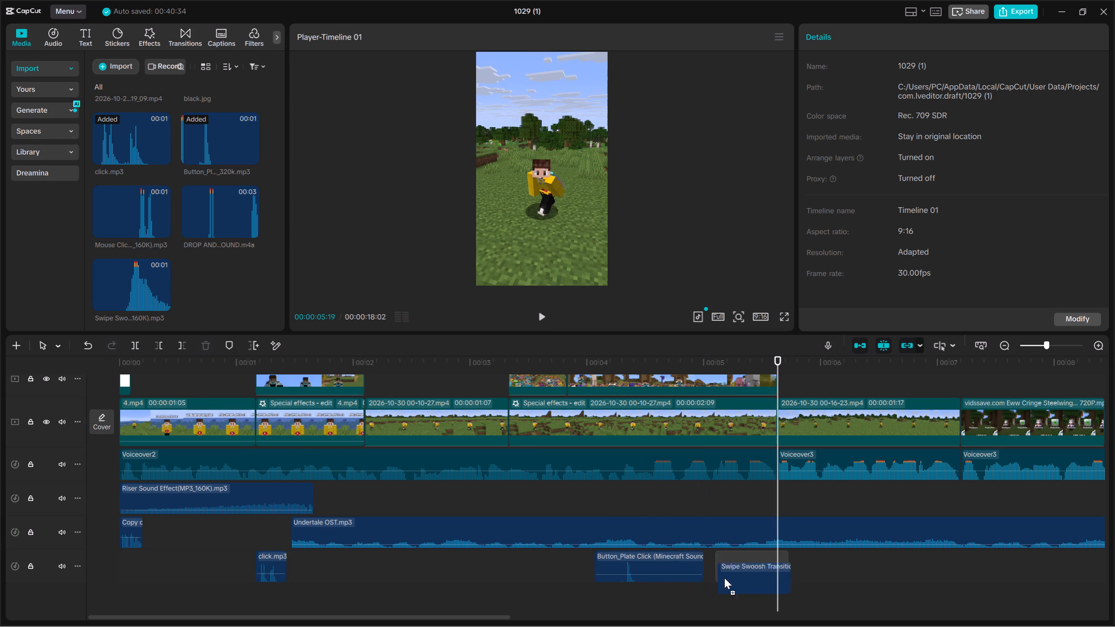
{"action": "left_click_drag", "start_coordinate": [724, 578], "coordinate": [730, 573]}
{"action": "left_click_drag", "start_coordinate": [769, 567], "coordinate": [781, 567]}
{"action": "left_click", "coordinate": [781, 567]}
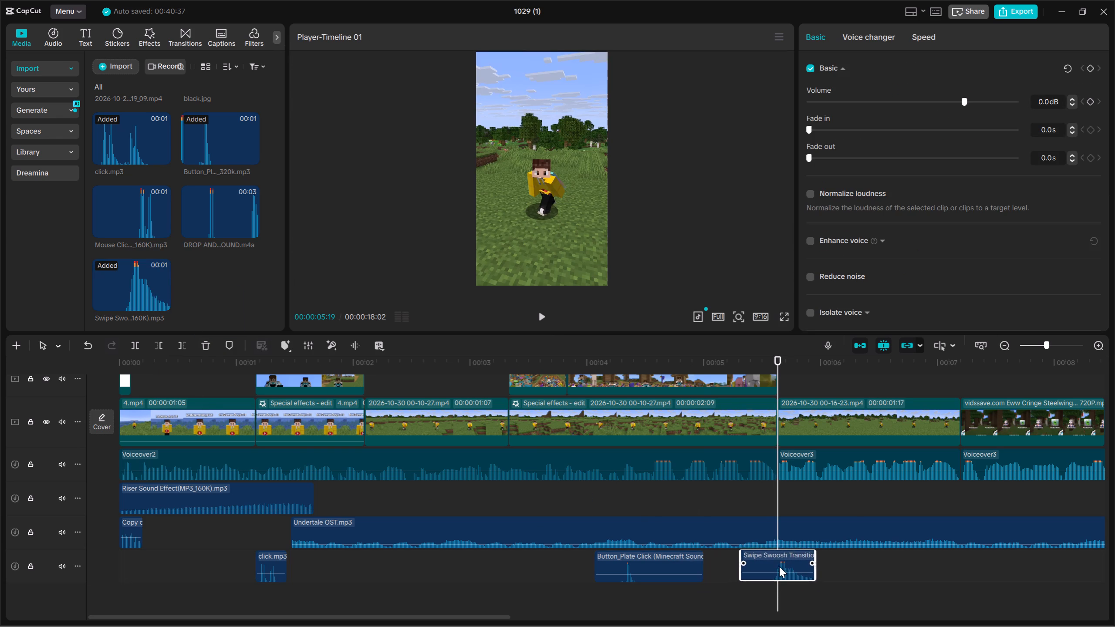
{"action": "left_click", "coordinate": [955, 99]}
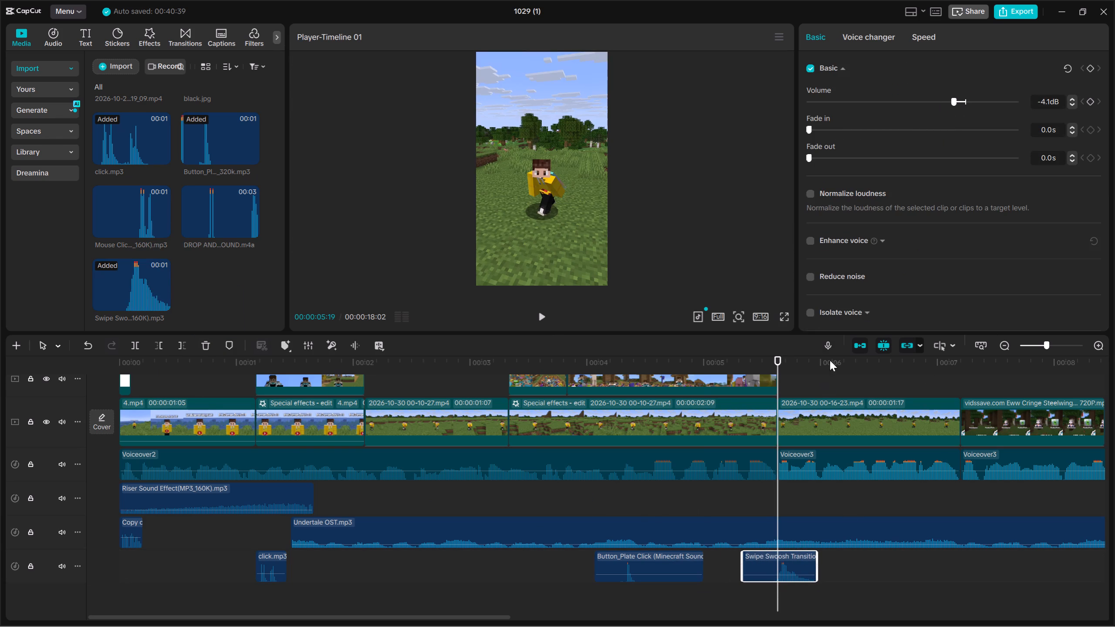
Find flick transitions and apply Flick Flash to the main-track cut at 00:00:05:19 with a 0.2 s duration.
{"action": "left_click", "coordinate": [179, 35]}
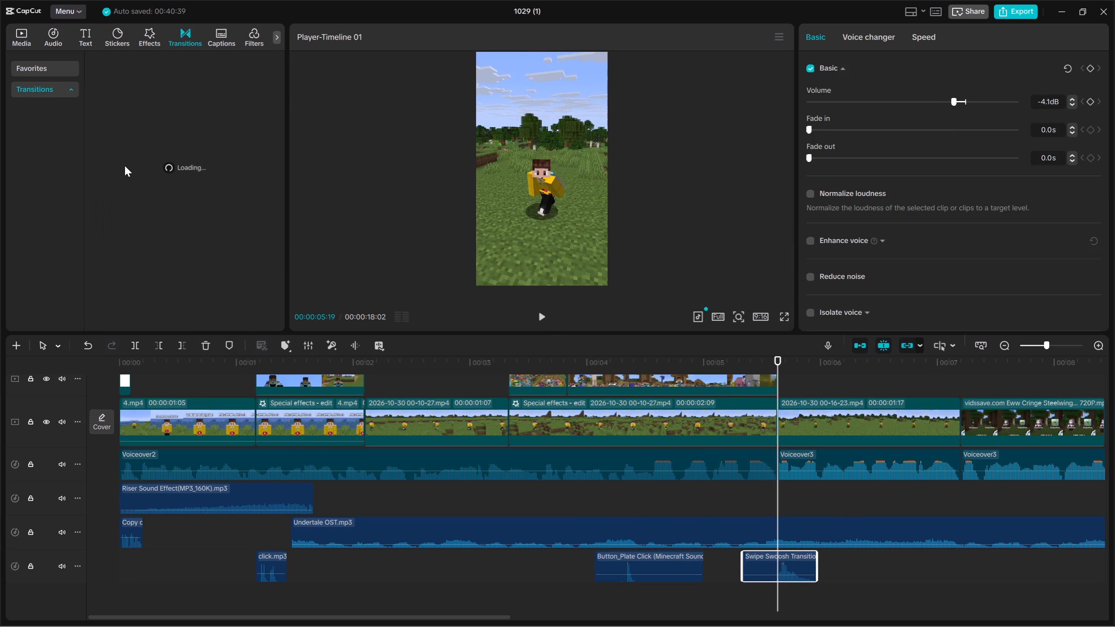
{"action": "left_click", "coordinate": [122, 62]}
{"action": "left_click", "coordinate": [162, 103]}
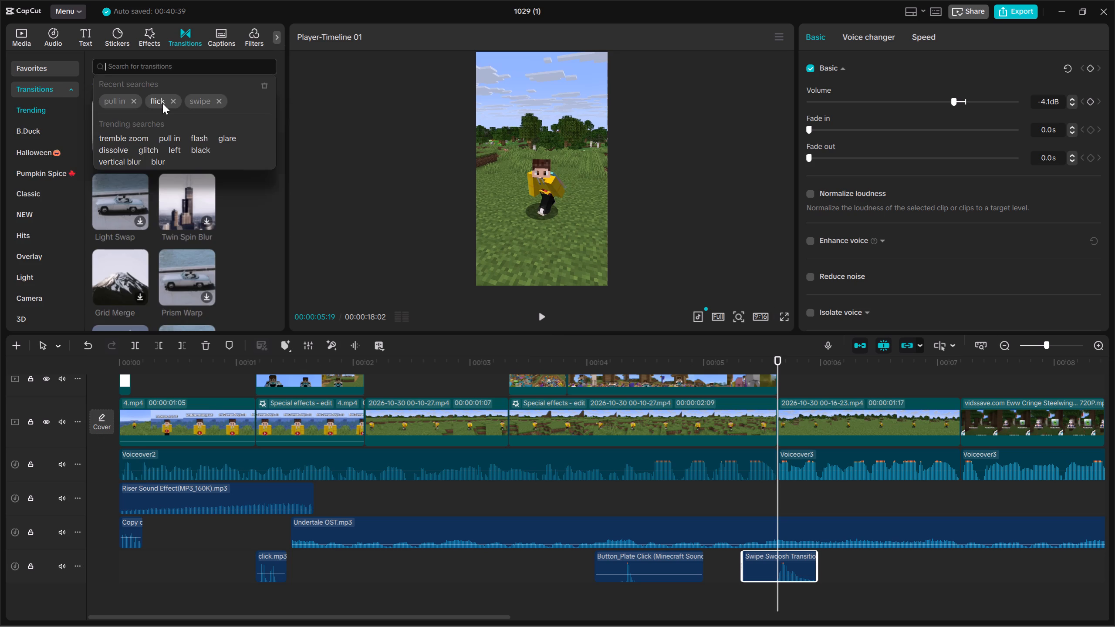
{"action": "left_click_drag", "start_coordinate": [111, 111], "coordinate": [725, 424]}
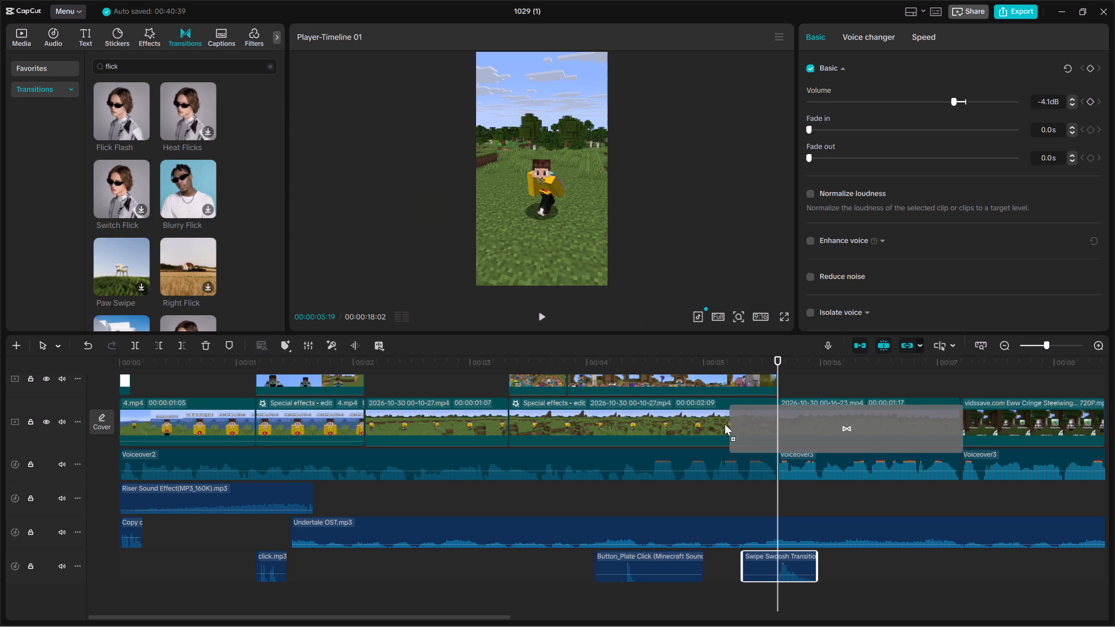
{"action": "left_click_drag", "start_coordinate": [725, 424], "coordinate": [700, 419]}
{"action": "left_click_drag", "start_coordinate": [1003, 135], "coordinate": [869, 125]}
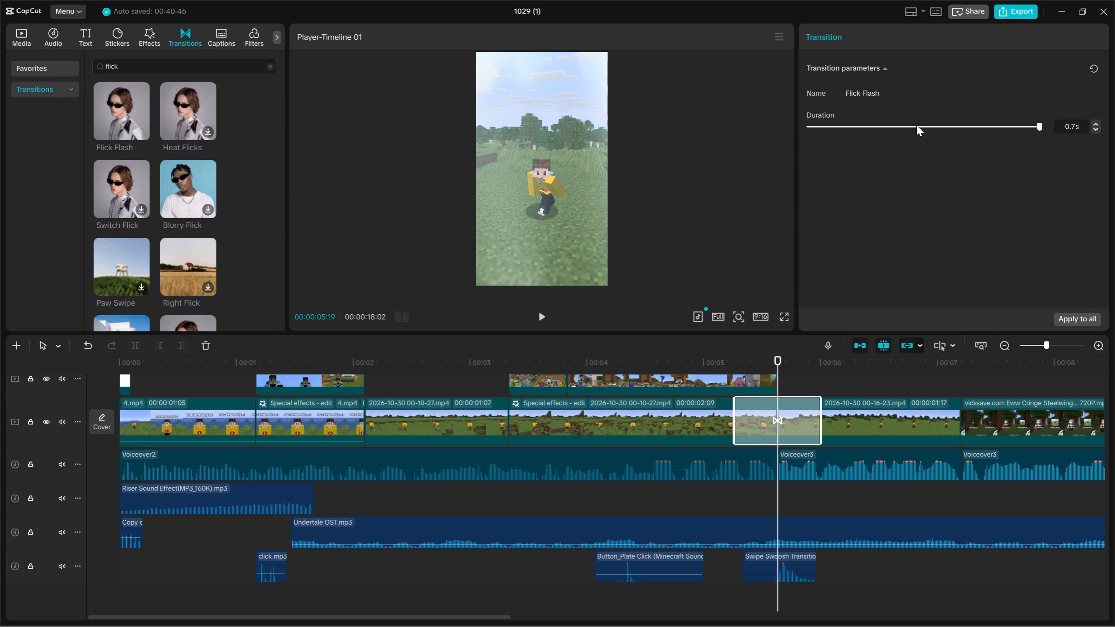
{"action": "left_click_drag", "start_coordinate": [916, 125], "coordinate": [848, 121]}
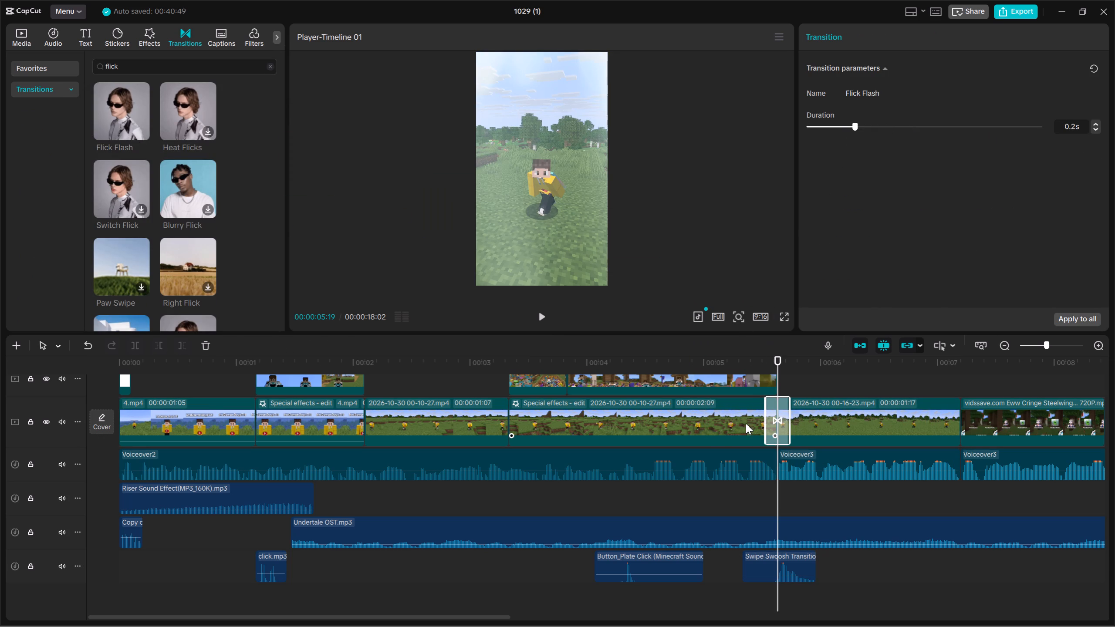
{"action": "scroll", "coordinate": [743, 421], "scroll_direction": "up", "scroll_amount": 6}
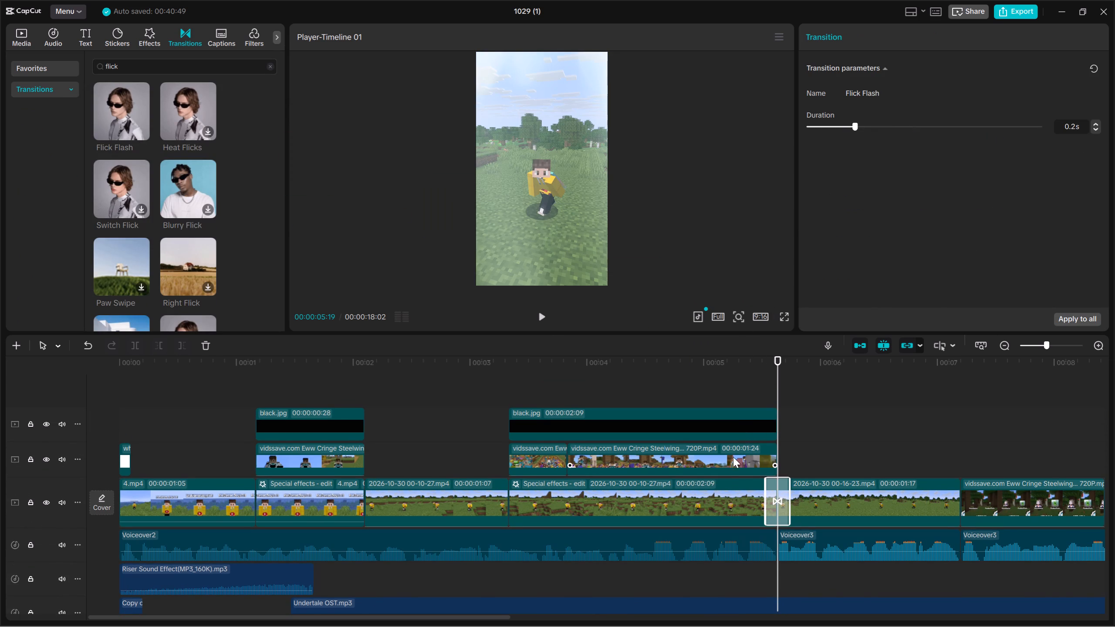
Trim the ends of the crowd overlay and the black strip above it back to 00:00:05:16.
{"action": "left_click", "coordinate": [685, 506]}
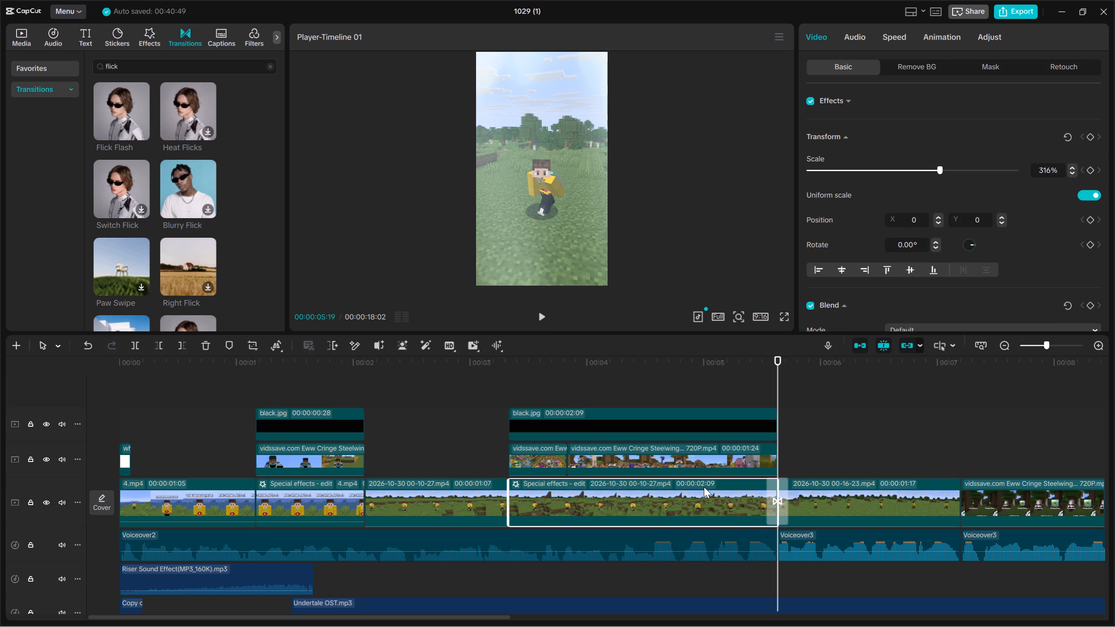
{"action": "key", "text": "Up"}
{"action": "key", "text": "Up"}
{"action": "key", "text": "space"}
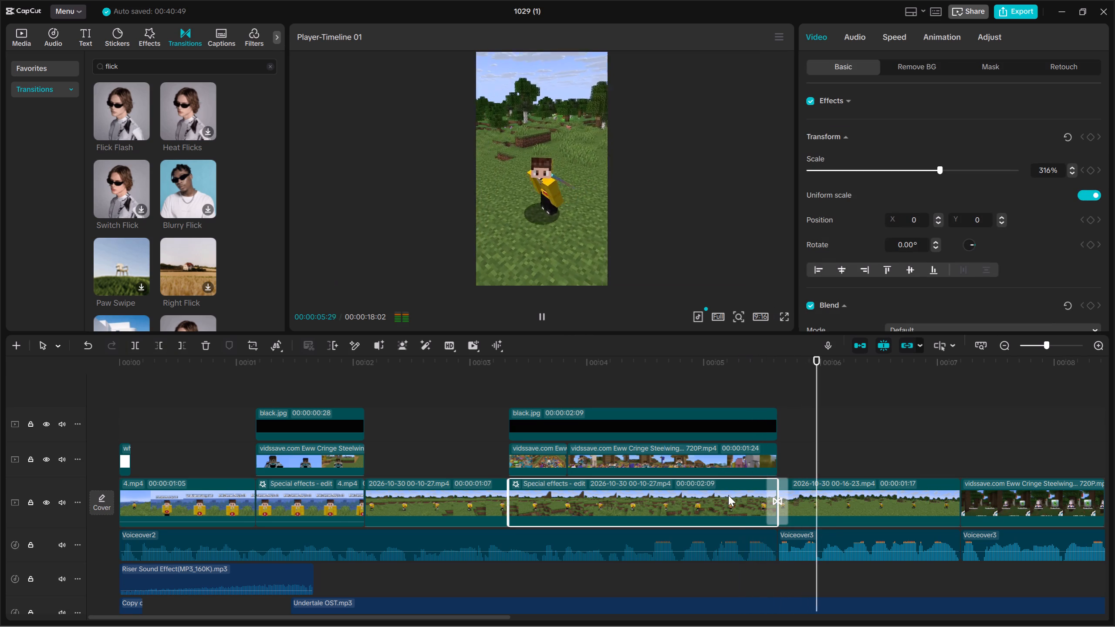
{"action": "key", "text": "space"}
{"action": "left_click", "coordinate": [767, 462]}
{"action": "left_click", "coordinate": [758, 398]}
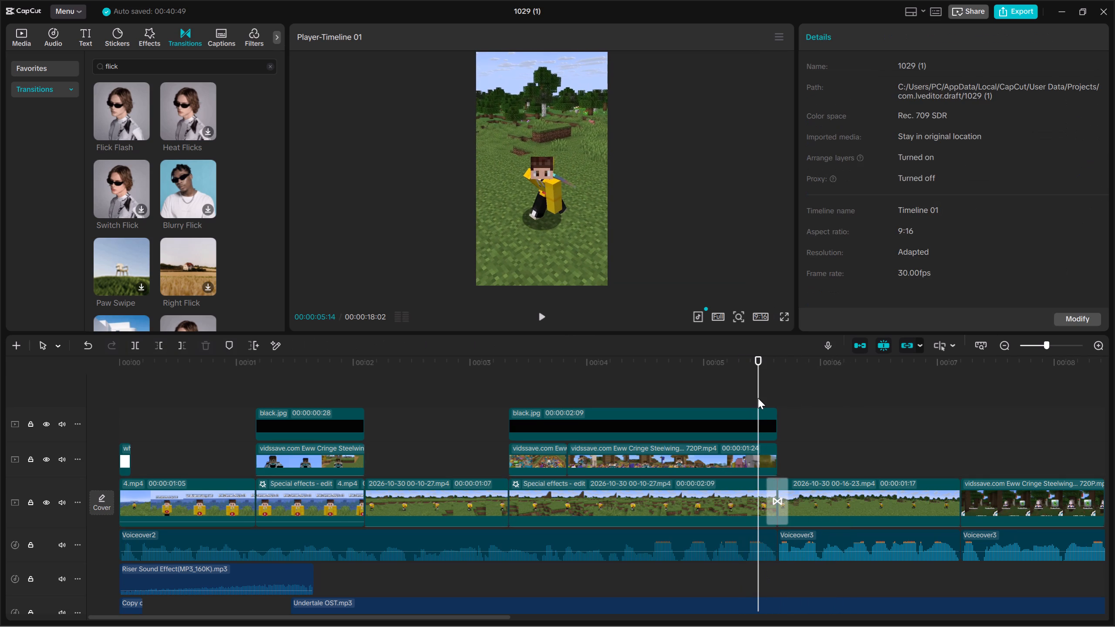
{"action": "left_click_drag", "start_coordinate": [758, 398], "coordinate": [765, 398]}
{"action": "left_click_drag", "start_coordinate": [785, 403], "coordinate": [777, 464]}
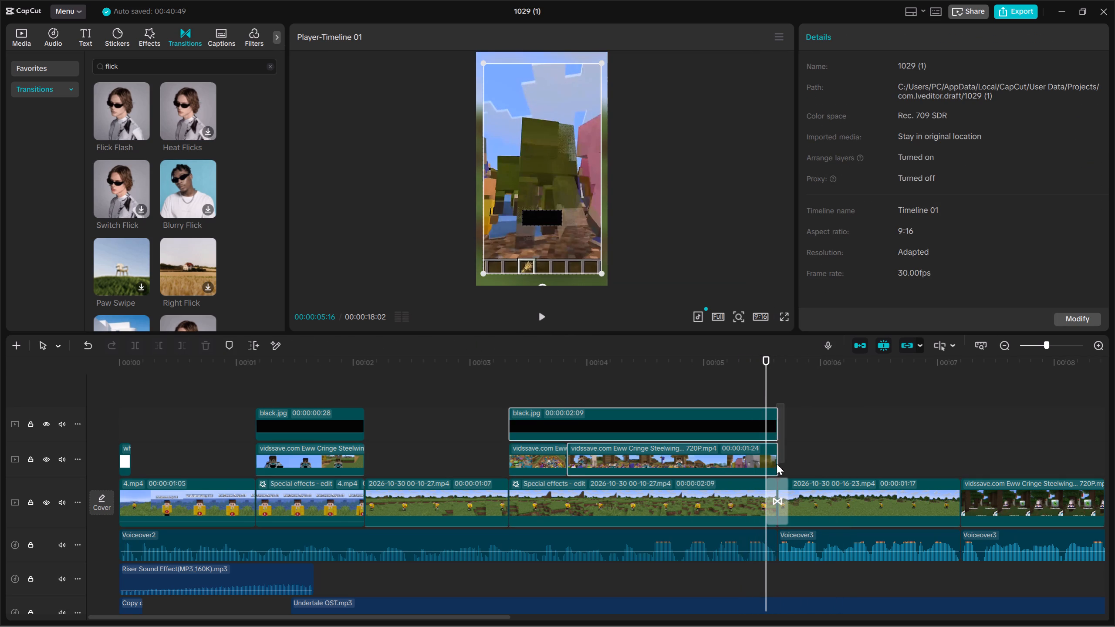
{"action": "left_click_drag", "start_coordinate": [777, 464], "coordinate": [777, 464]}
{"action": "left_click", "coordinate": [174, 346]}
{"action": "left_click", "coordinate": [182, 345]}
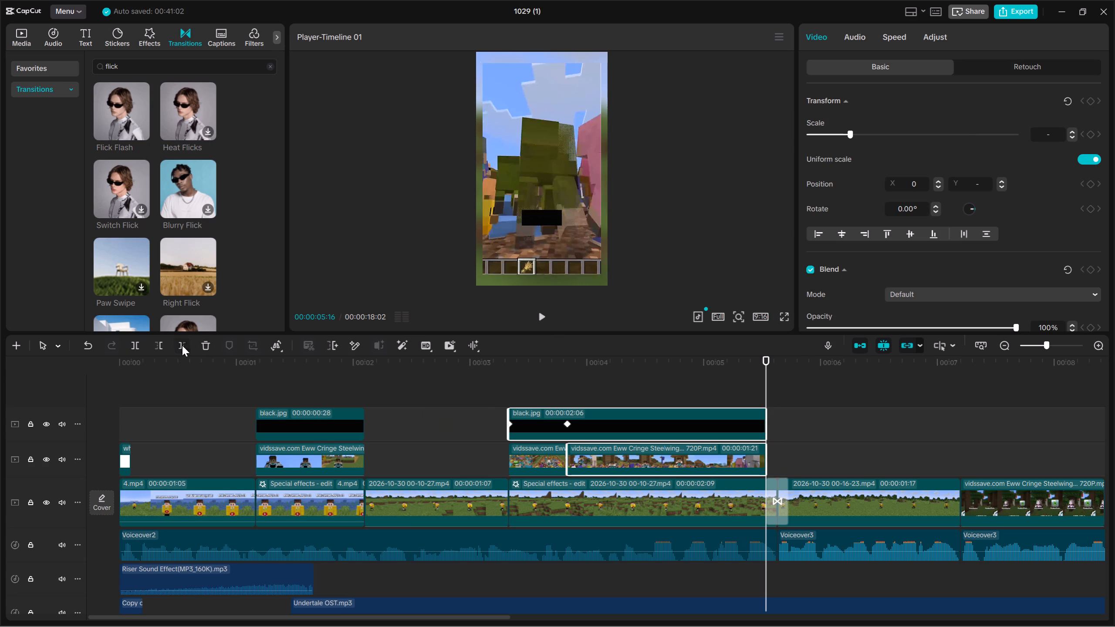
Replay the transition, then adjust the ends of the crowd overlay and its black strip to 00:00:05:18.
{"action": "key", "text": "space"}
{"action": "key", "text": "space"}
{"action": "left_click", "coordinate": [690, 387]}
{"action": "key", "text": "space"}
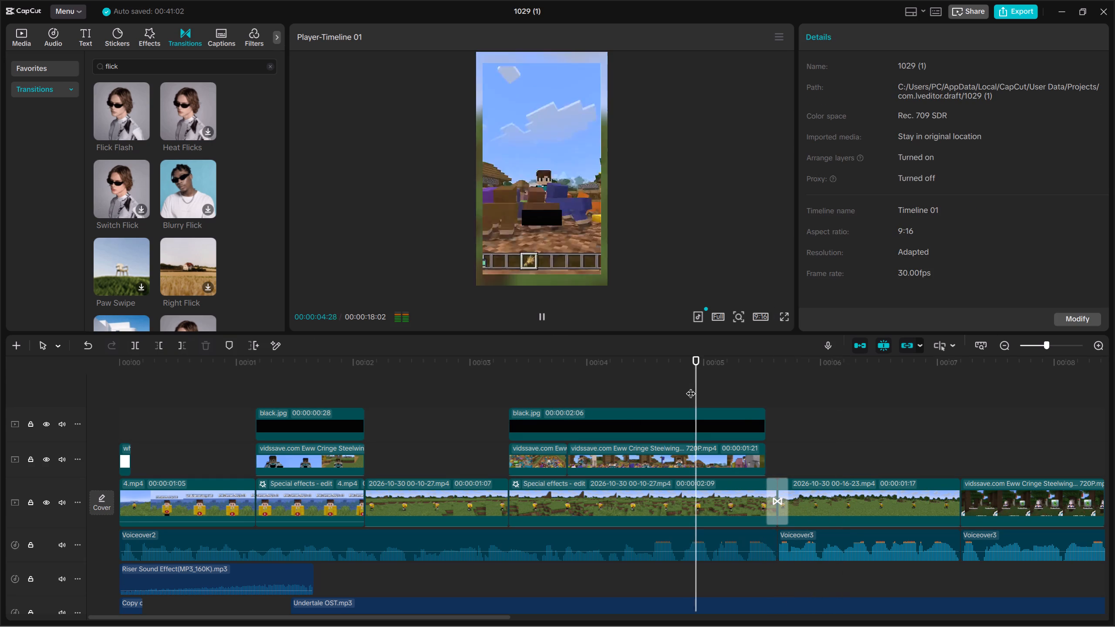
{"action": "key", "text": "space"}
{"action": "left_click", "coordinate": [778, 426]}
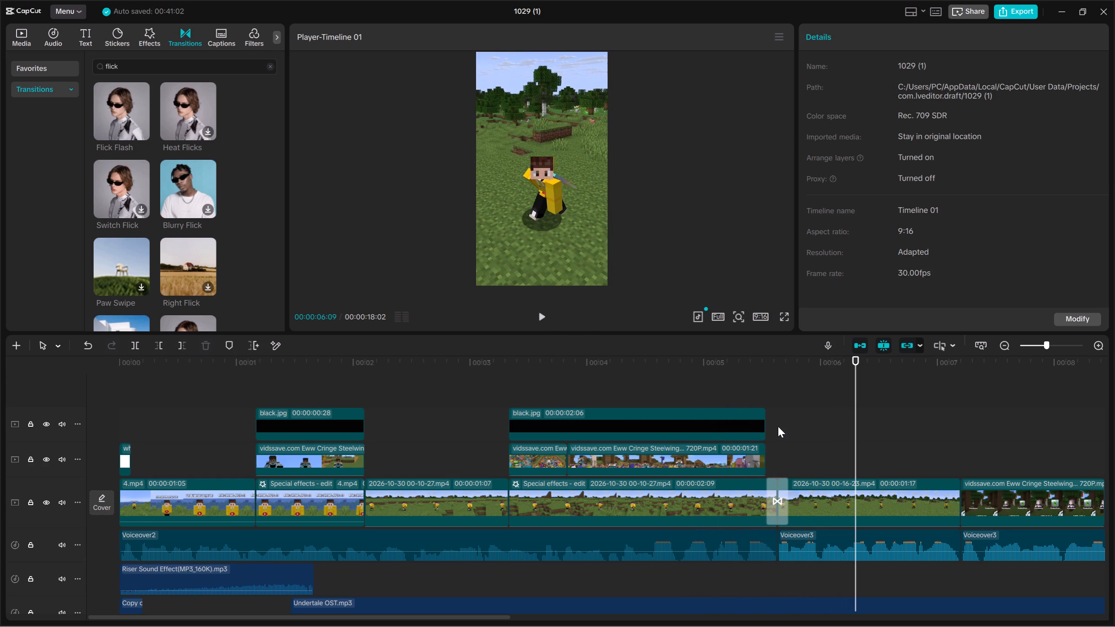
{"action": "left_click_drag", "start_coordinate": [778, 426], "coordinate": [769, 426]}
{"action": "left_click", "coordinate": [757, 451]}
{"action": "left_click_drag", "start_coordinate": [766, 449], "coordinate": [770, 449]}
{"action": "key", "text": "space"}
{"action": "key", "text": "space"}
{"action": "left_click", "coordinate": [776, 418]}
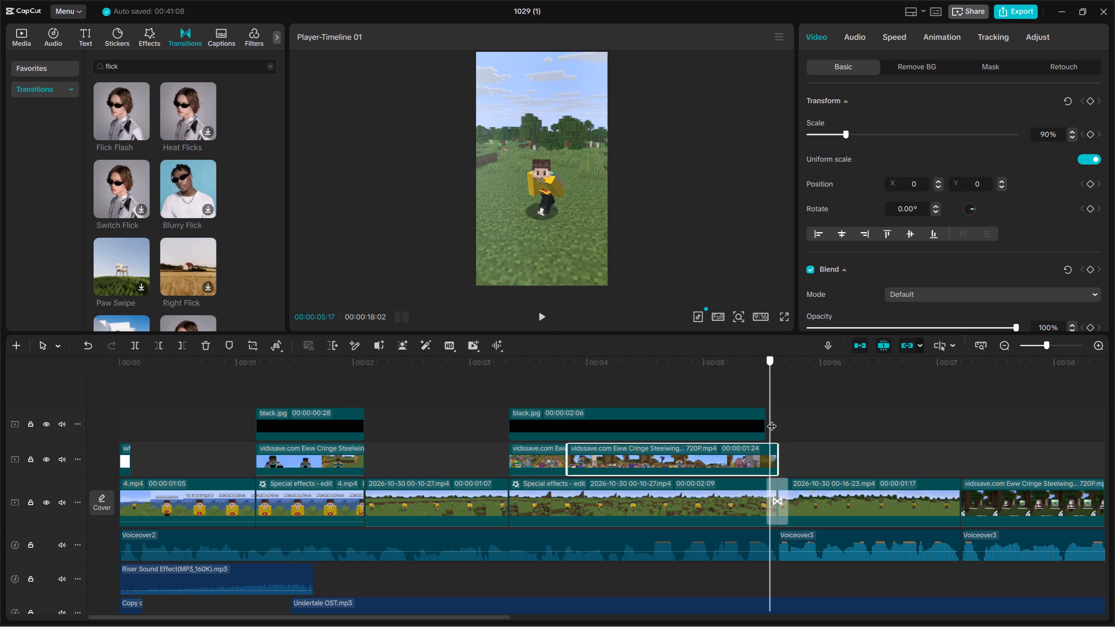
{"action": "left_click", "coordinate": [182, 349]}
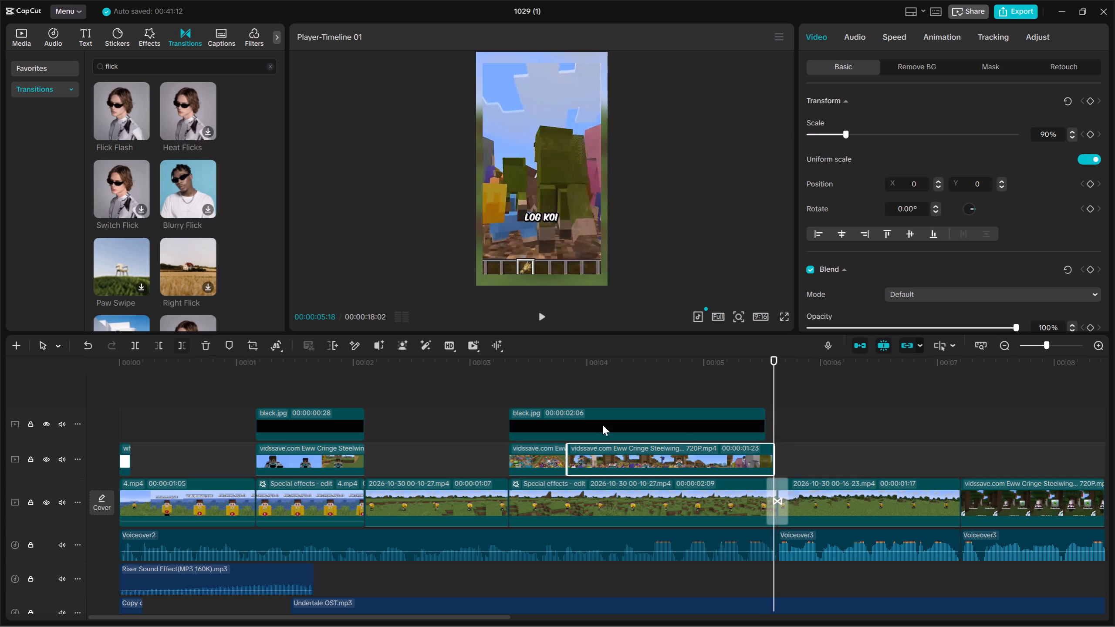
{"action": "left_click", "coordinate": [741, 421]}
{"action": "left_click_drag", "start_coordinate": [764, 417], "coordinate": [770, 417]}
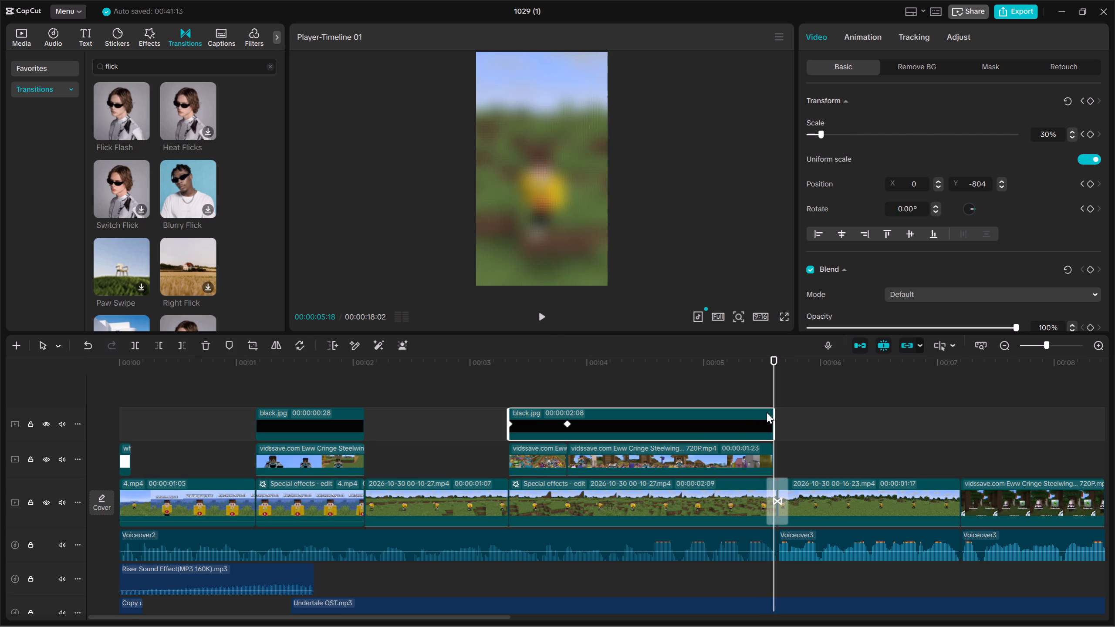
Play from the crowd overlay across the Flick Flash transition to check the timing of the cut.
{"action": "left_click", "coordinate": [750, 392]}
{"action": "key", "text": "space"}
{"action": "key", "text": "space"}
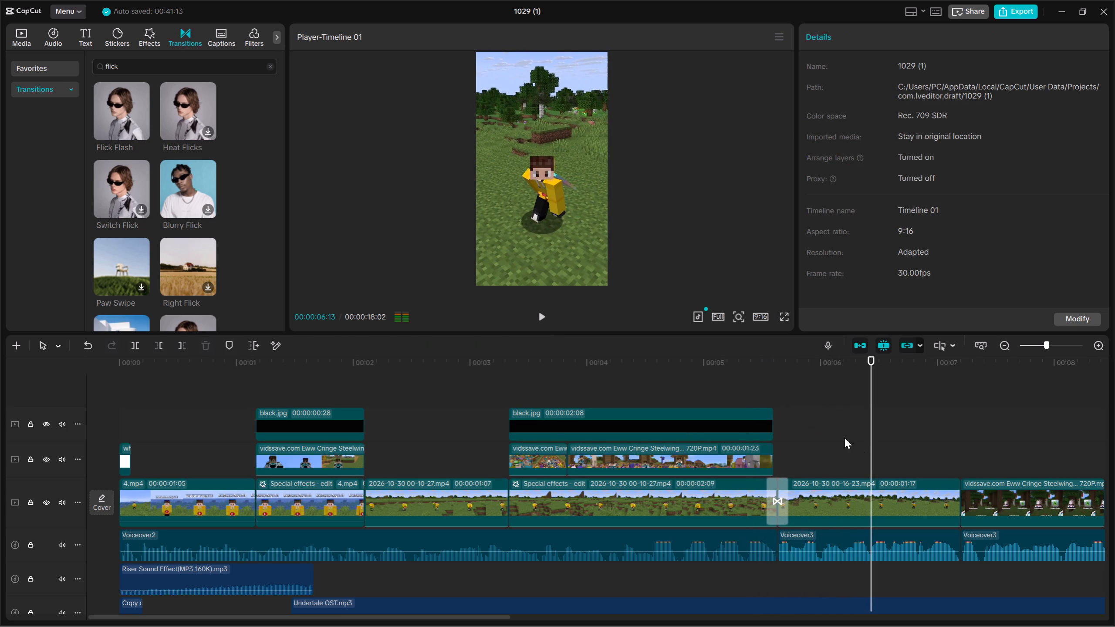
{"action": "key", "text": "Up"}
{"action": "key", "text": "Up"}
{"action": "key", "text": "Up"}
{"action": "key", "text": "Up"}
{"action": "key", "text": "Up"}
{"action": "key", "text": "space"}
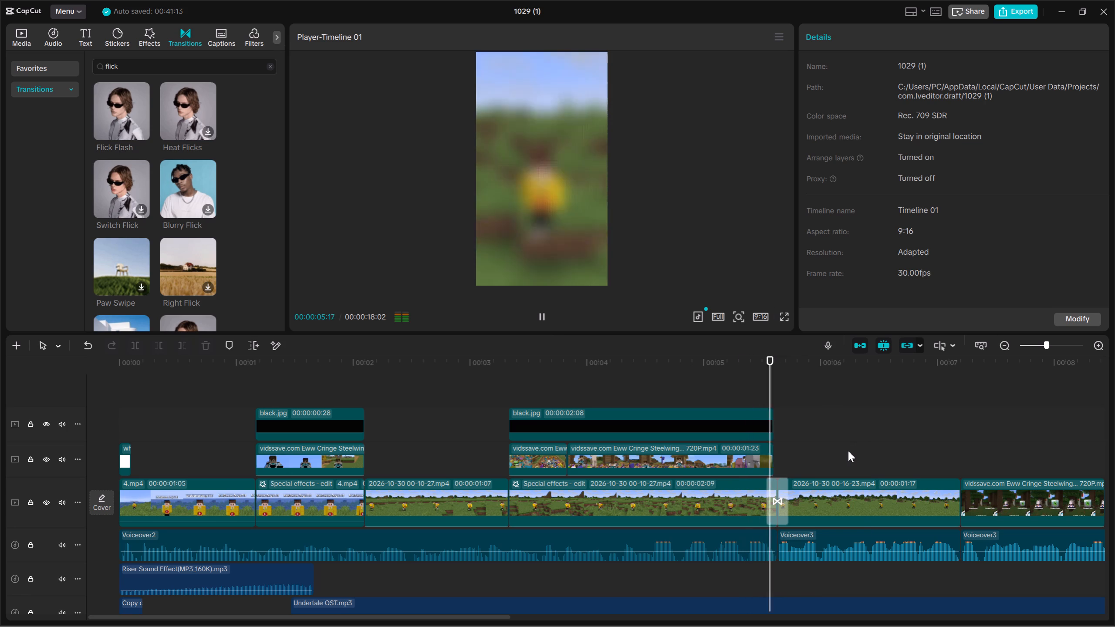
{"action": "key", "text": "space"}
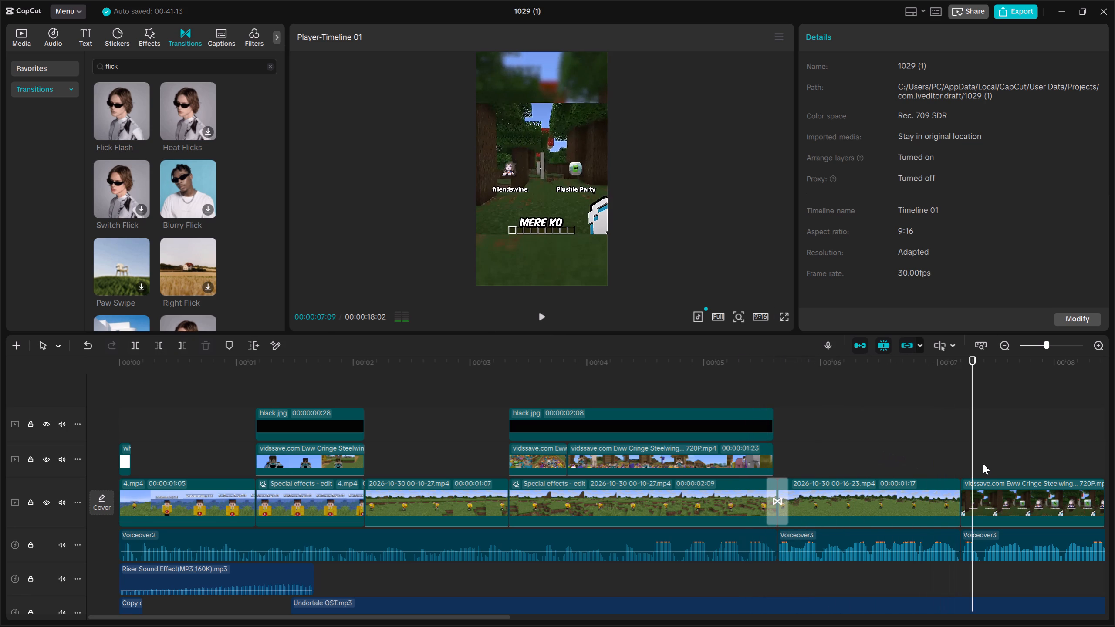
Add a transform keyframe at 00:00:07:06, the start of the main-track Eww Cringe Steelwing clip.
{"action": "key", "text": "Up"}
{"action": "left_click", "coordinate": [1036, 496]}
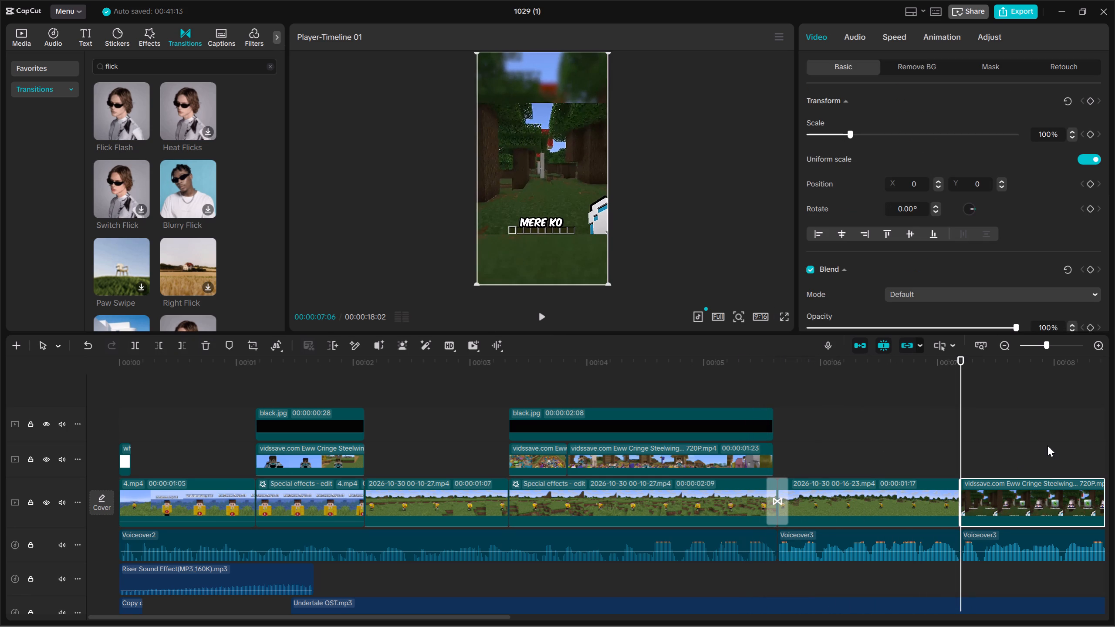
{"action": "left_click", "coordinate": [1091, 104]}
{"action": "key", "text": "space"}
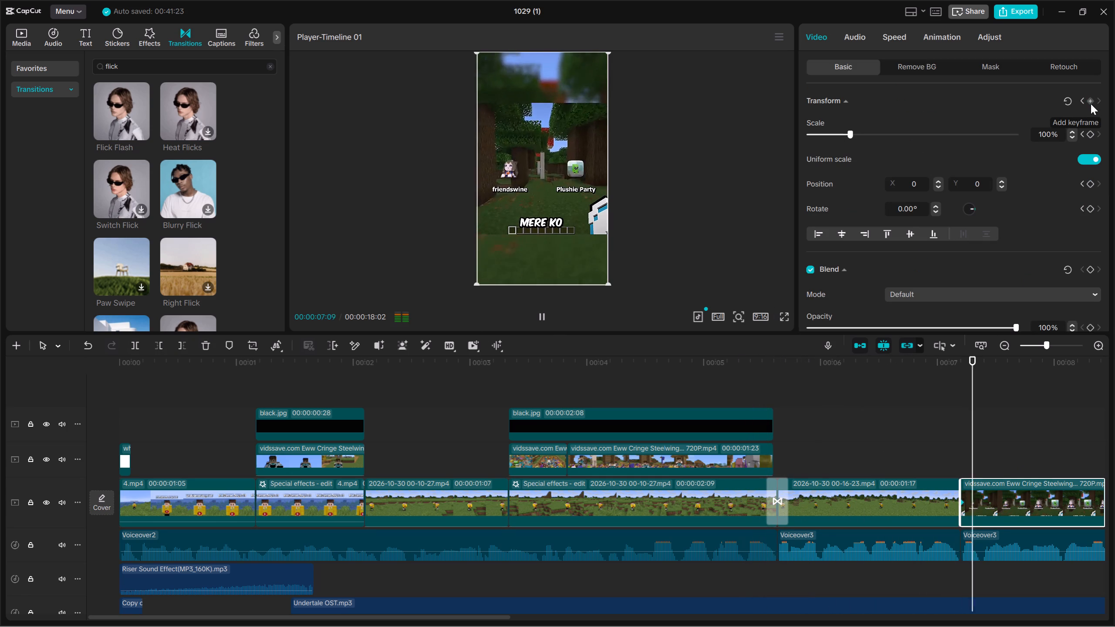
{"action": "key", "text": "space"}
{"action": "key", "text": "space"}
{"action": "key", "text": "space"}
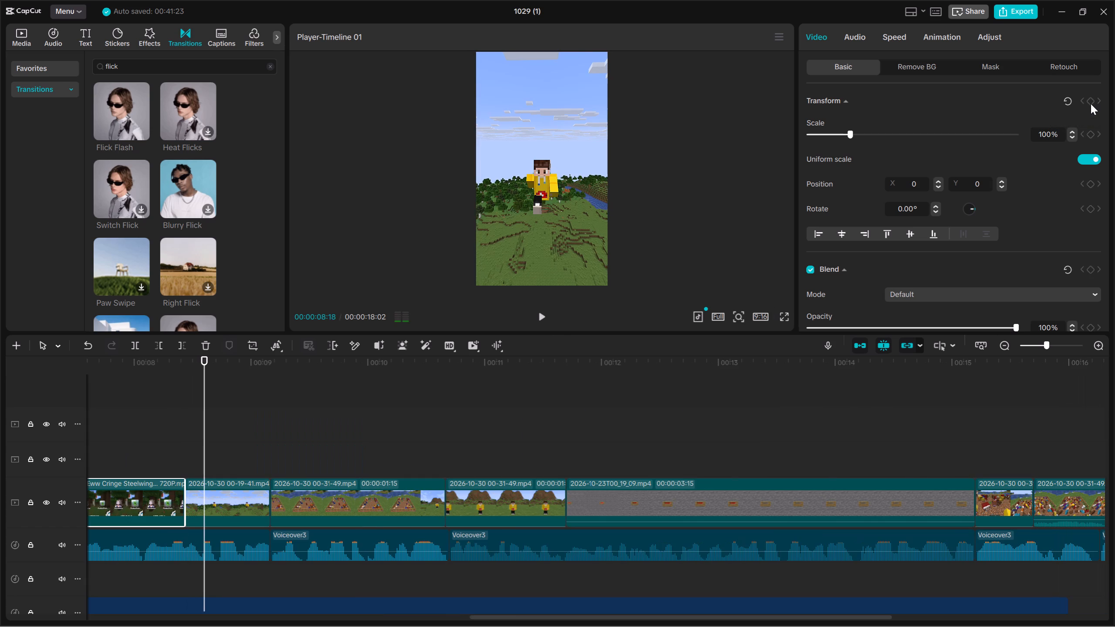
Add a transform keyframe at 00:00:08:10 near the Eww Cringe Steelwing clip's end and raise its scale to about 120%.
{"action": "key", "text": "Up"}
{"action": "key", "text": "Up"}
{"action": "key", "text": "space"}
{"action": "left_click", "coordinate": [723, 432]}
{"action": "left_click_drag", "start_coordinate": [723, 432], "coordinate": [726, 432]}
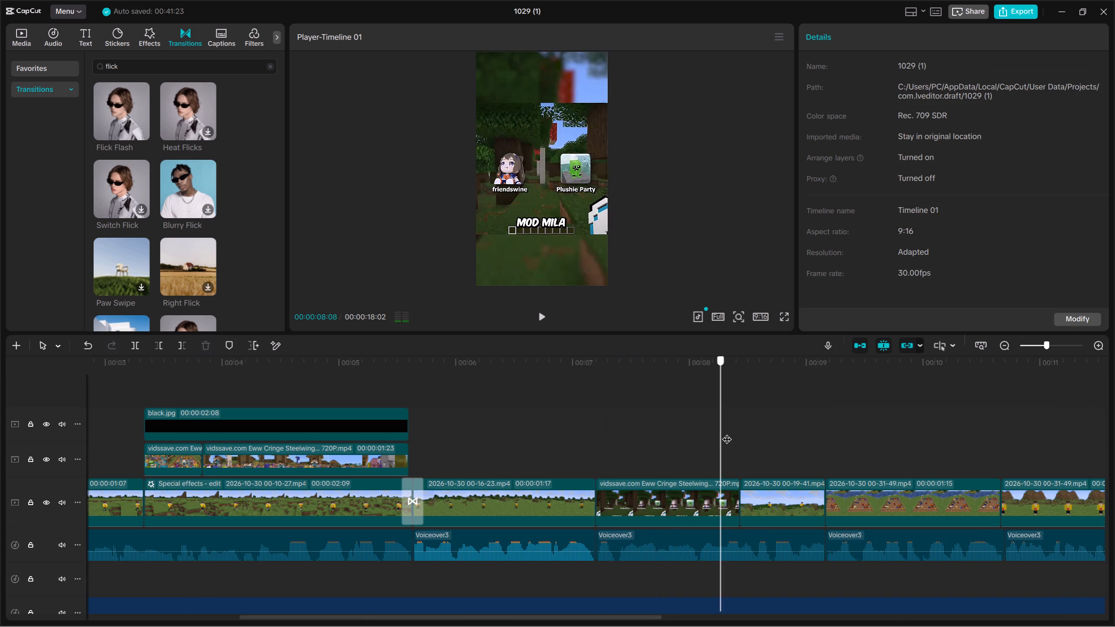
{"action": "left_click_drag", "start_coordinate": [726, 432], "coordinate": [729, 433]}
{"action": "left_click", "coordinate": [713, 499]}
{"action": "left_click", "coordinate": [1093, 103]}
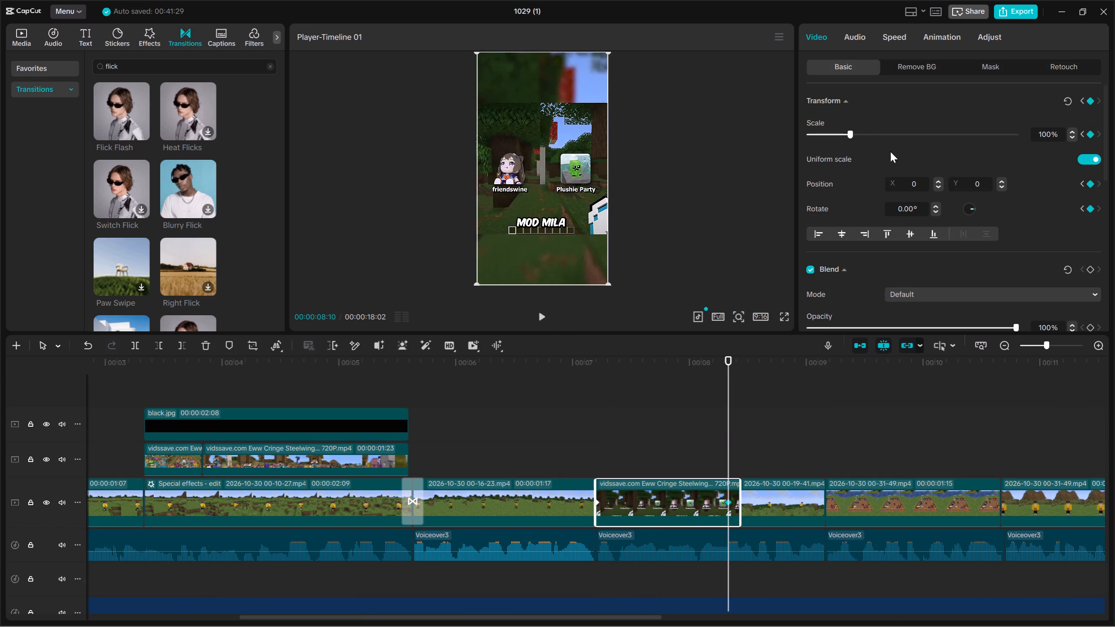
{"action": "left_click_drag", "start_coordinate": [855, 138], "coordinate": [860, 138]}
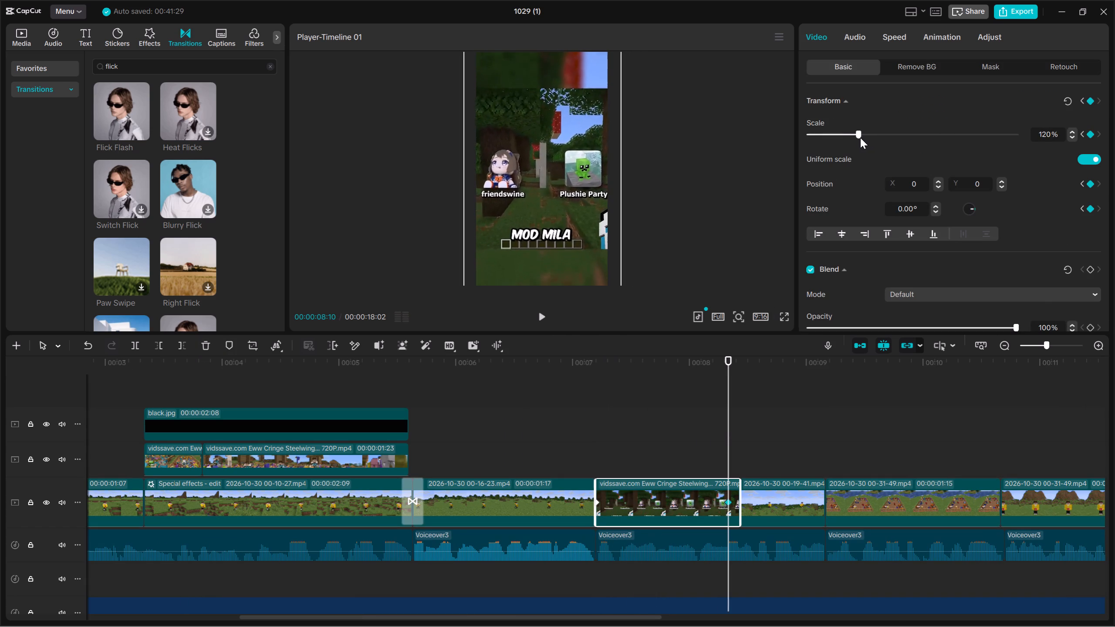
{"action": "left_click_drag", "start_coordinate": [860, 138], "coordinate": [861, 138]}
{"action": "key", "text": "Up"}
{"action": "key", "text": "space"}
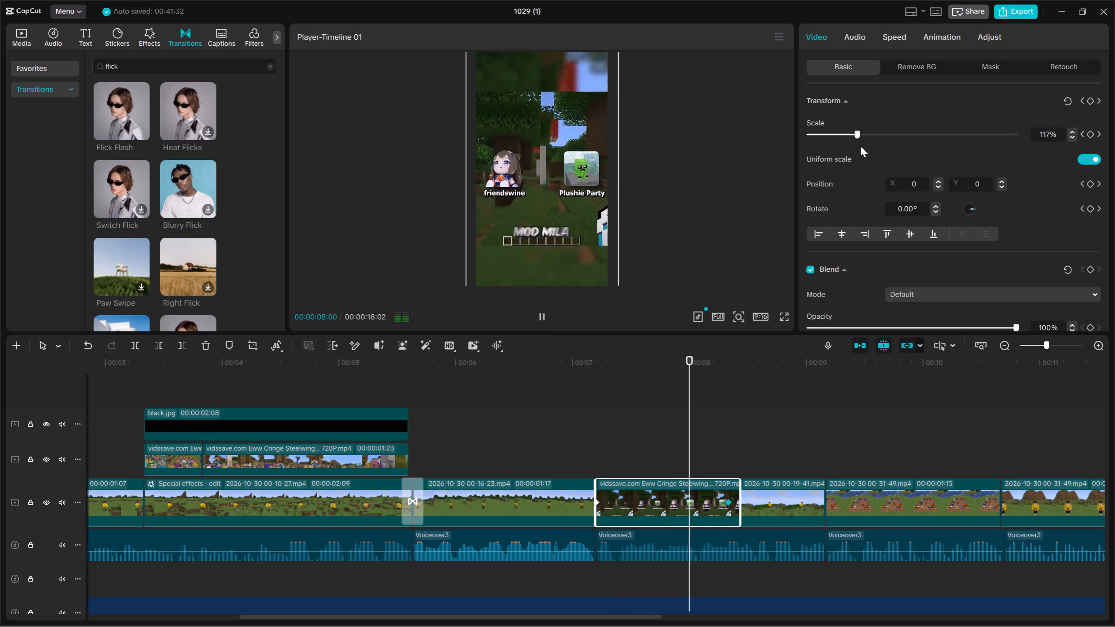
{"action": "key", "text": "space"}
{"action": "key", "text": "Up"}
{"action": "left_click", "coordinate": [774, 504]}
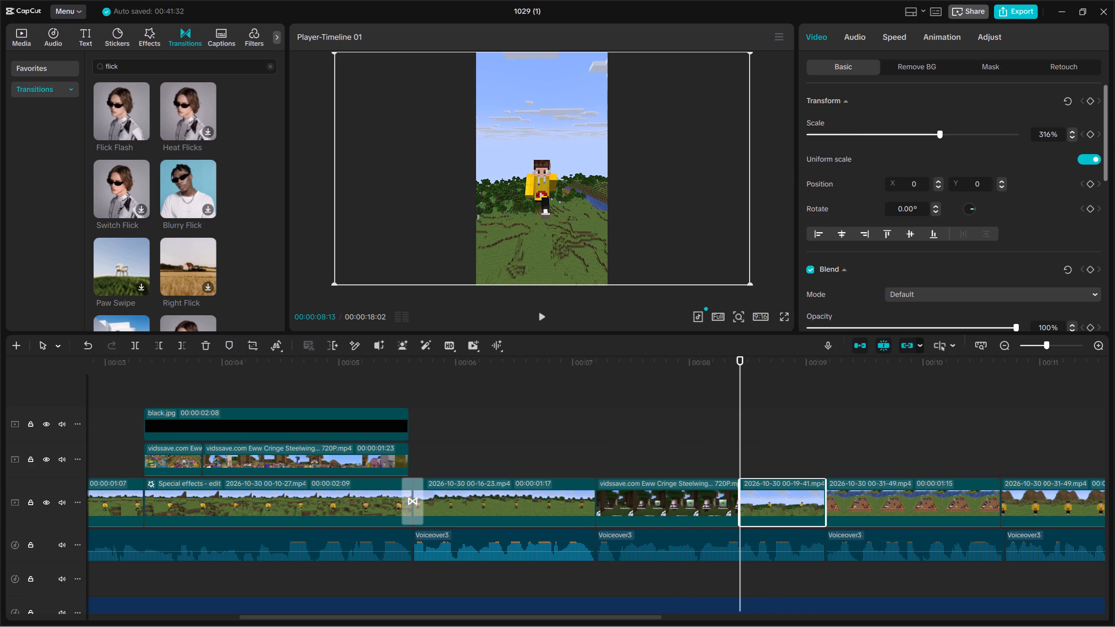
{"action": "left_click", "coordinate": [1092, 100]}
{"action": "key", "text": "space"}
{"action": "key", "text": "space"}
{"action": "left_click", "coordinate": [1092, 101]}
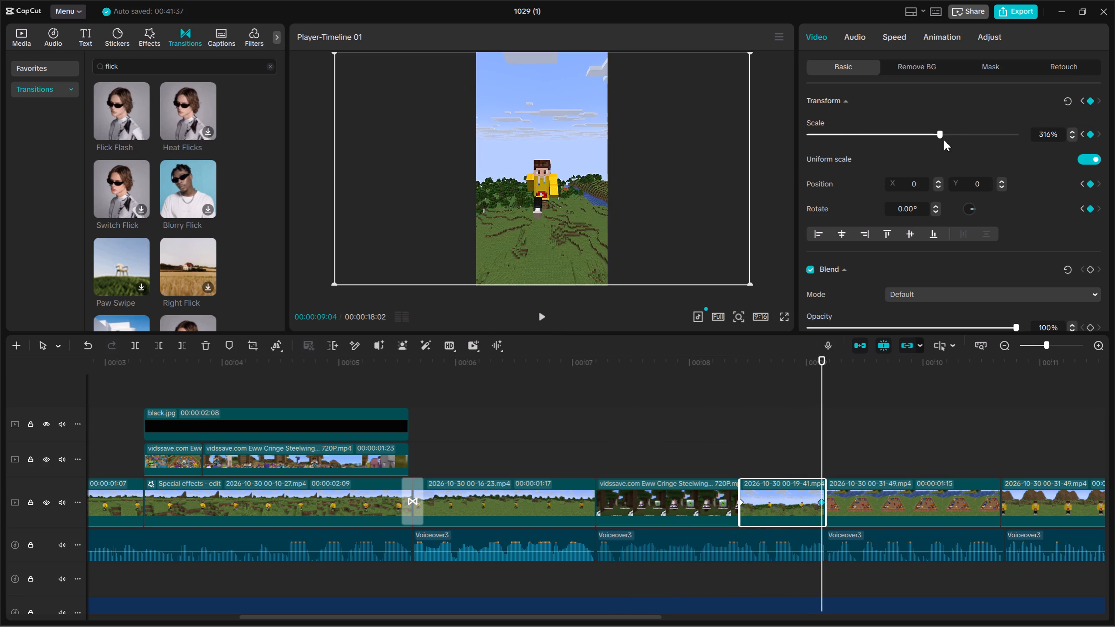
{"action": "left_click_drag", "start_coordinate": [948, 134], "coordinate": [1114, 169]}
{"action": "key", "text": "Up"}
{"action": "key", "text": "space"}
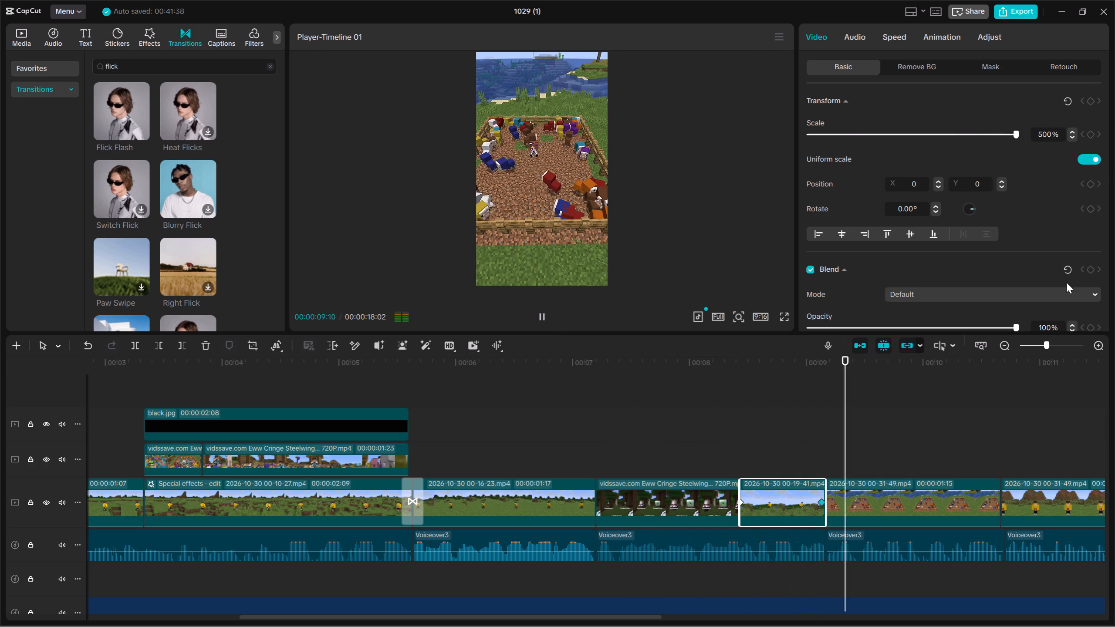
{"action": "key", "text": "space"}
{"action": "left_click", "coordinate": [778, 450]}
{"action": "left_click_drag", "start_coordinate": [778, 450], "coordinate": [569, 435]}
{"action": "key", "text": "space"}
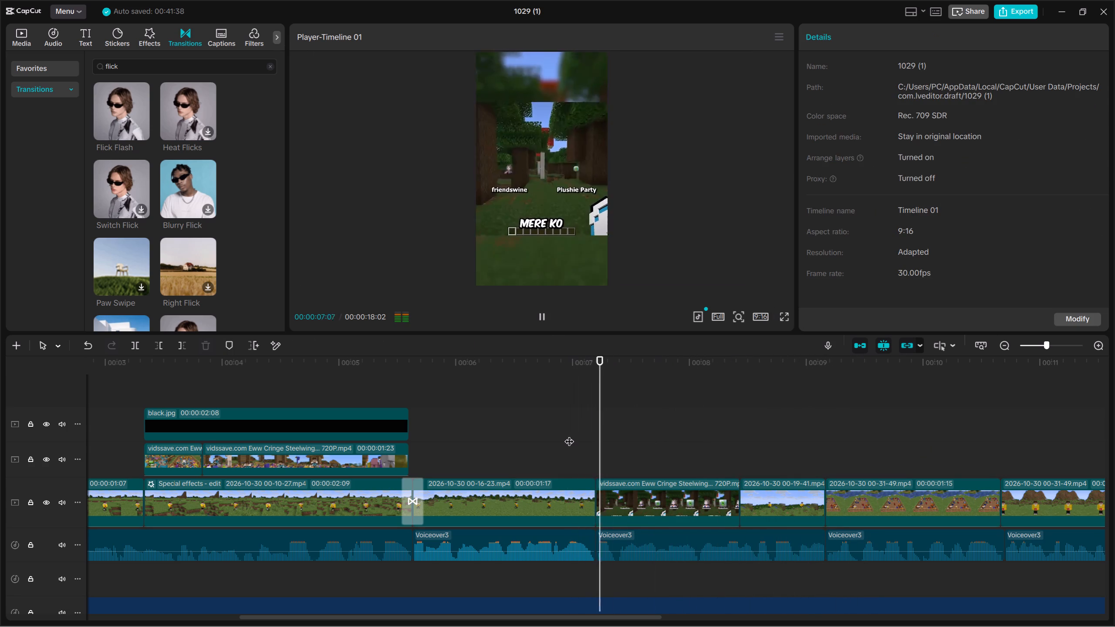
{"action": "key", "text": "space"}
Move to the cut at 00:00:07:06, search Downloads for twitch and import the Breast Twitch Sound Effect file.
{"action": "key", "text": "Up"}
{"action": "key", "text": "Up"}
{"action": "key", "text": "Down"}
{"action": "scroll", "coordinate": [651, 507], "scroll_direction": "down", "scroll_amount": 7}
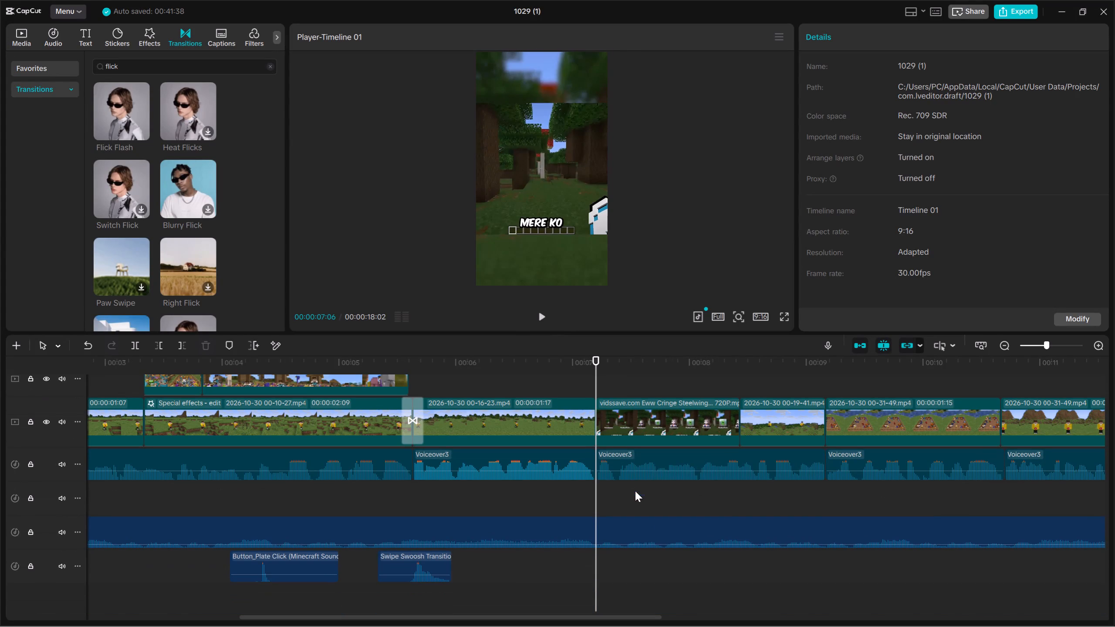
{"action": "left_click", "coordinate": [14, 30]}
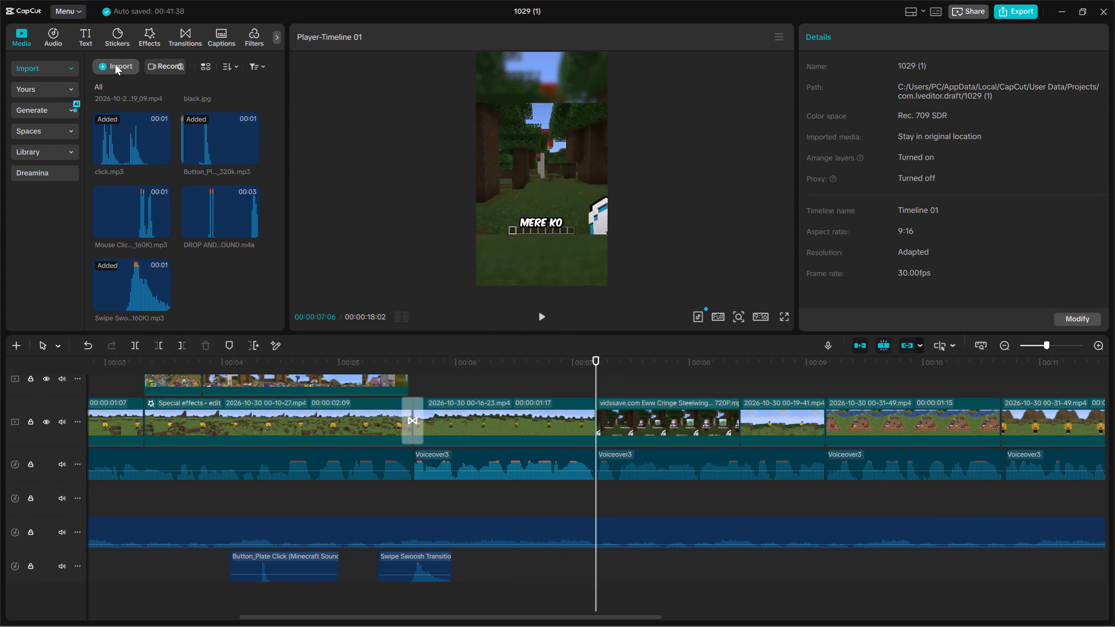
{"action": "left_click", "coordinate": [115, 64]}
{"action": "left_click", "coordinate": [169, 90]}
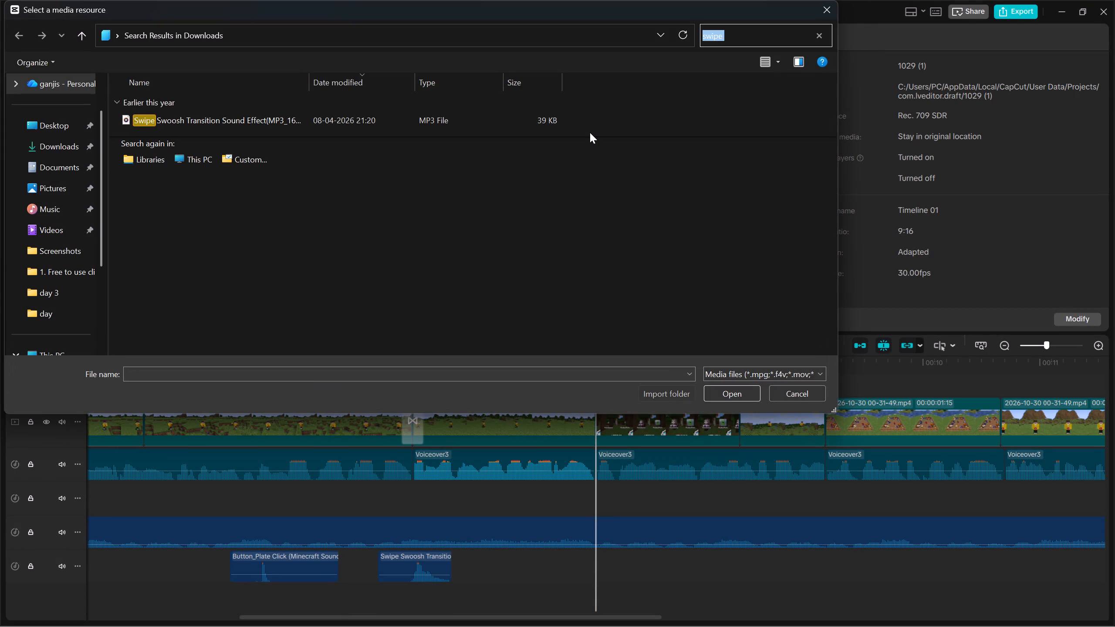
{"action": "key", "text": "BackSpace"}
{"action": "type", "text": "twitch"}
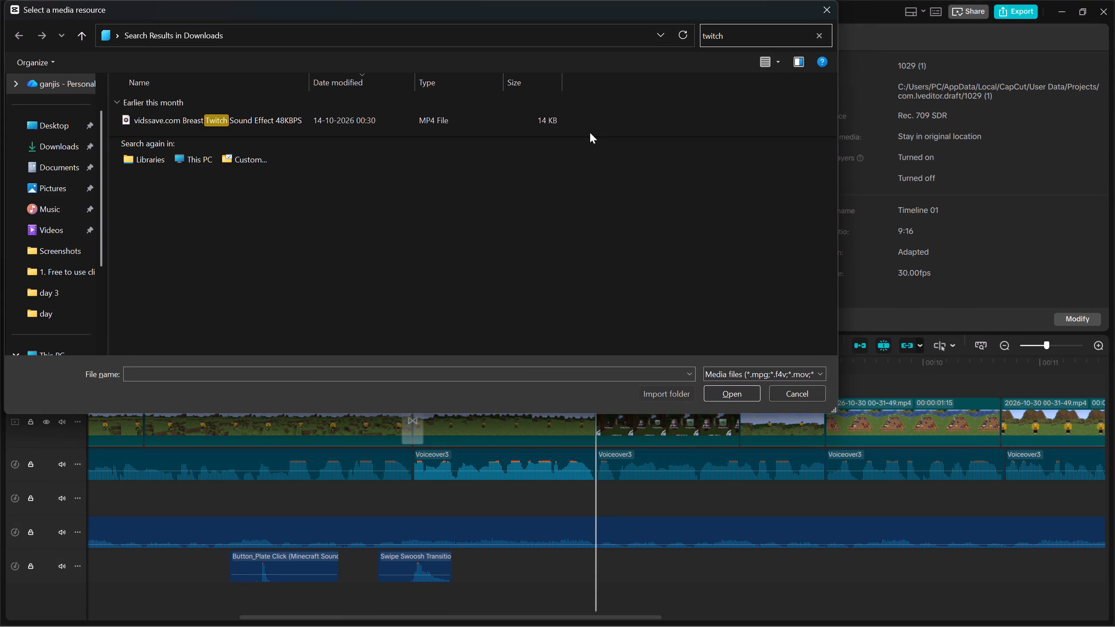
{"action": "left_click", "coordinate": [529, 121]}
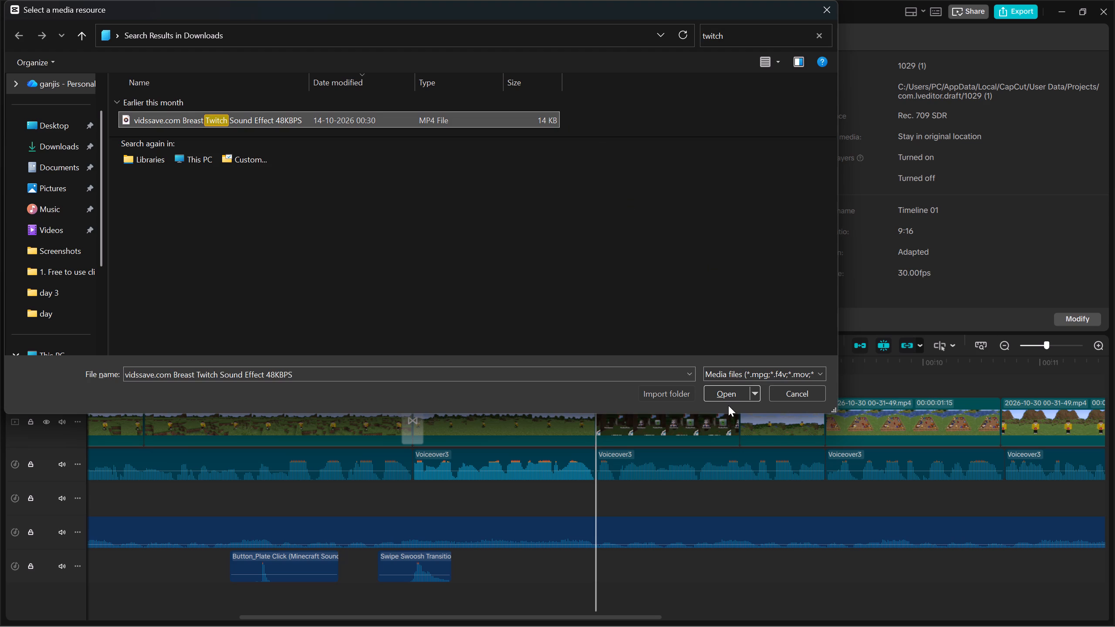
{"action": "left_click", "coordinate": [736, 399]}
Place the Twitch sound after the Swipe Swoosh, align its audible burst with the 00:00:07:06 cut and lower its volume to -3.2 dB.
{"action": "left_click_drag", "start_coordinate": [208, 293], "coordinate": [466, 556]}
{"action": "left_click_drag", "start_coordinate": [555, 559], "coordinate": [576, 559]}
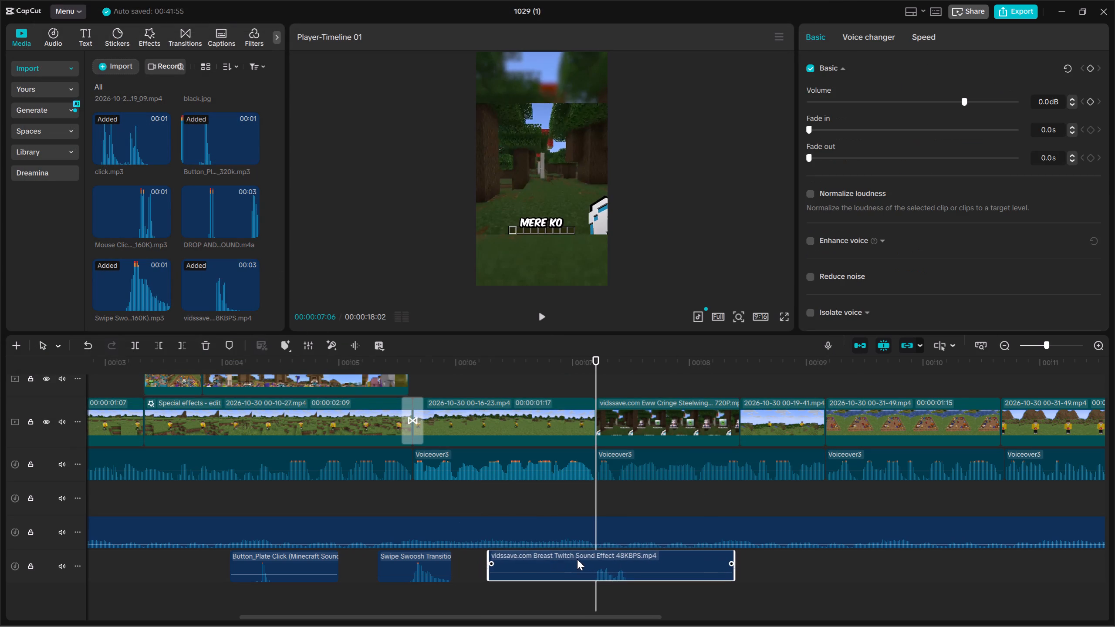
{"action": "key", "text": "space"}
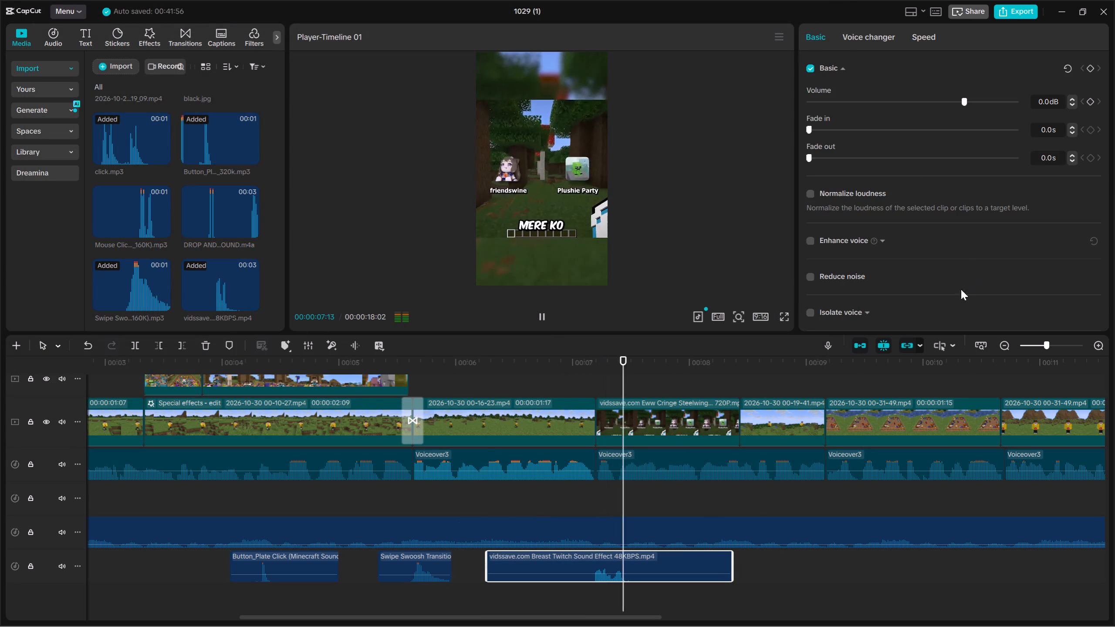
{"action": "key", "text": "Up"}
{"action": "key", "text": "Up"}
{"action": "left_click", "coordinate": [954, 104]}
{"action": "key", "text": "space"}
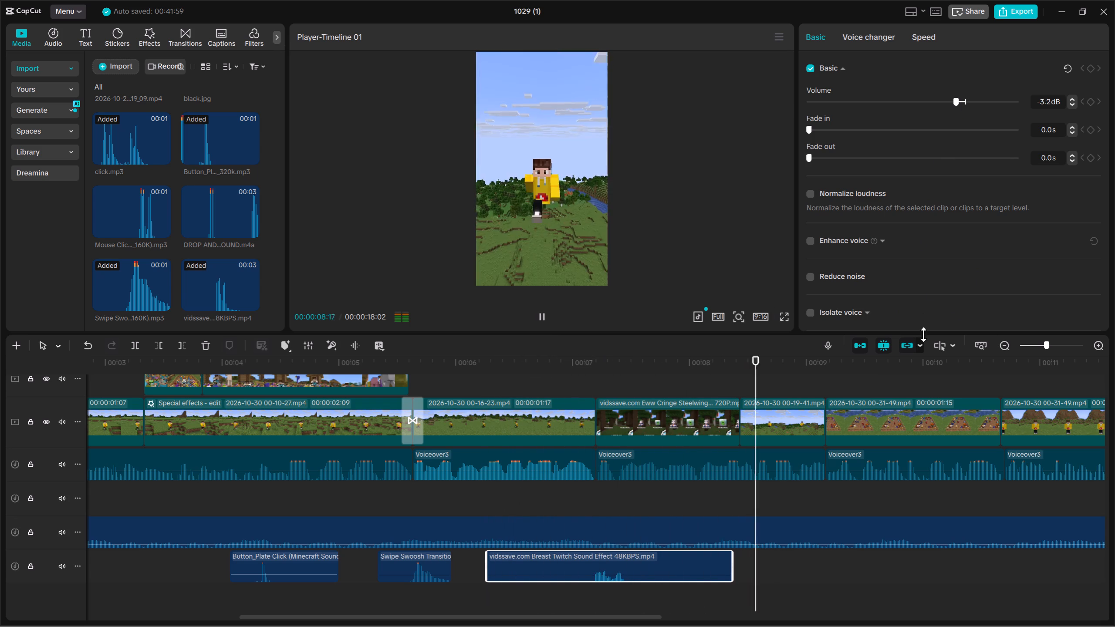
{"action": "key", "text": "space"}
Move to the cut at 00:00:08:13, search Downloads for hit and import the Successful Arrow_Bow hit (Minecraft Sound) file.
{"action": "key", "text": "Up"}
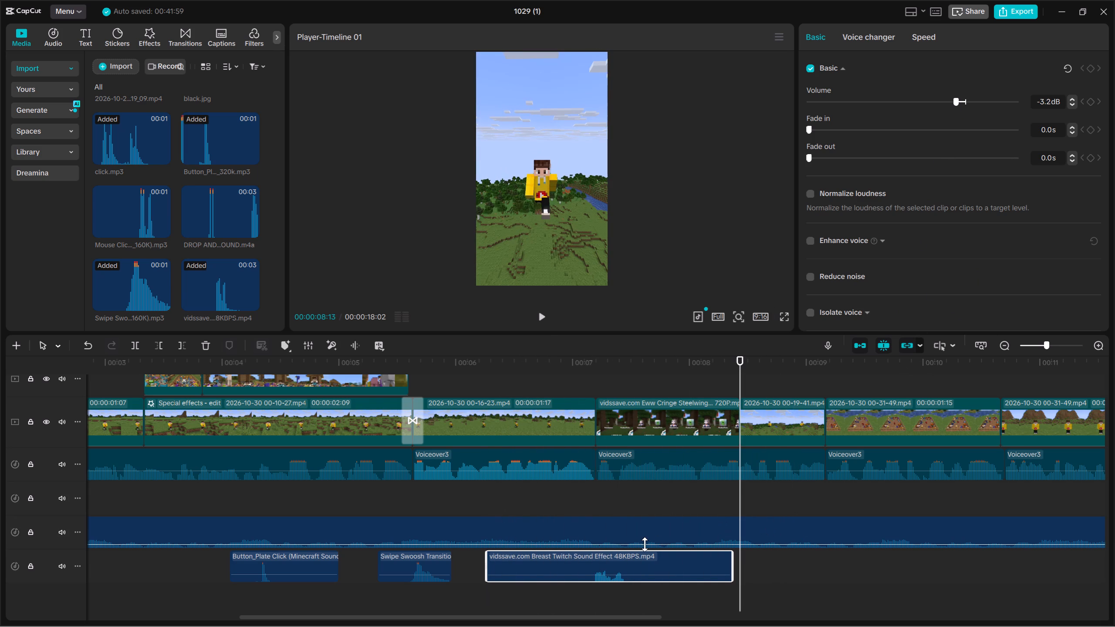
{"action": "scroll", "coordinate": [644, 544], "scroll_direction": "down", "scroll_amount": 14, "text": "ctrl"}
{"action": "left_click", "coordinate": [110, 64]}
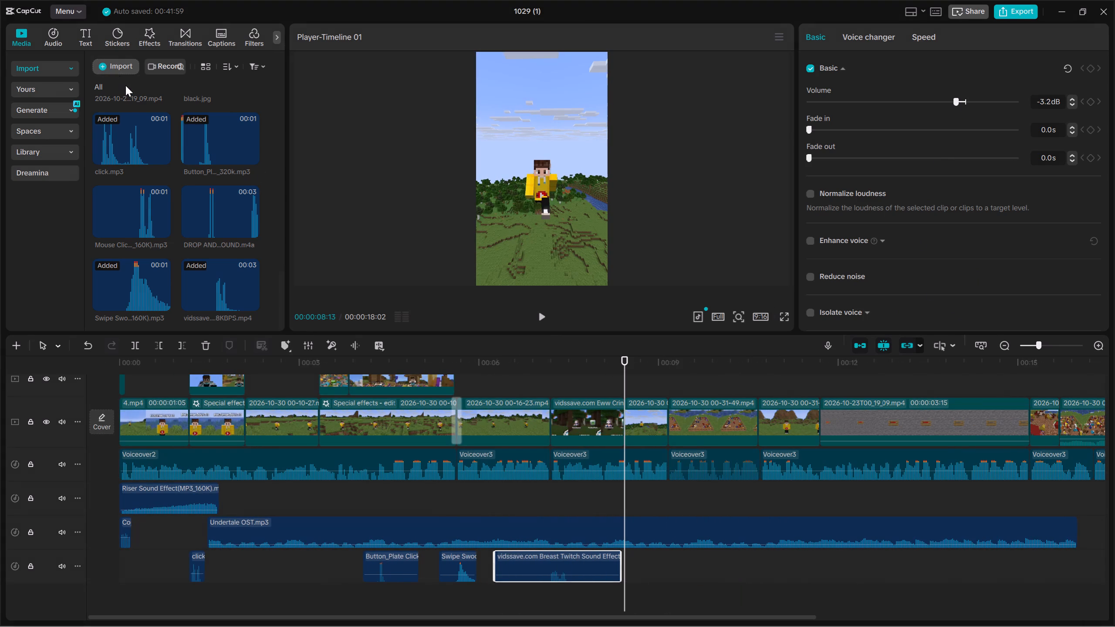
{"action": "left_click", "coordinate": [127, 88]}
{"action": "key", "text": "BackSpace"}
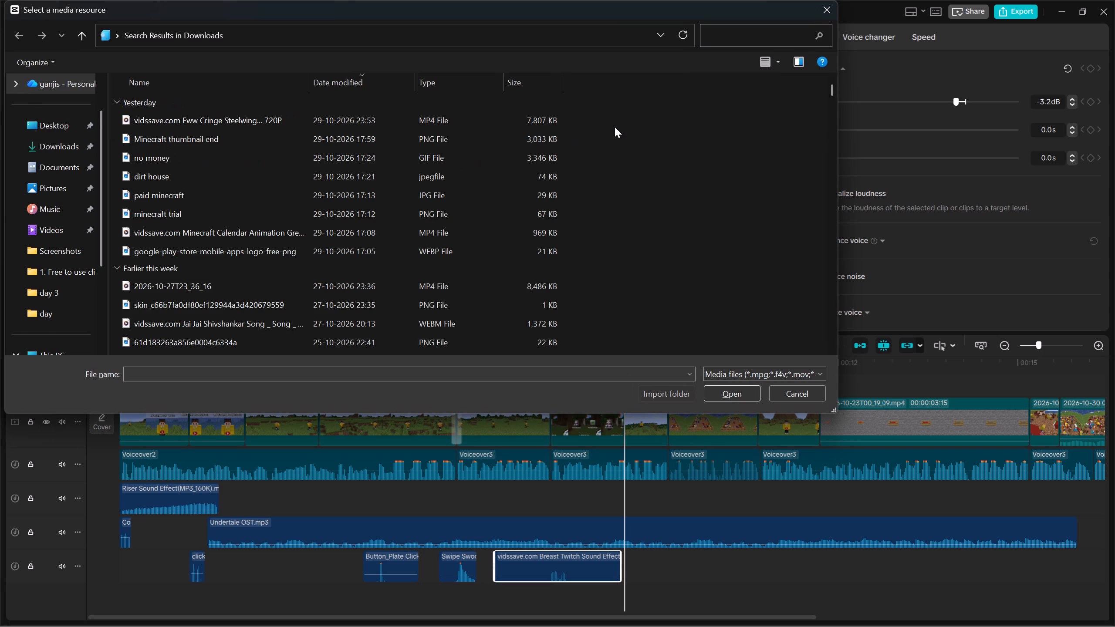
{"action": "type", "text": "hit"}
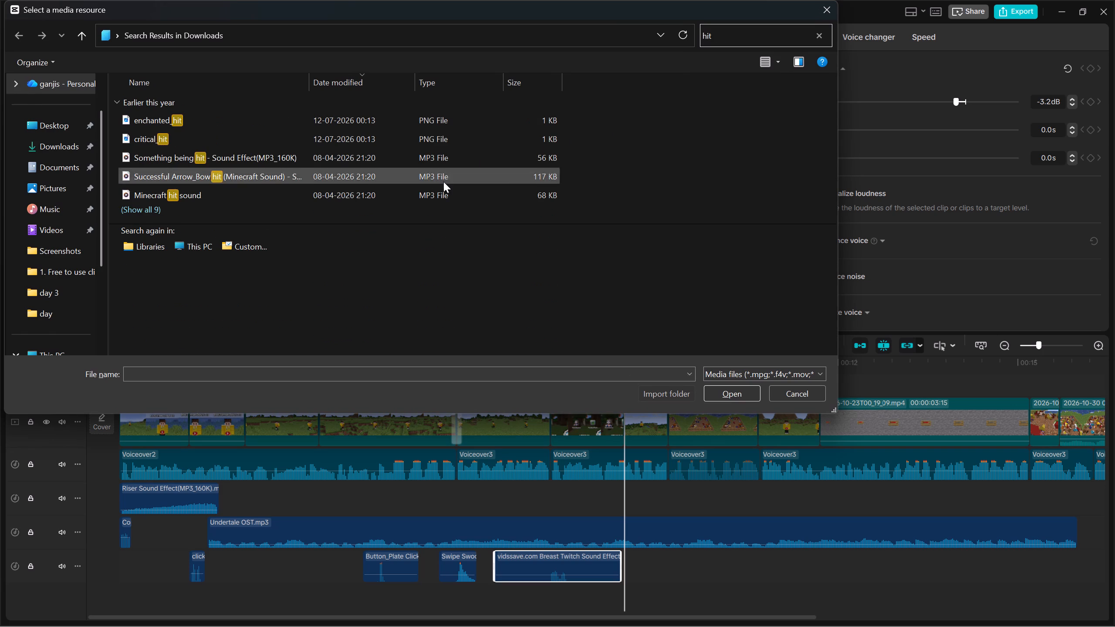
{"action": "left_click", "coordinate": [411, 175]}
{"action": "left_click", "coordinate": [736, 392]}
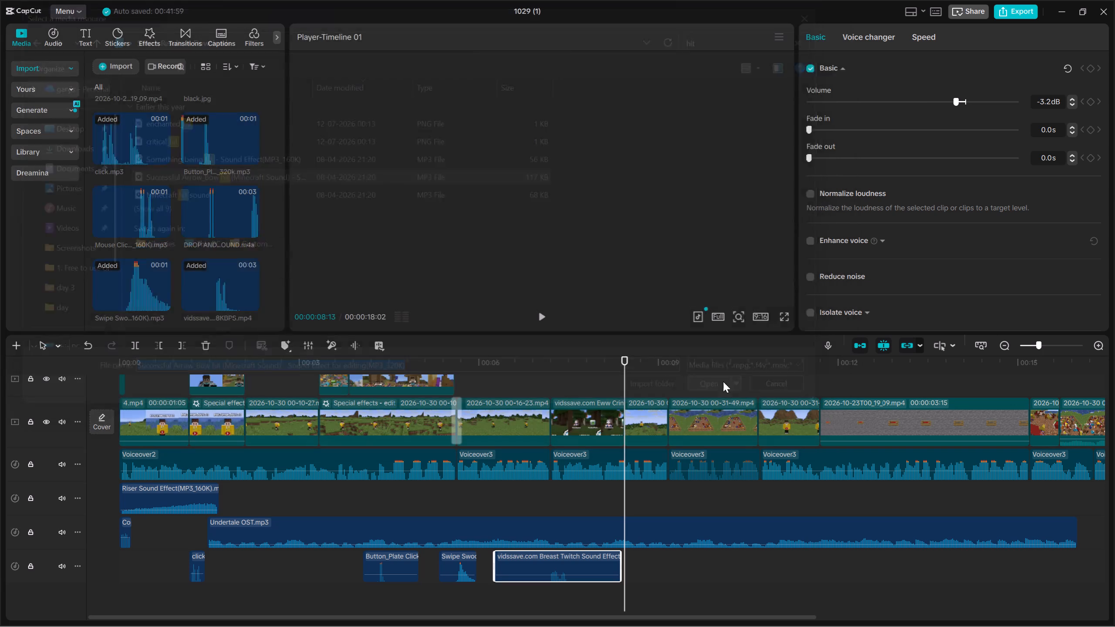
Place the Mouse Click sound on a new audio track across the 00:00:08:13 cut, lower its volume to -5.1 dB and play it back.
{"action": "scroll", "coordinate": [237, 217], "scroll_direction": "down", "scroll_amount": 1}
{"action": "scroll", "coordinate": [202, 219], "scroll_direction": "up", "scroll_amount": 1}
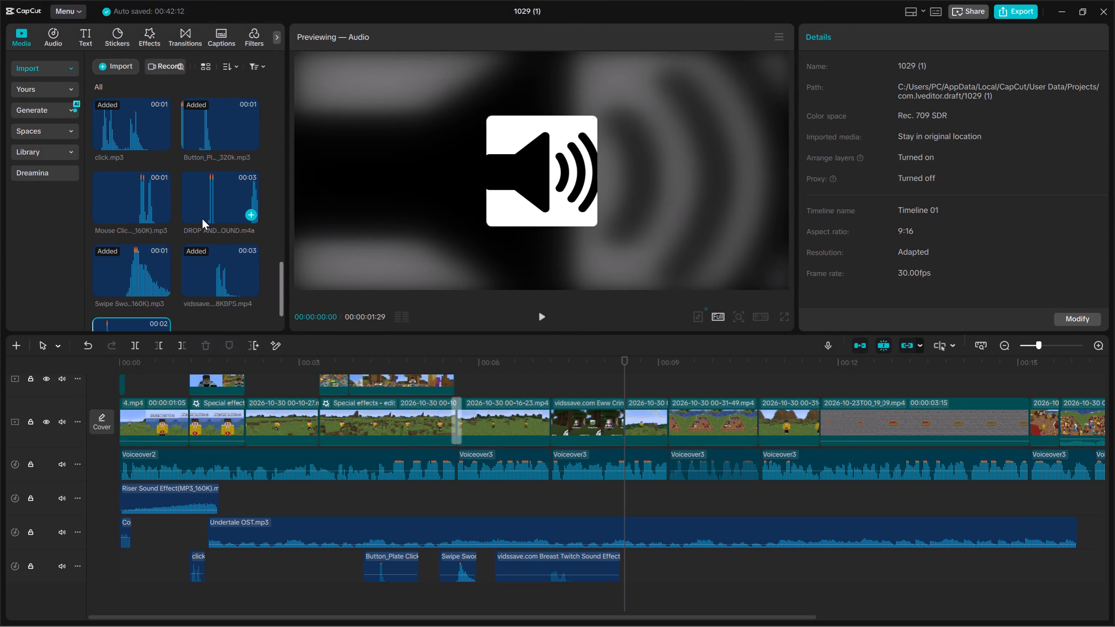
{"action": "left_click_drag", "start_coordinate": [133, 188], "coordinate": [595, 603]}
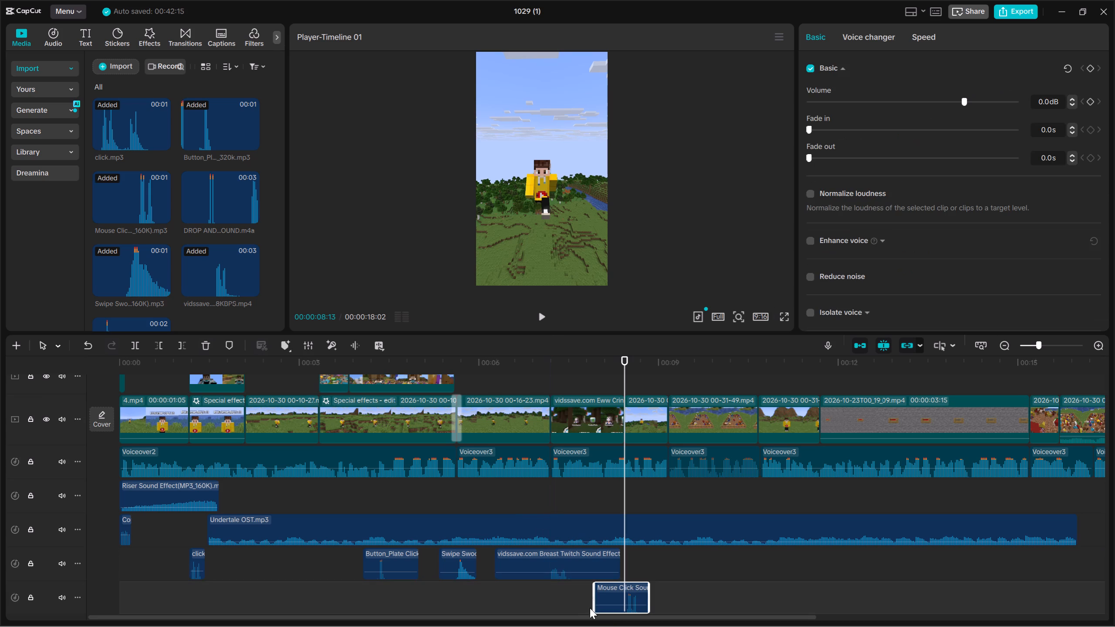
{"action": "left_click", "coordinate": [531, 317]}
{"action": "left_click", "coordinate": [549, 319]}
{"action": "key", "text": "Up"}
{"action": "key", "text": "Up"}
{"action": "left_click", "coordinate": [949, 100]}
{"action": "key", "text": "space"}
{"action": "key", "text": "space"}
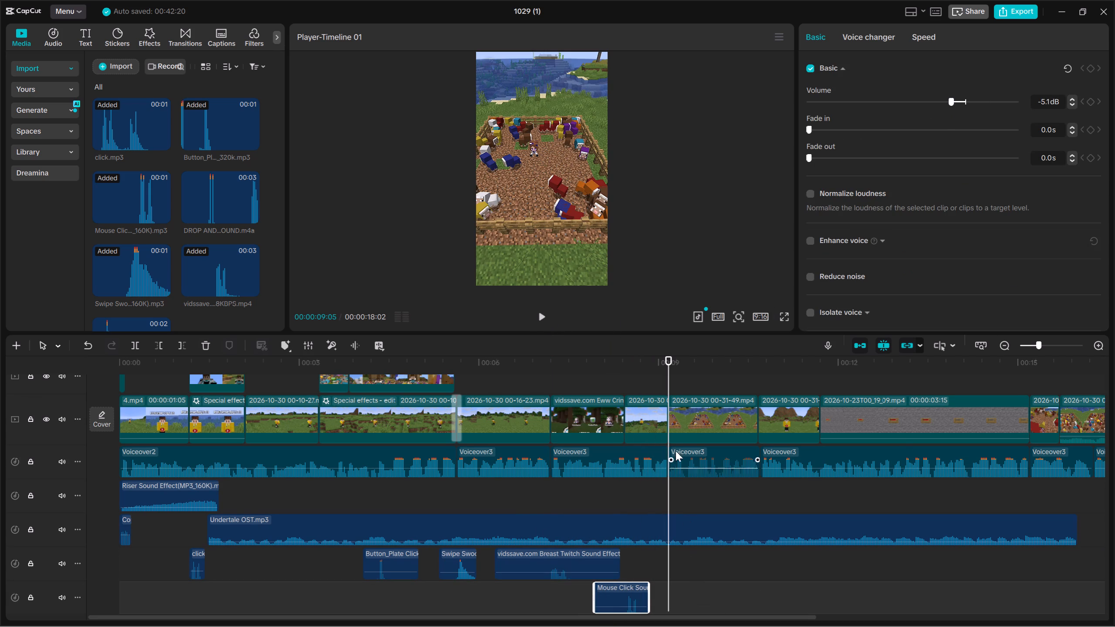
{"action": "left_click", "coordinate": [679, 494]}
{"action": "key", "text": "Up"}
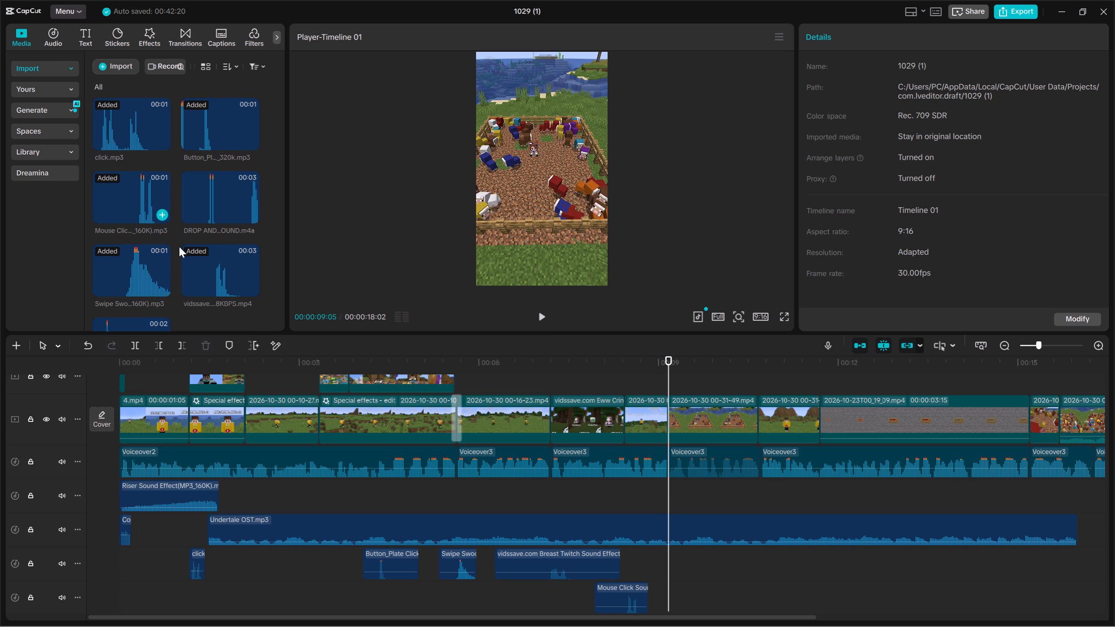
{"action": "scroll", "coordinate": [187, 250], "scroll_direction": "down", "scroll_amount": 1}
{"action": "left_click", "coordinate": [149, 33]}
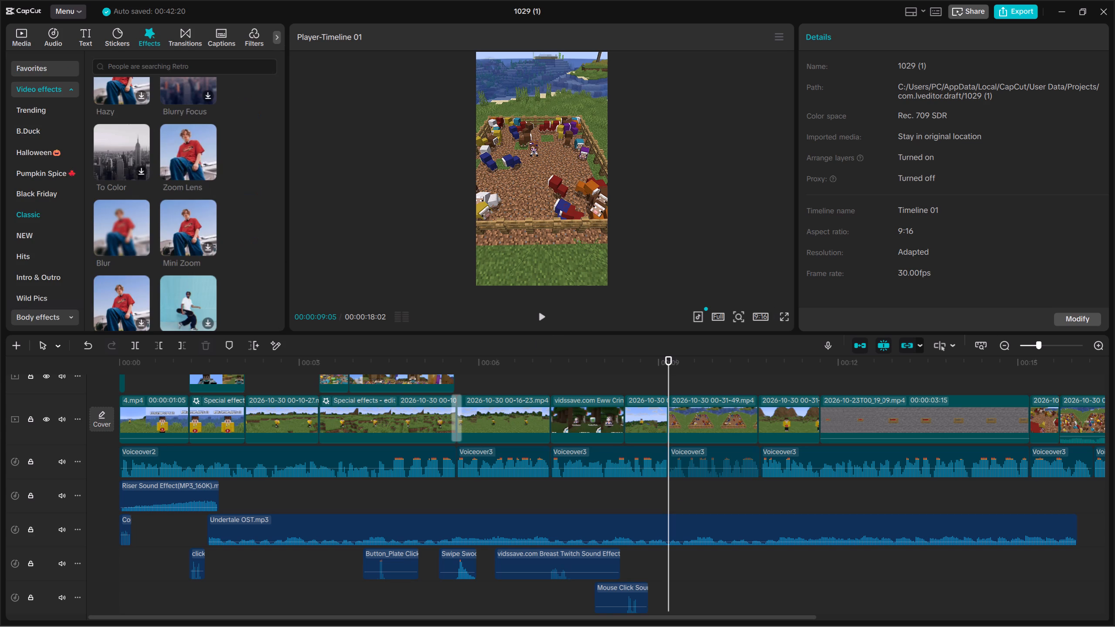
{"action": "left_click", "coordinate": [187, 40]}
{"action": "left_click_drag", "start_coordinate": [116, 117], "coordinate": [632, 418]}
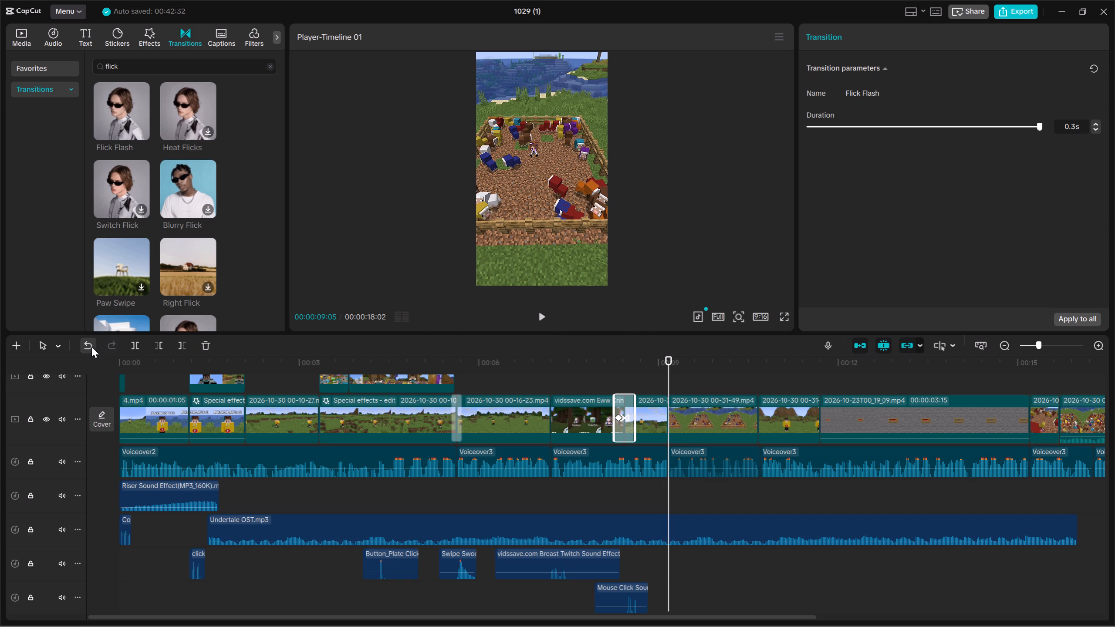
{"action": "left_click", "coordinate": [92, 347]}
Add the Flick Flash transition at the 00:00:09:05 cut, set its duration to 0.2 s and play it back.
{"action": "left_click", "coordinate": [142, 131]}
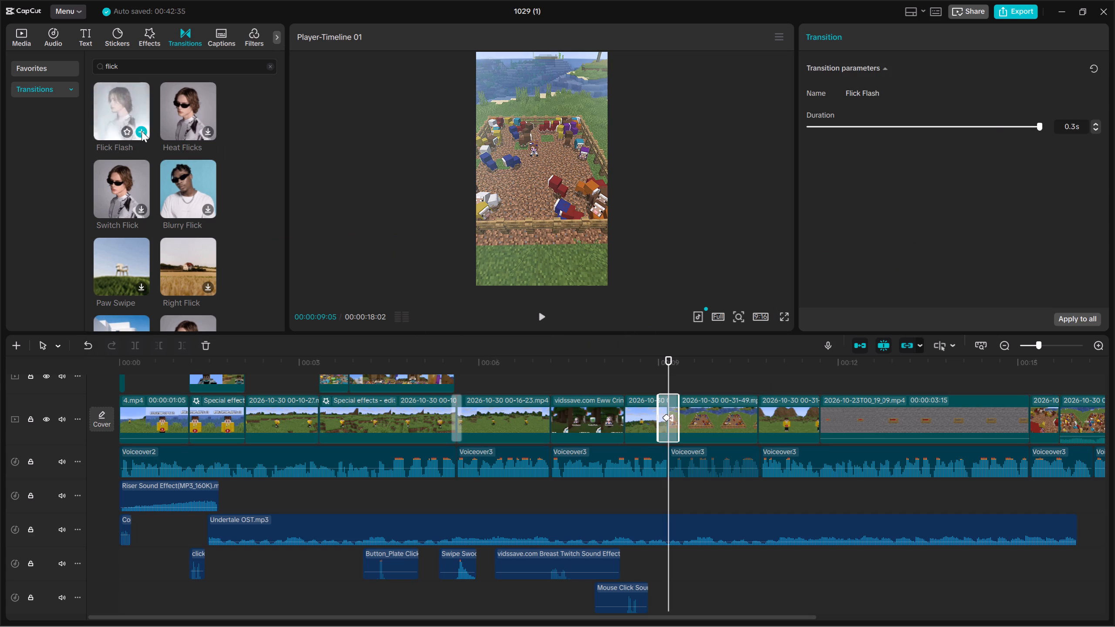
{"action": "left_click_drag", "start_coordinate": [988, 129], "coordinate": [952, 137]}
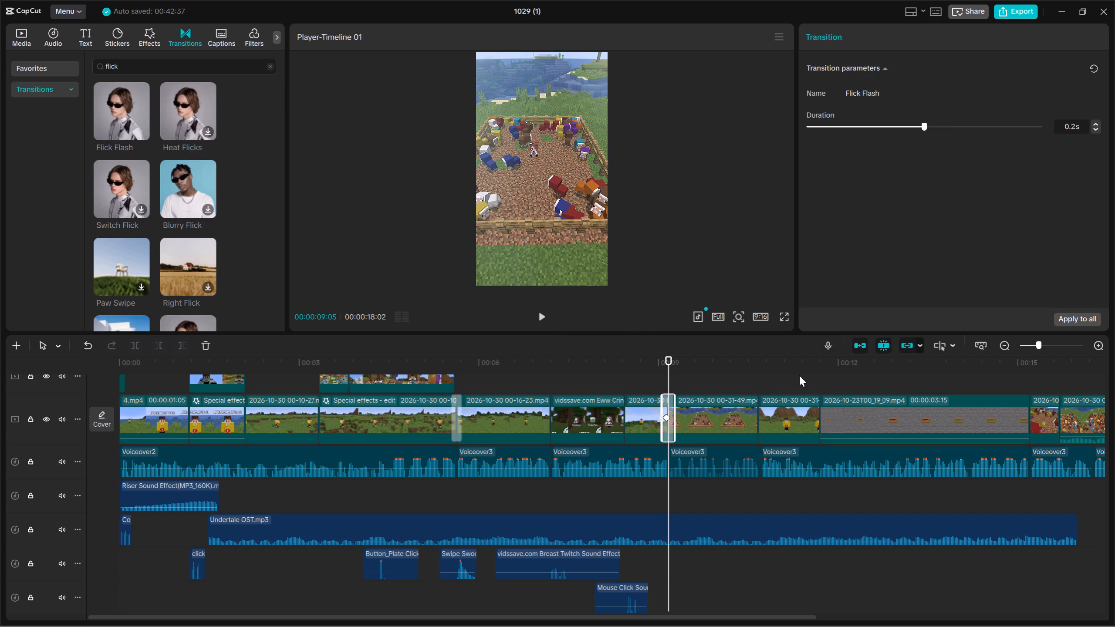
{"action": "left_click", "coordinate": [650, 502]}
{"action": "key", "text": "space"}
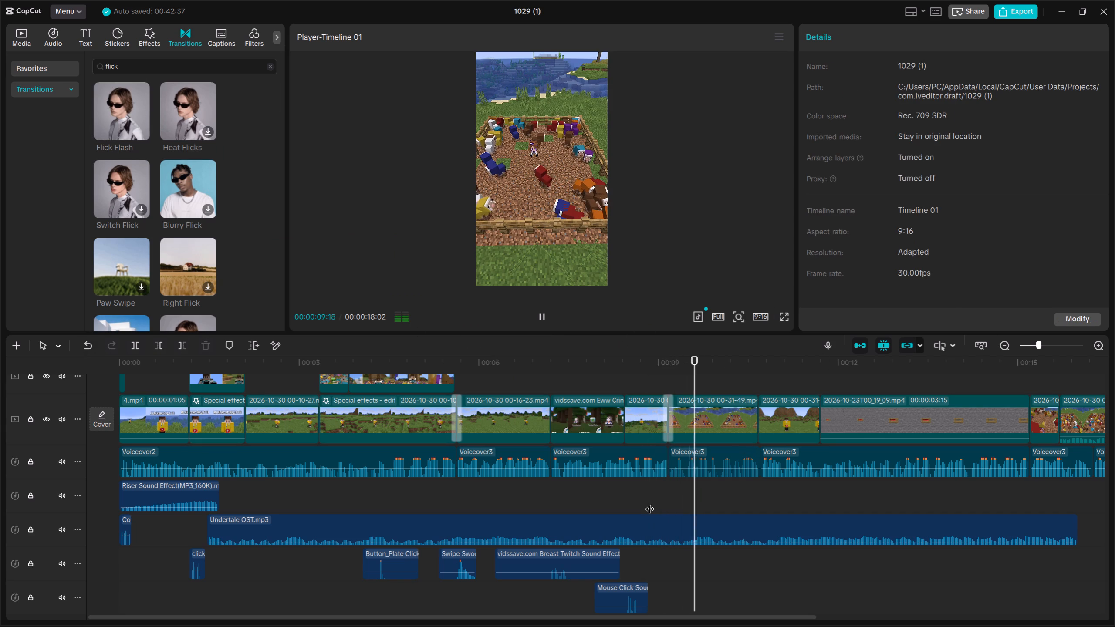
{"action": "key", "text": "space"}
{"action": "key", "text": "Up"}
{"action": "key", "text": "Up"}
Set the duration of the Flick Flash transition at the 00:00:09:05 cut to 0.3 s and preview it.
{"action": "left_click", "coordinate": [669, 426]}
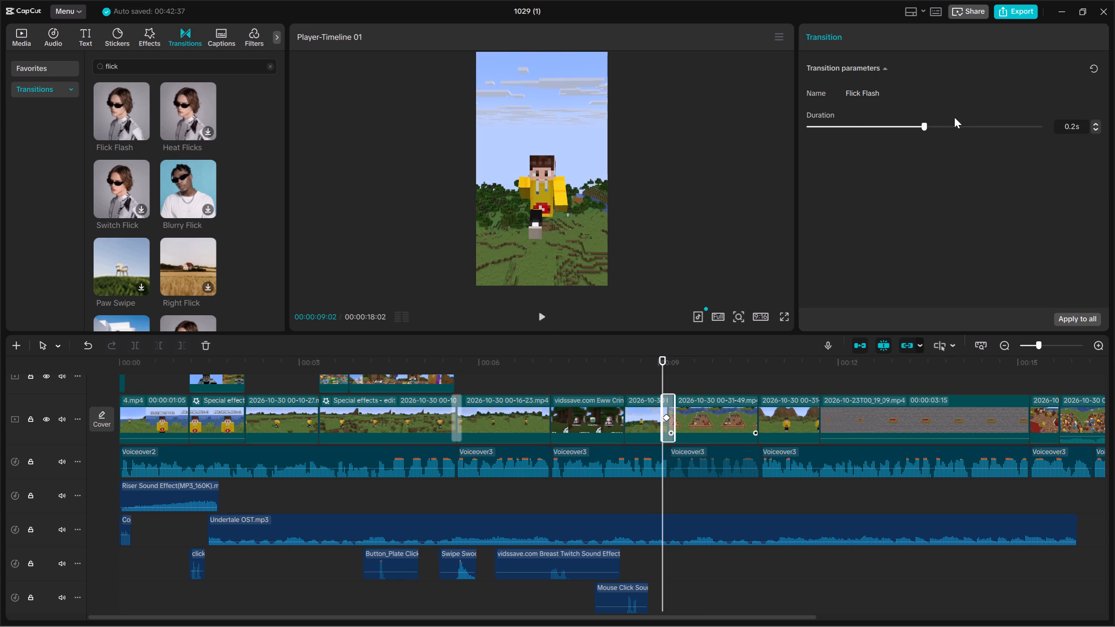
{"action": "left_click_drag", "start_coordinate": [936, 123], "coordinate": [1031, 121]}
{"action": "key", "text": "Up"}
{"action": "key", "text": "Up"}
{"action": "key", "text": "Up"}
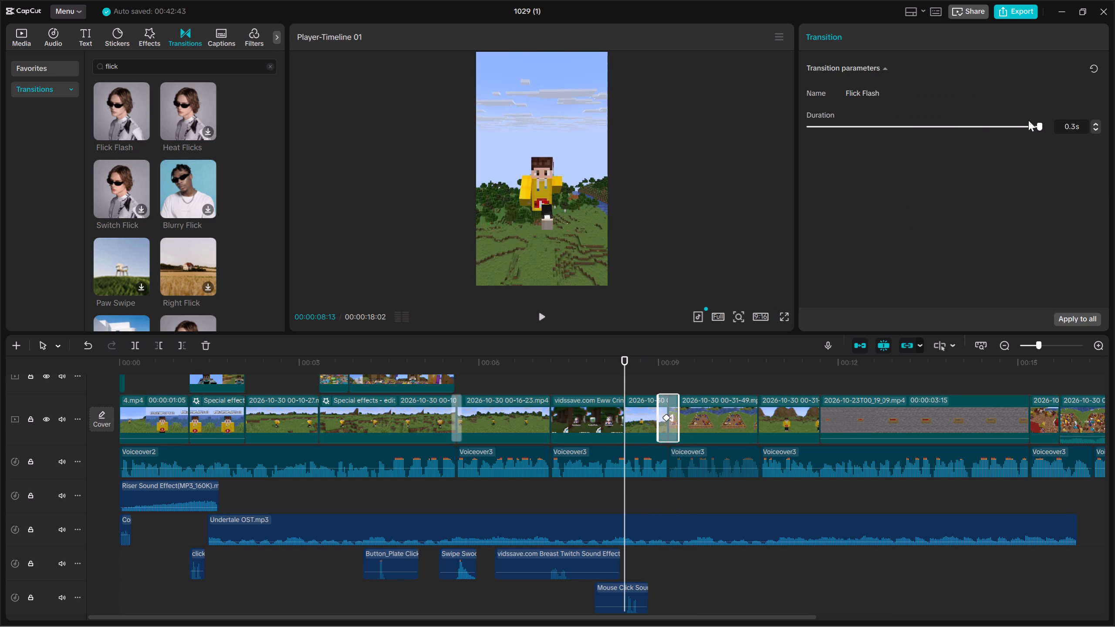
{"action": "key", "text": "space"}
{"action": "key", "text": "space"}
{"action": "key", "text": "Up"}
{"action": "key", "text": "Up"}
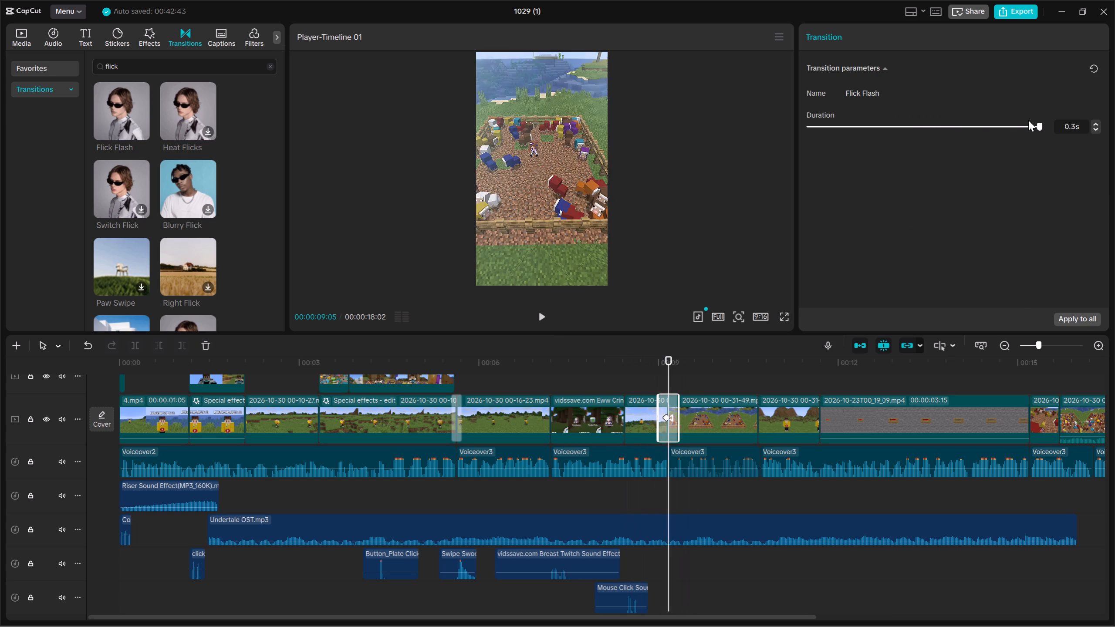
{"action": "left_click_drag", "start_coordinate": [1022, 129], "coordinate": [991, 133]}
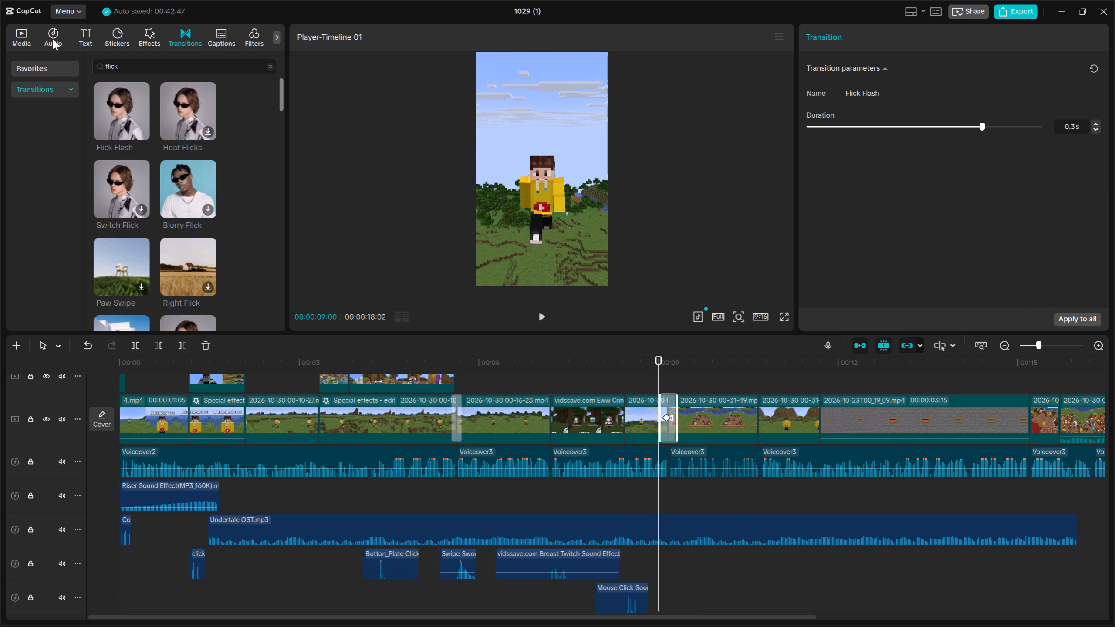
Place the one-second Copy of Ca… sound after the Twitch sound, align it with the 00:00:09:05 transition and play it back.
{"action": "left_click", "coordinate": [21, 42]}
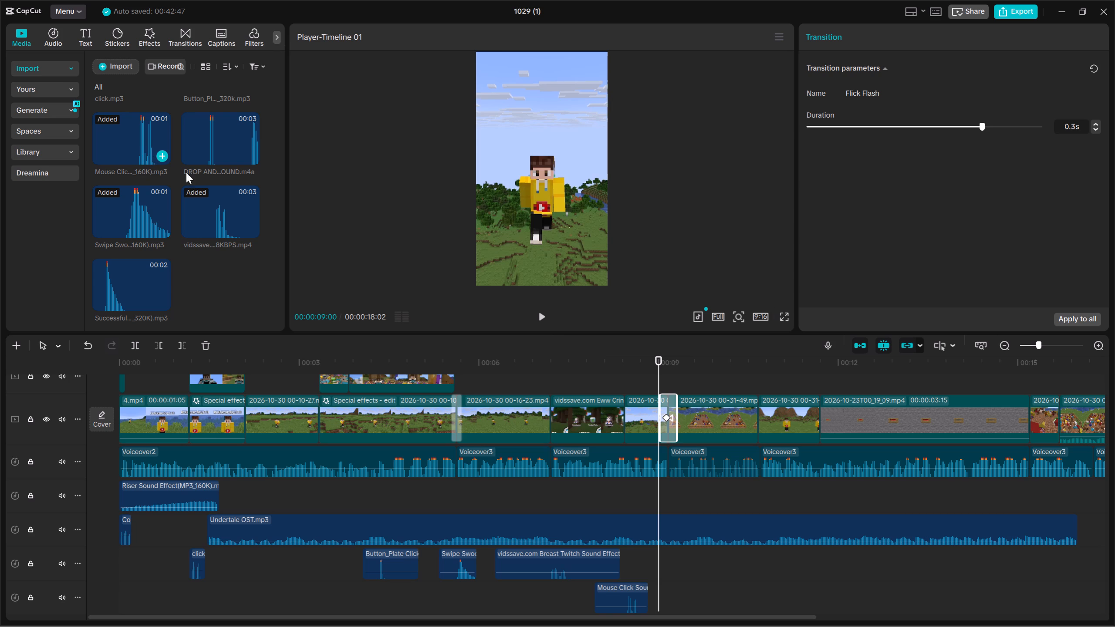
{"action": "scroll", "coordinate": [225, 211], "scroll_direction": "up", "scroll_amount": 3}
{"action": "left_click_drag", "start_coordinate": [128, 246], "coordinate": [138, 248]}
{"action": "scroll", "coordinate": [180, 241], "scroll_direction": "up", "scroll_amount": 4}
{"action": "left_click_drag", "start_coordinate": [129, 192], "coordinate": [130, 192]}
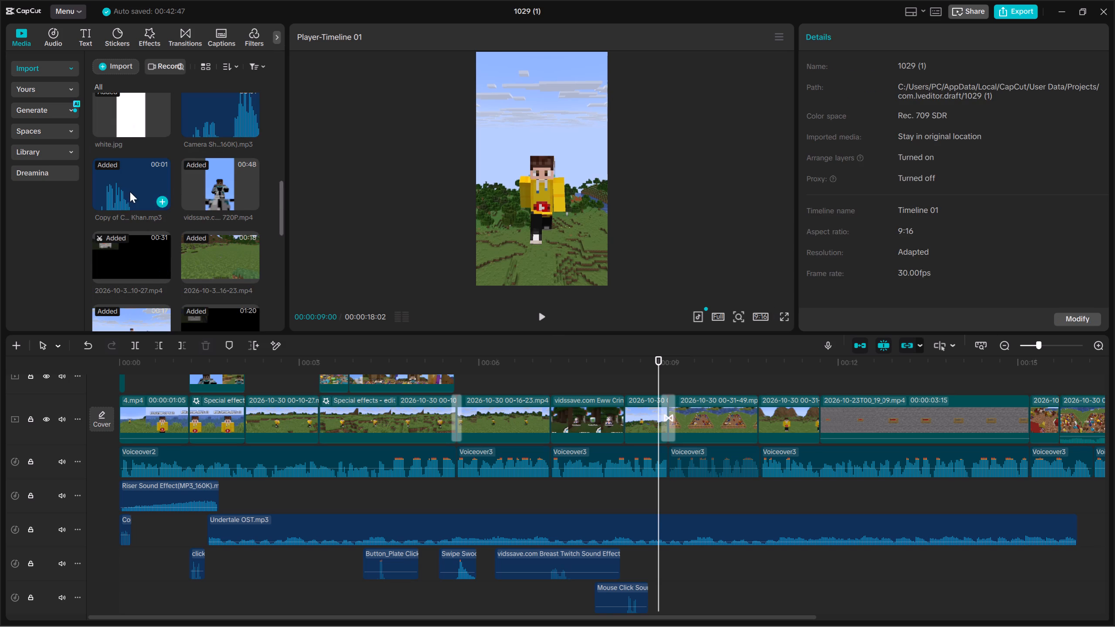
{"action": "left_click_drag", "start_coordinate": [130, 192], "coordinate": [645, 578]}
{"action": "left_click_drag", "start_coordinate": [661, 452], "coordinate": [659, 526]}
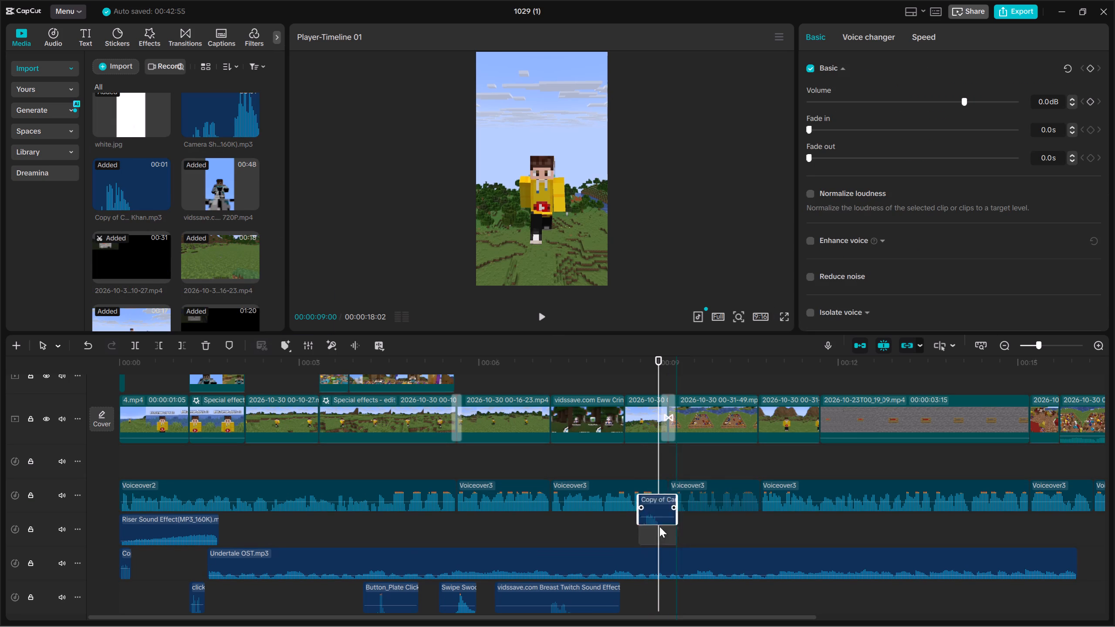
{"action": "left_click_drag", "start_coordinate": [659, 526], "coordinate": [656, 590]}
{"action": "left_click_drag", "start_coordinate": [660, 560], "coordinate": [676, 561]}
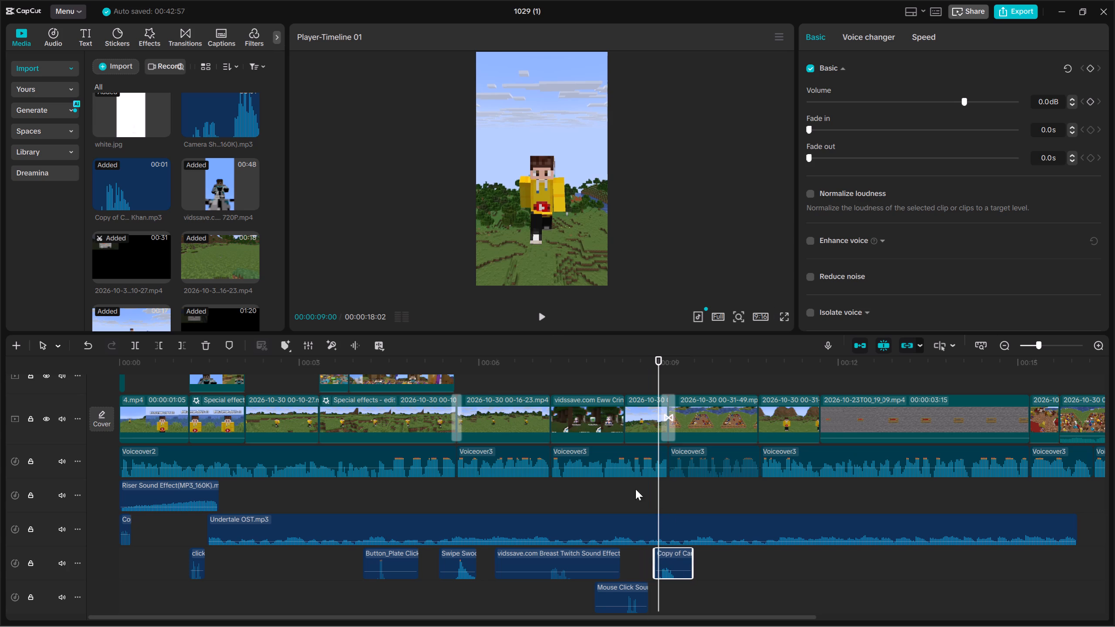
{"action": "left_click", "coordinate": [631, 475]}
{"action": "left_click", "coordinate": [536, 313]}
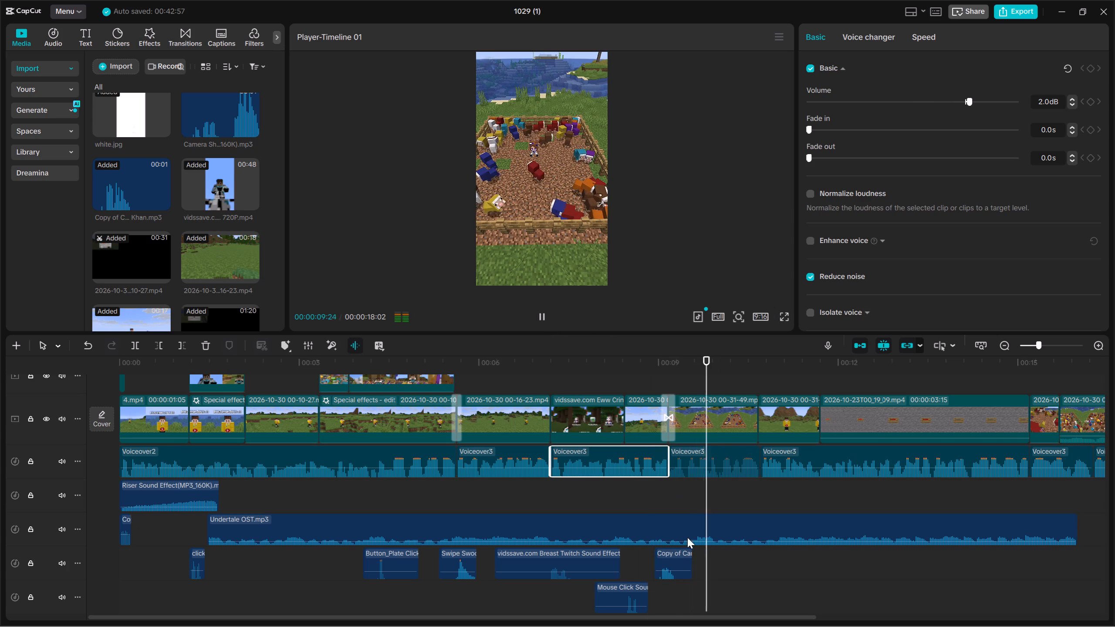
{"action": "left_click", "coordinate": [639, 502]}
{"action": "key", "text": "space"}
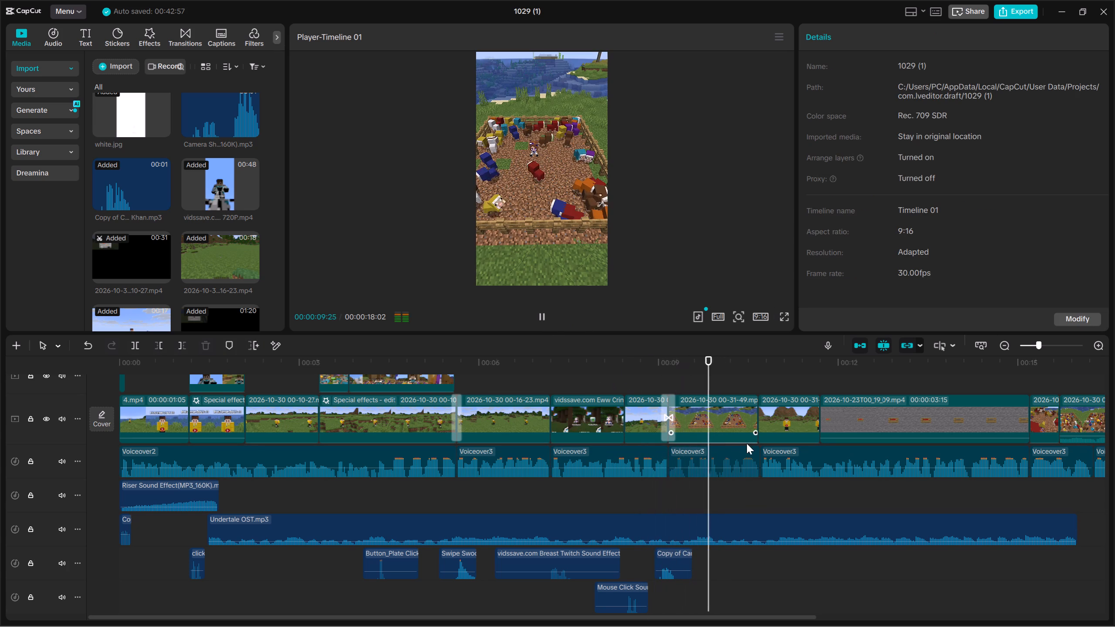
{"action": "key", "text": "space"}
{"action": "key", "text": "Up"}
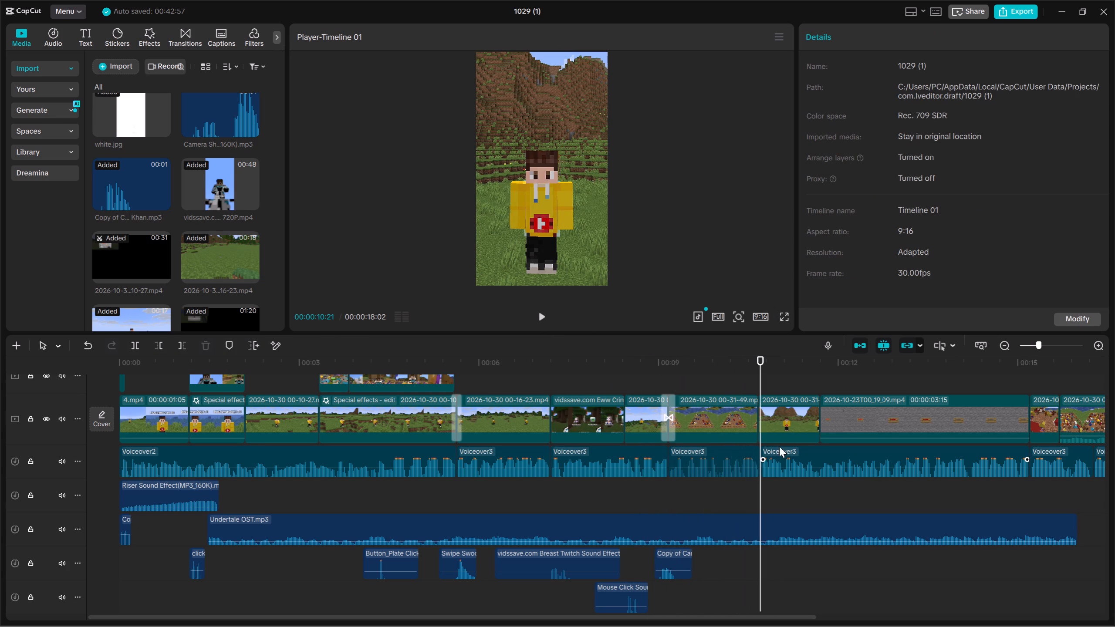
{"action": "left_click", "coordinate": [799, 398]}
{"action": "left_click", "coordinate": [1090, 97]}
{"action": "key", "text": "space"}
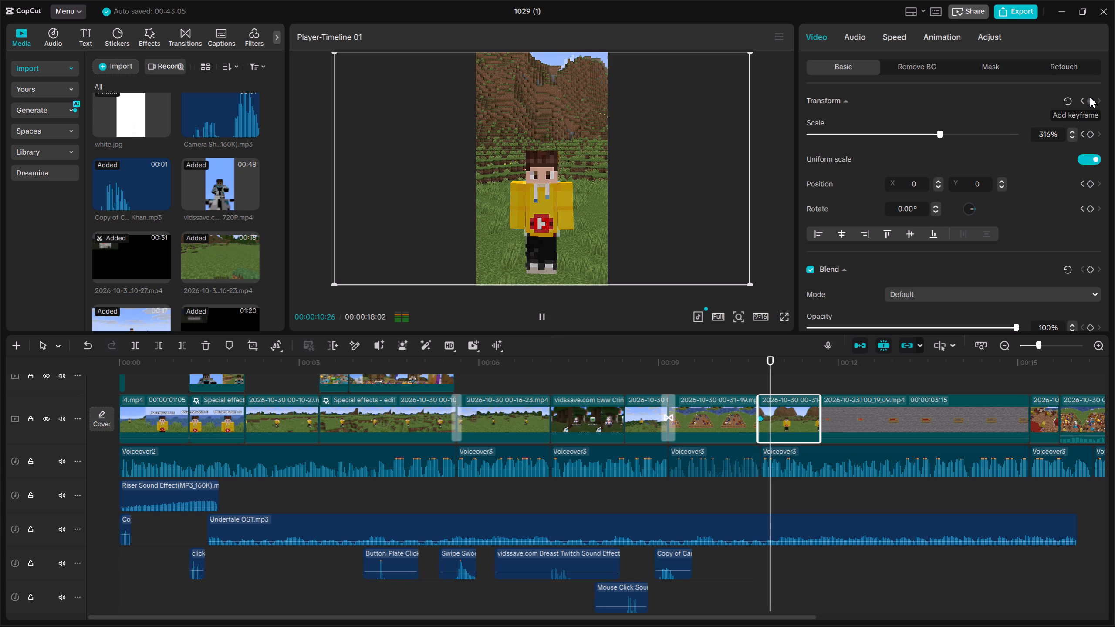
{"action": "key", "text": "space"}
{"action": "key", "text": "space"}
{"action": "key", "text": "space"}
{"action": "left_click", "coordinate": [1090, 97]}
{"action": "left_click_drag", "start_coordinate": [945, 133], "coordinate": [1114, 158]}
{"action": "key", "text": "Up"}
{"action": "key", "text": "space"}
{"action": "key", "text": "space"}
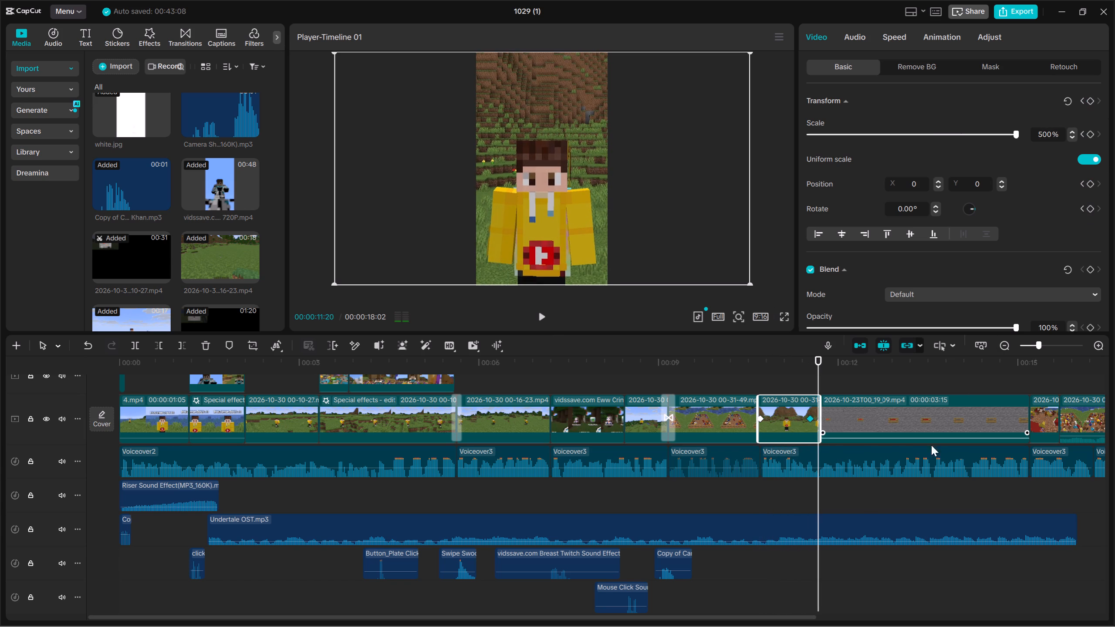
{"action": "left_click", "coordinate": [740, 507]}
{"action": "left_click_drag", "start_coordinate": [740, 507], "coordinate": [760, 503]}
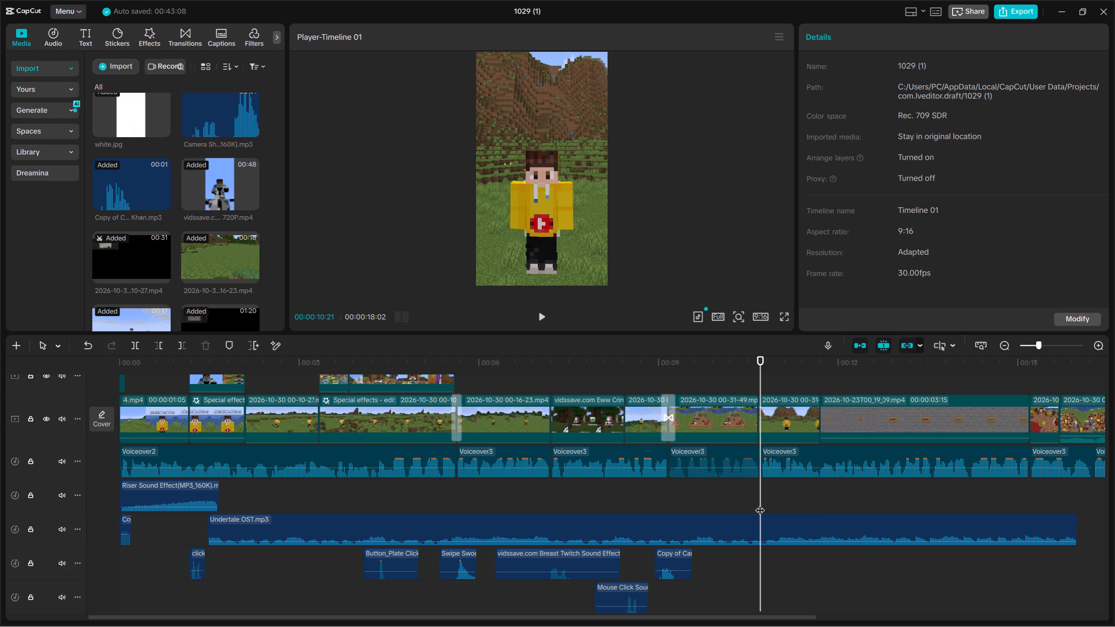
{"action": "key", "text": "Up"}
{"action": "key", "text": "Up"}
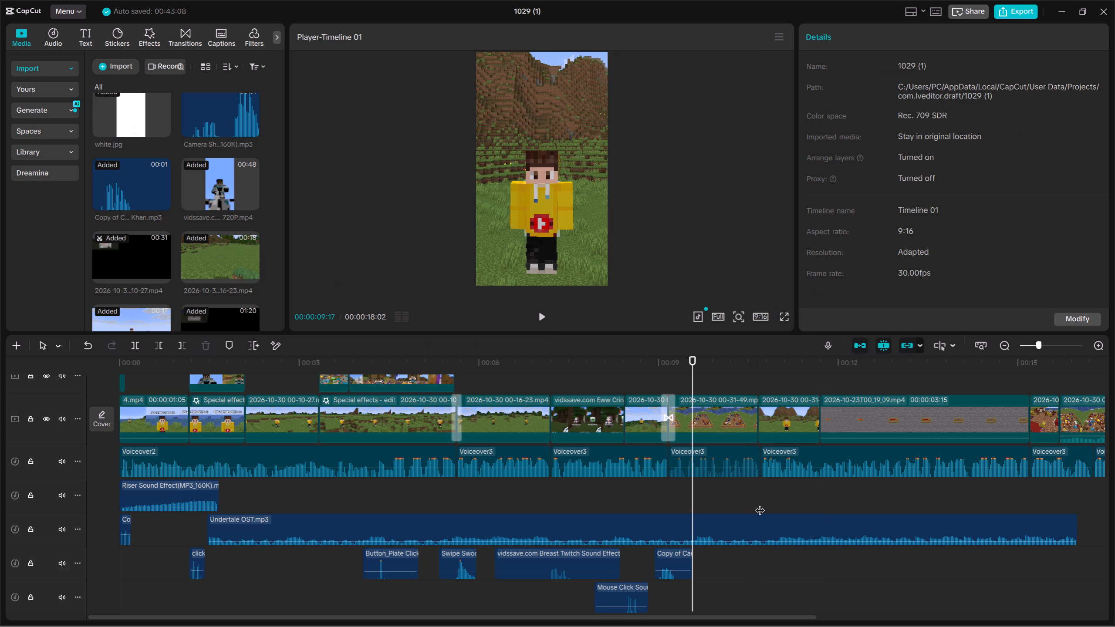
{"action": "key", "text": "Up"}
{"action": "key", "text": "Up"}
{"action": "key", "text": "space"}
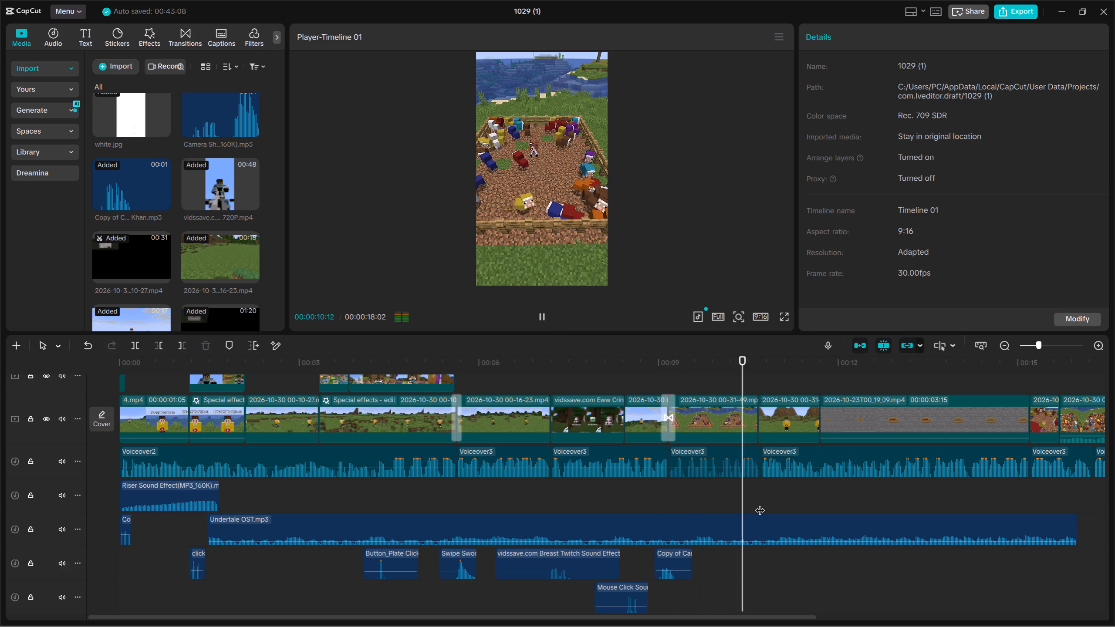
{"action": "key", "text": "space"}
{"action": "key", "text": "Up"}
{"action": "key", "text": "Up"}
{"action": "left_click", "coordinate": [726, 414]}
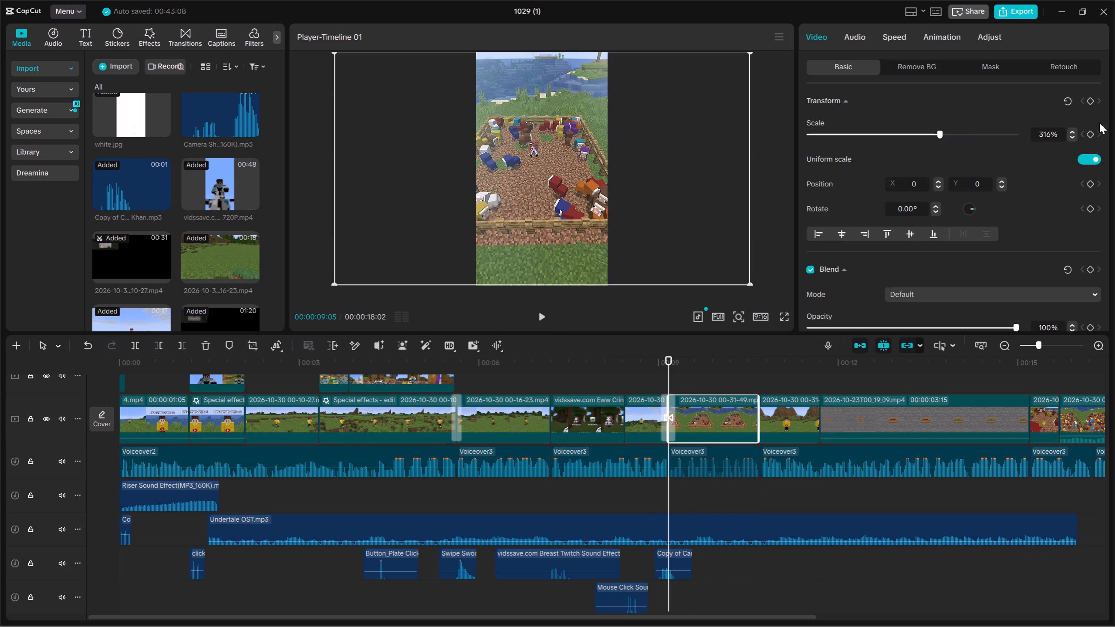
{"action": "key", "text": "space"}
{"action": "key", "text": "space"}
{"action": "left_click", "coordinate": [1092, 103]}
{"action": "key", "text": "space"}
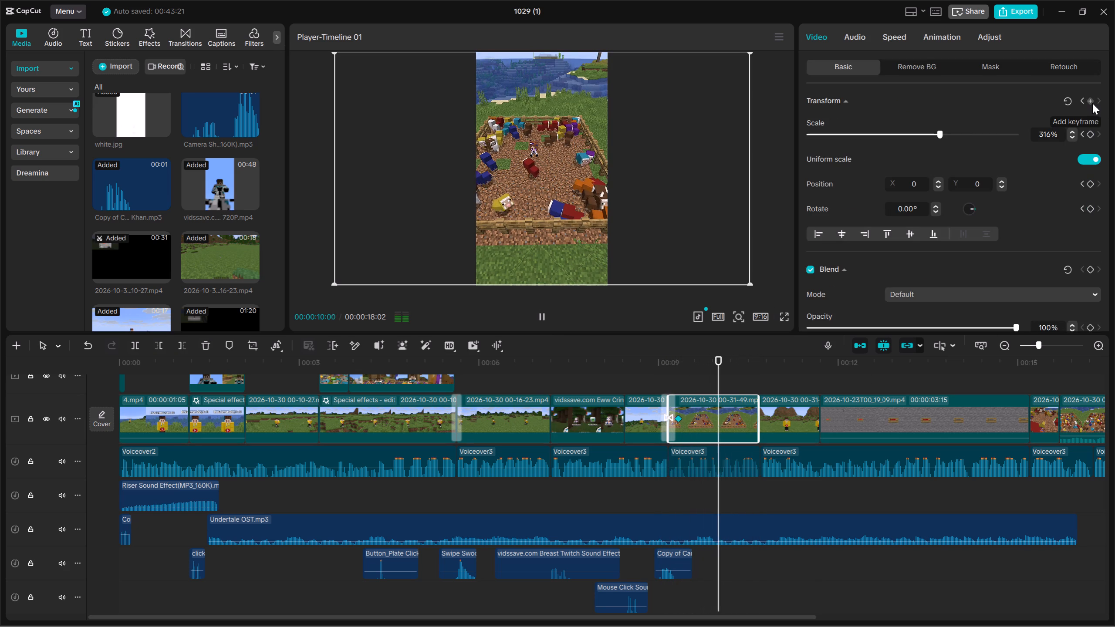
{"action": "key", "text": "space"}
{"action": "left_click", "coordinate": [1092, 103]}
{"action": "left_click_drag", "start_coordinate": [955, 132], "coordinate": [1114, 145]}
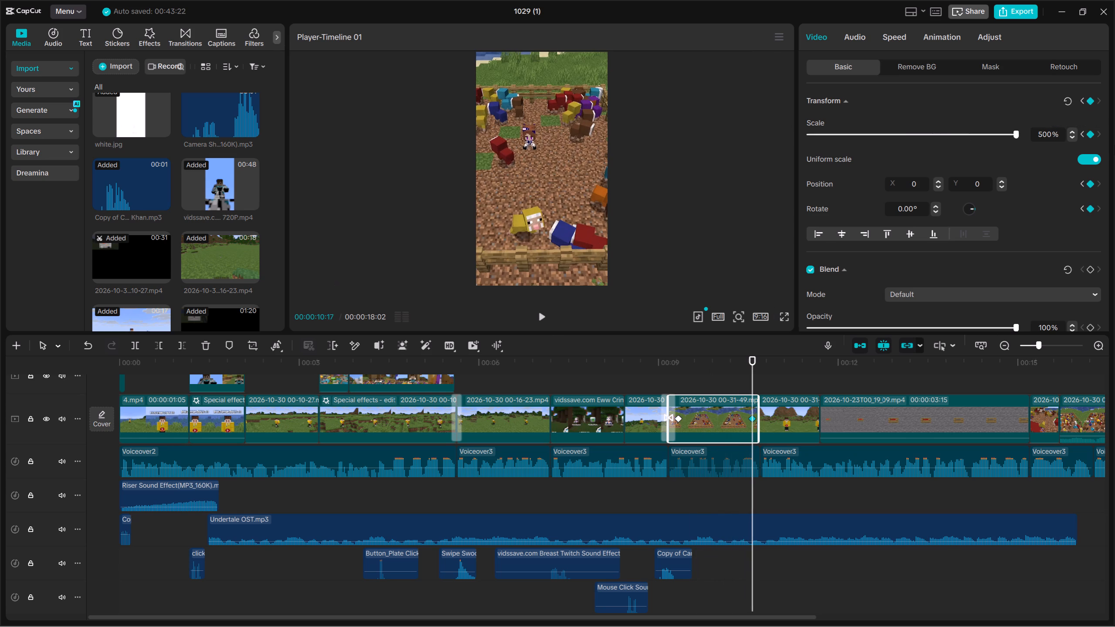
{"action": "key", "text": "Up"}
{"action": "key", "text": "Up"}
{"action": "key", "text": "space"}
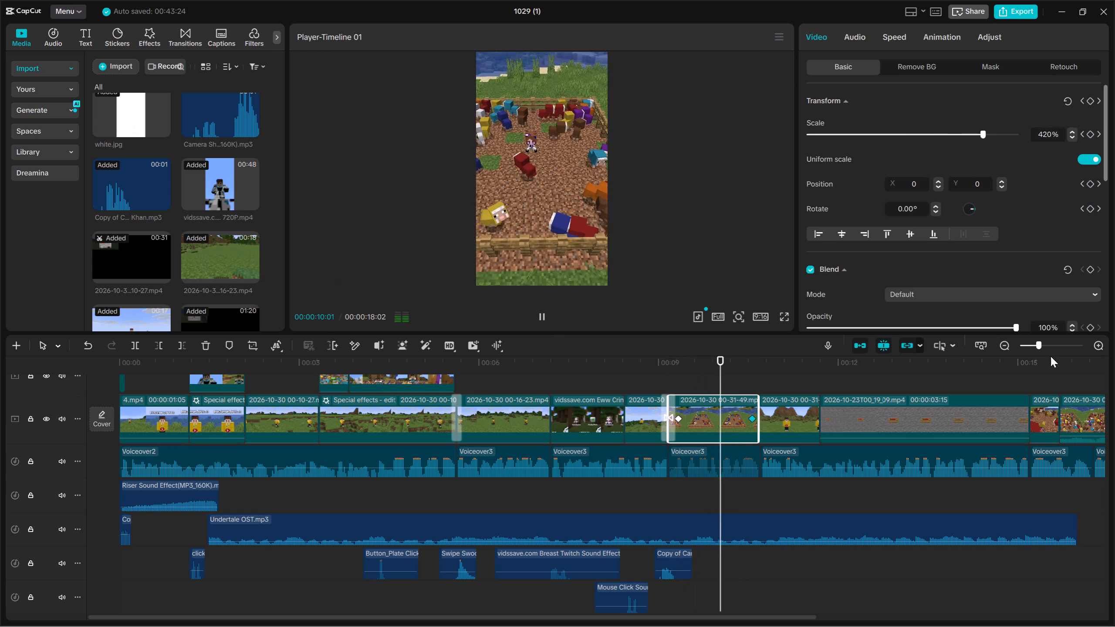
Move the clip's starting keyframe earlier, to just after the 00:00:09:05 cut, and play back the zoom.
{"action": "key", "text": "Up"}
{"action": "key", "text": "Up"}
{"action": "left_click_drag", "start_coordinate": [676, 417], "coordinate": [678, 417]}
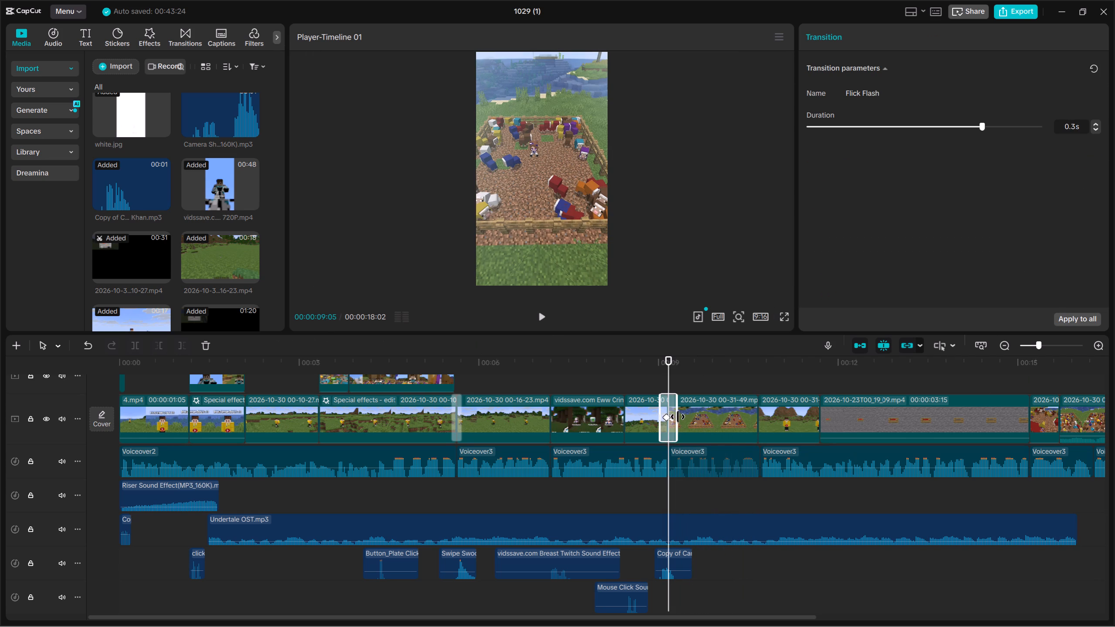
{"action": "left_click_drag", "start_coordinate": [678, 417], "coordinate": [680, 417]}
{"action": "key", "text": "Up"}
{"action": "key", "text": "Up"}
{"action": "key", "text": "space"}
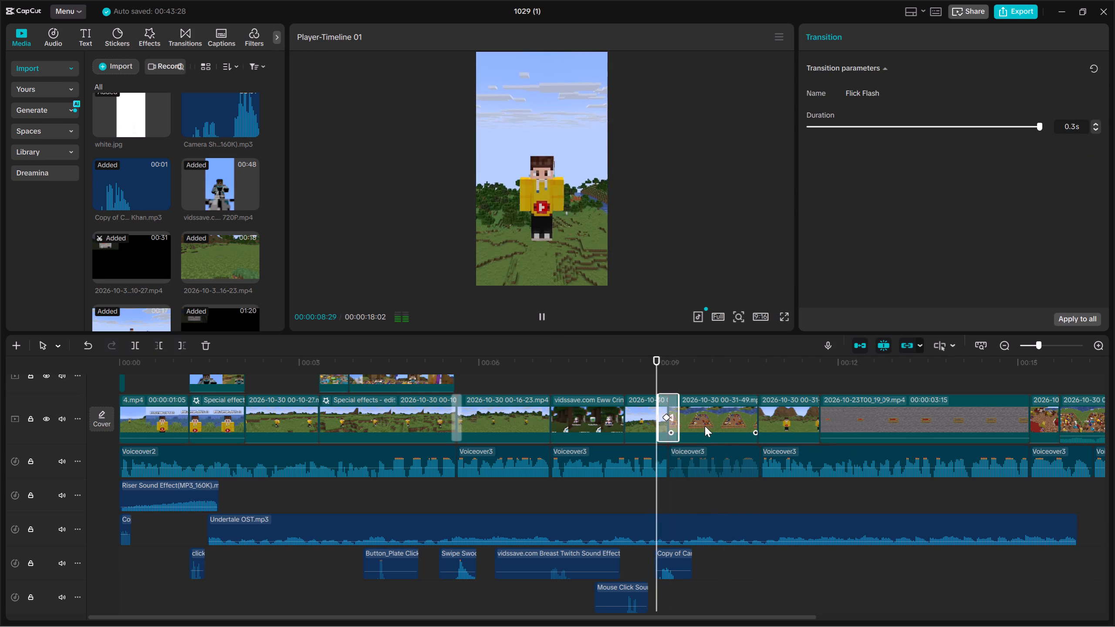
{"action": "key", "text": "Up"}
{"action": "left_click", "coordinate": [715, 430]}
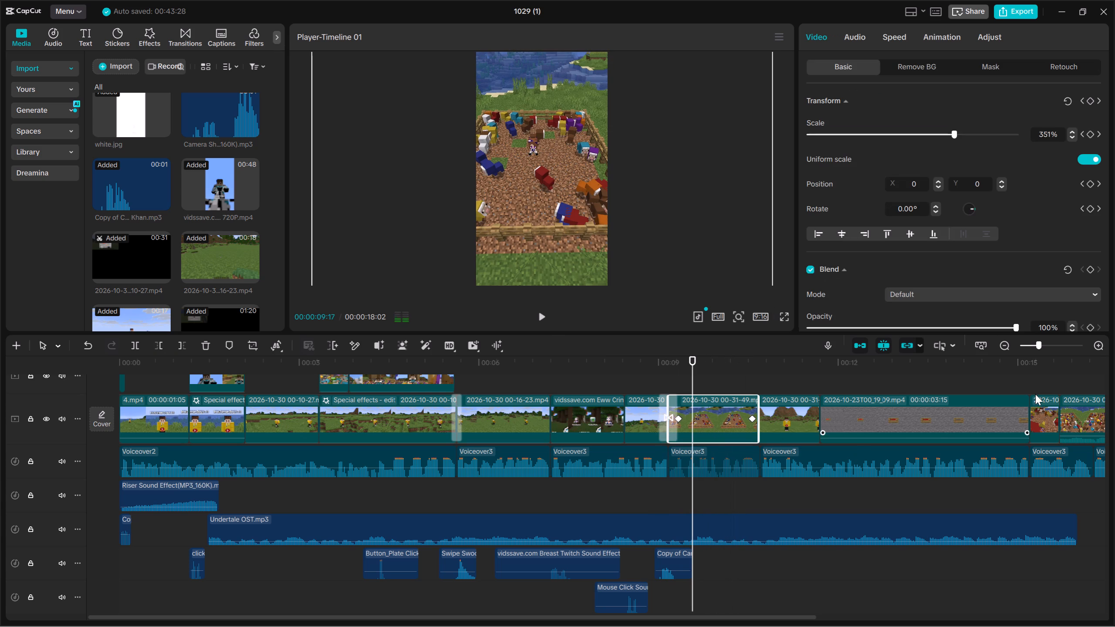
{"action": "left_click_drag", "start_coordinate": [1109, 340], "coordinate": [1105, 342]}
{"action": "triple_click", "coordinate": [1098, 345]}
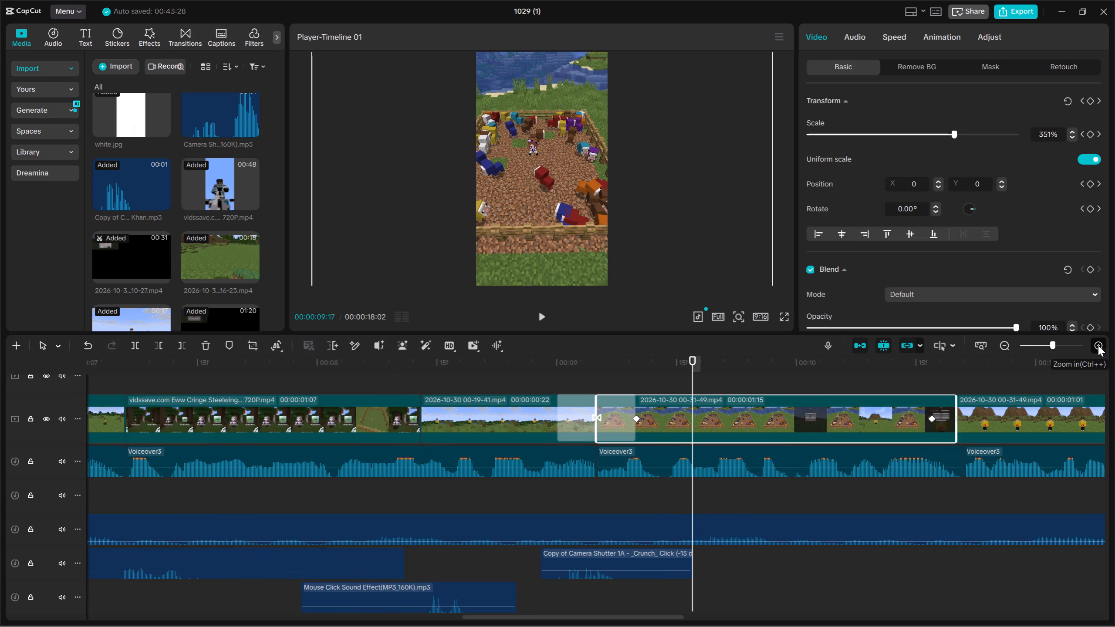
{"action": "left_click_drag", "start_coordinate": [583, 420], "coordinate": [585, 420]}
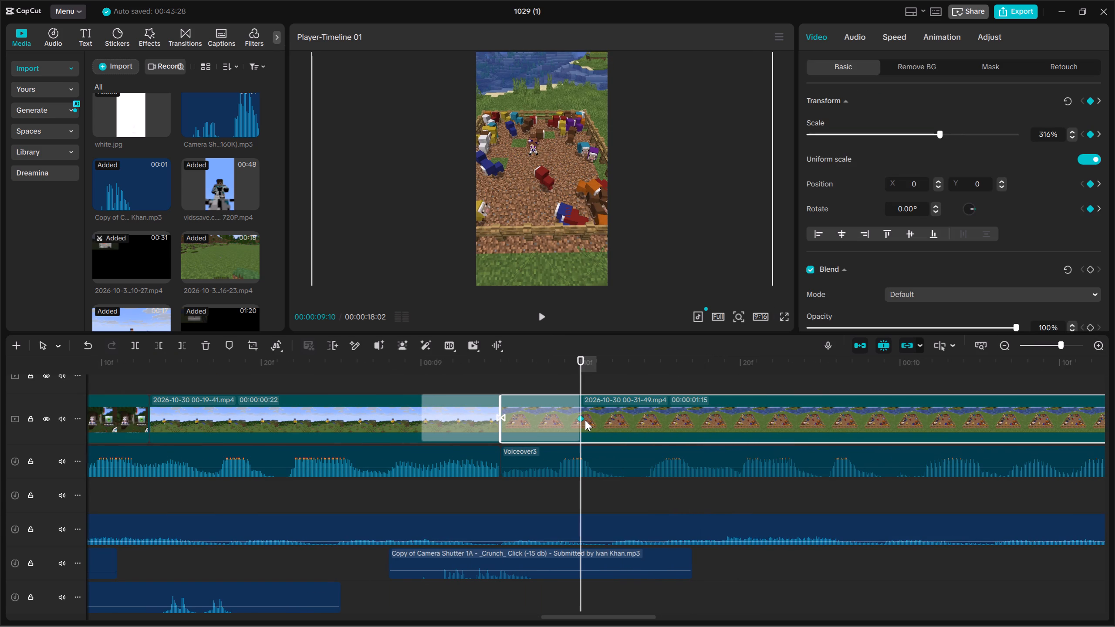
{"action": "left_click_drag", "start_coordinate": [585, 420], "coordinate": [514, 413]}
{"action": "left_click", "coordinate": [491, 370]}
{"action": "key", "text": "space"}
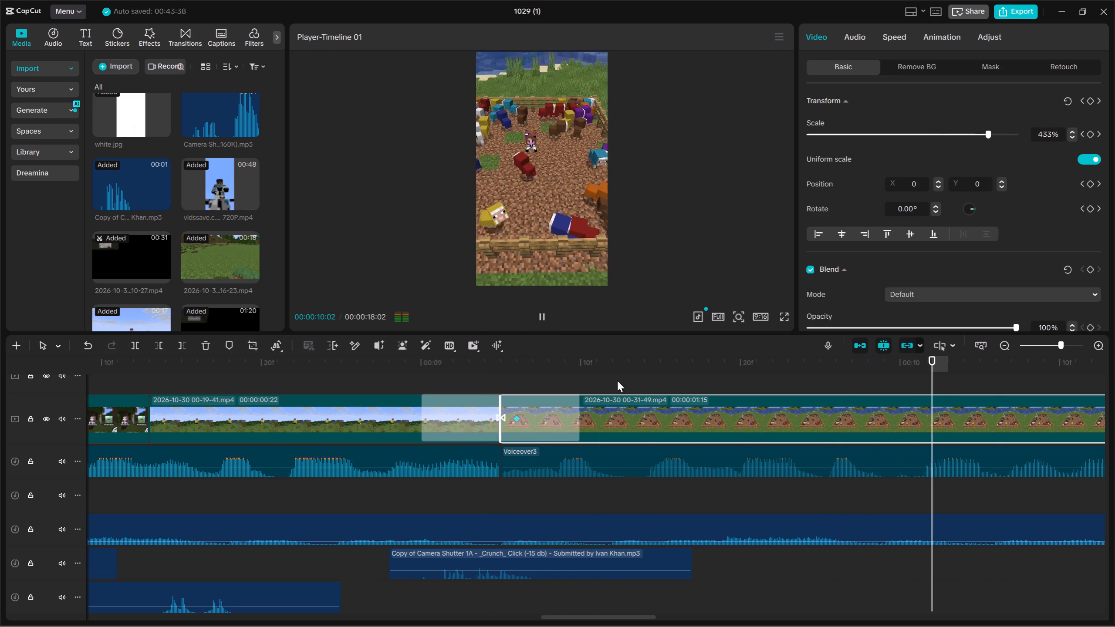
{"action": "key", "text": "space"}
At the clip's 00:00:10:17 keyframe, shift the footage horizontally to position X 451 and preview the zoom.
{"action": "left_click", "coordinate": [257, 418]}
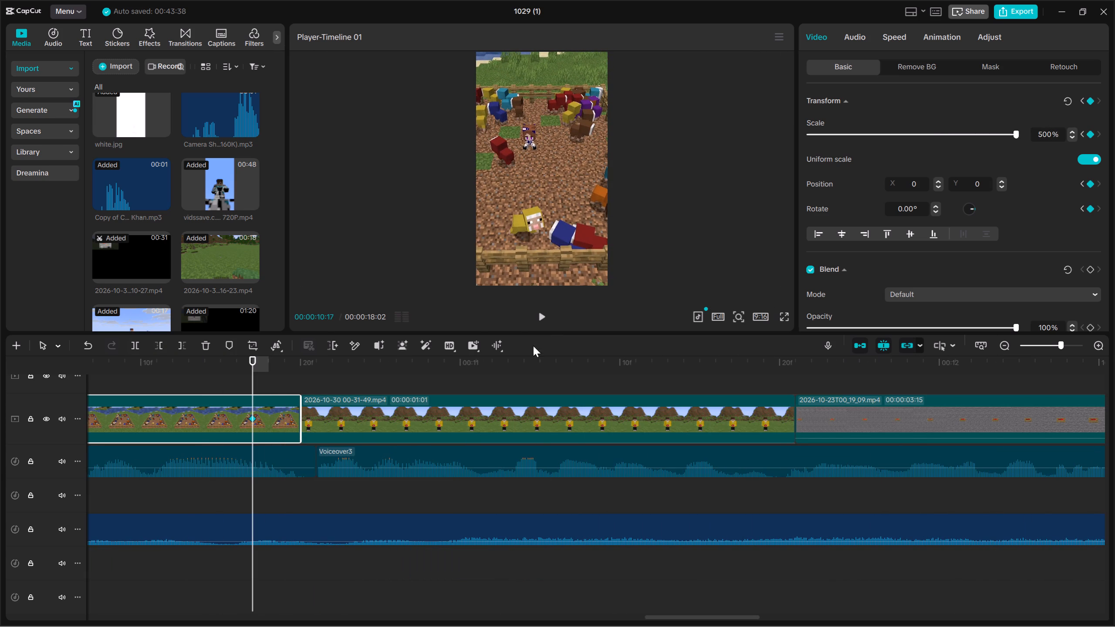
{"action": "left_click", "coordinate": [615, 222]}
{"action": "left_click_drag", "start_coordinate": [552, 221], "coordinate": [580, 224]}
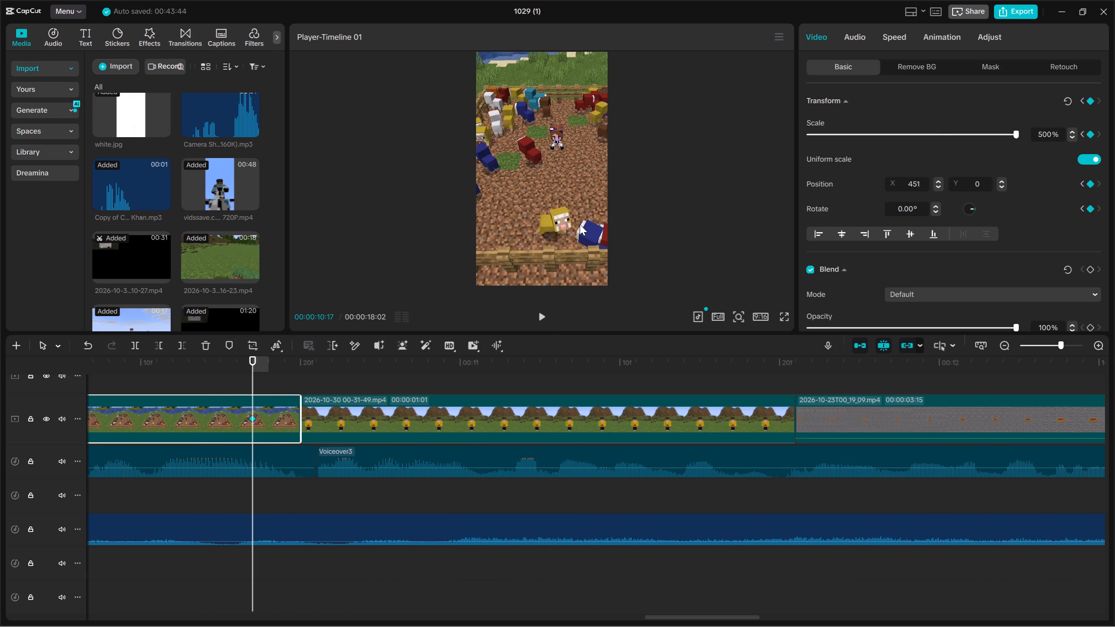
{"action": "key", "text": "Up"}
{"action": "triple_click", "coordinate": [1000, 344]}
{"action": "key", "text": "Up"}
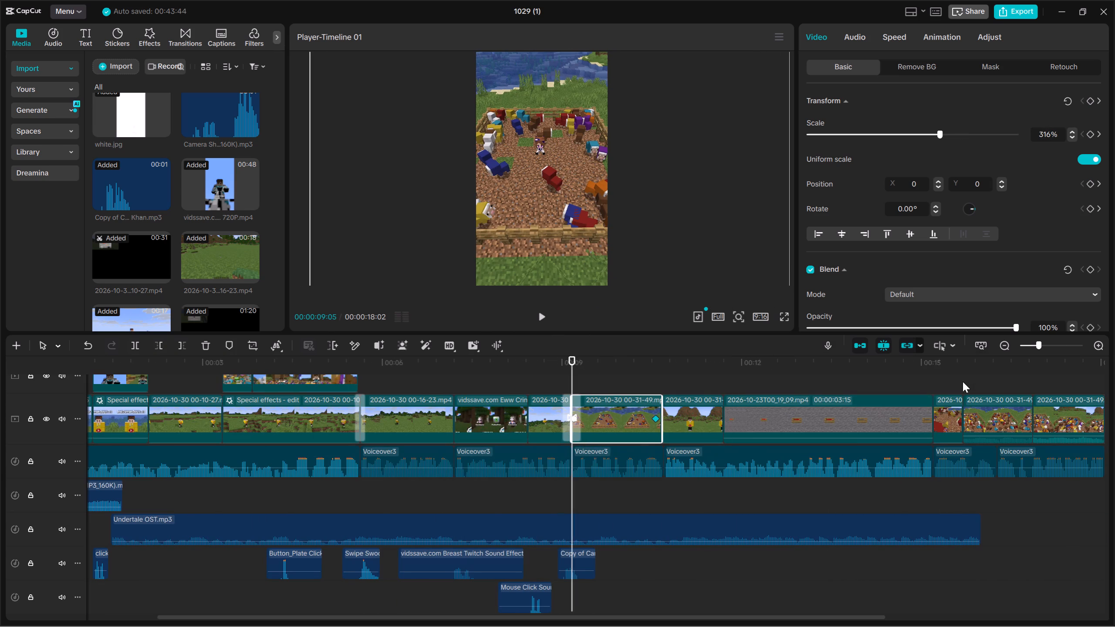
{"action": "key", "text": "Up"}
{"action": "key", "text": "space"}
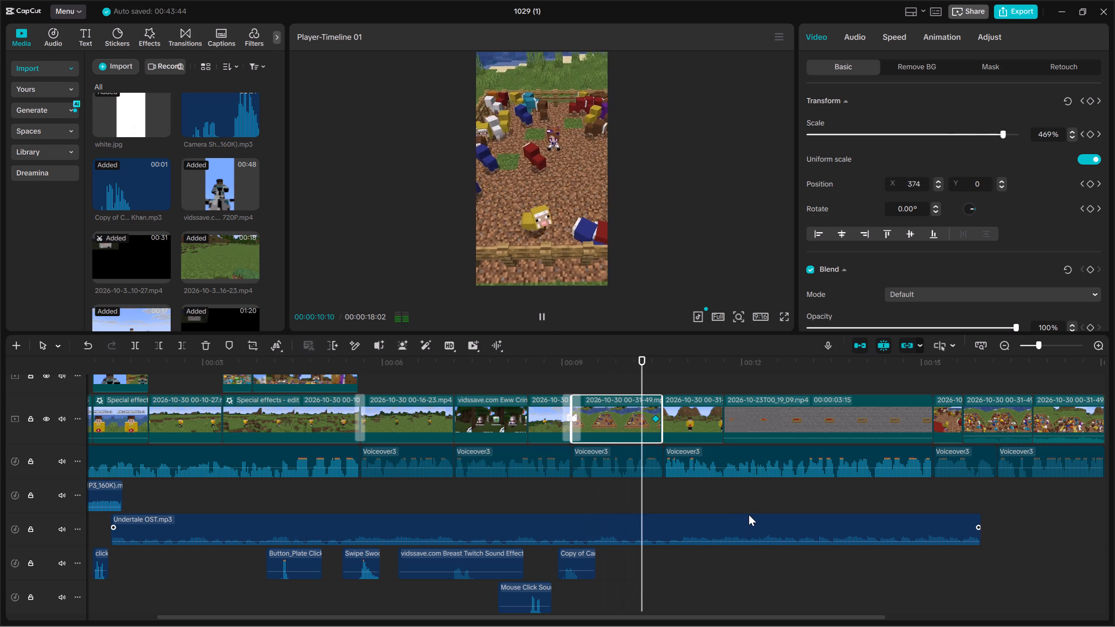
{"action": "key", "text": "space"}
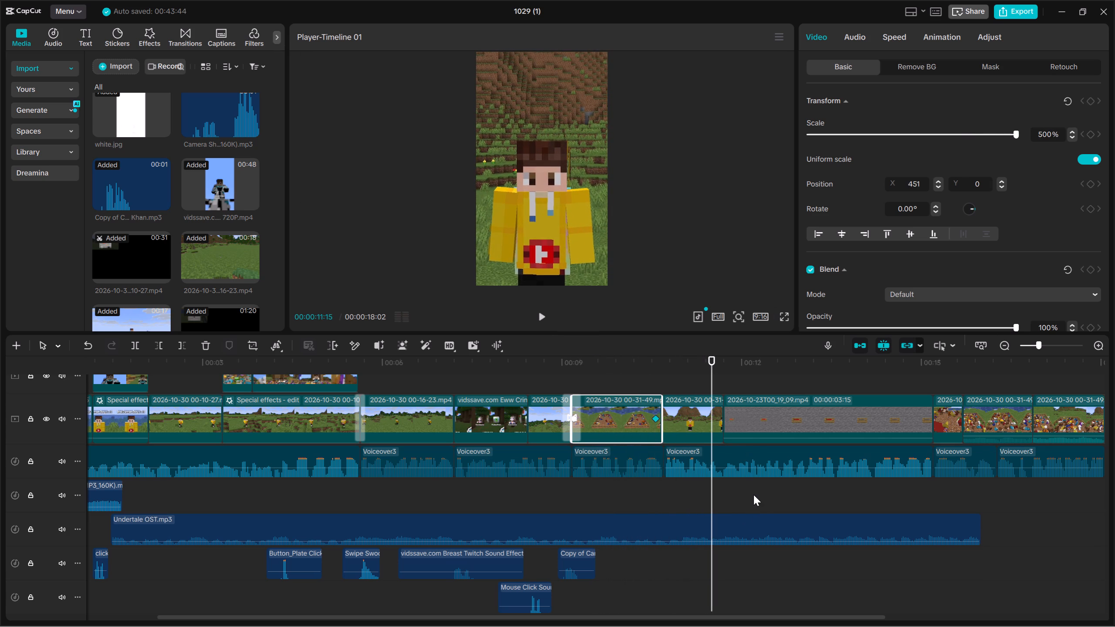
Play up to the red SUBSCRIBE sign at 00:00:12:26 and place the Successful Arrow_Bow hit sound so its peak lines up there.
{"action": "key", "text": "space"}
{"action": "key", "text": "space"}
{"action": "key", "text": "Up"}
{"action": "key", "text": "Up"}
{"action": "left_click", "coordinate": [703, 414]}
{"action": "key", "text": "space"}
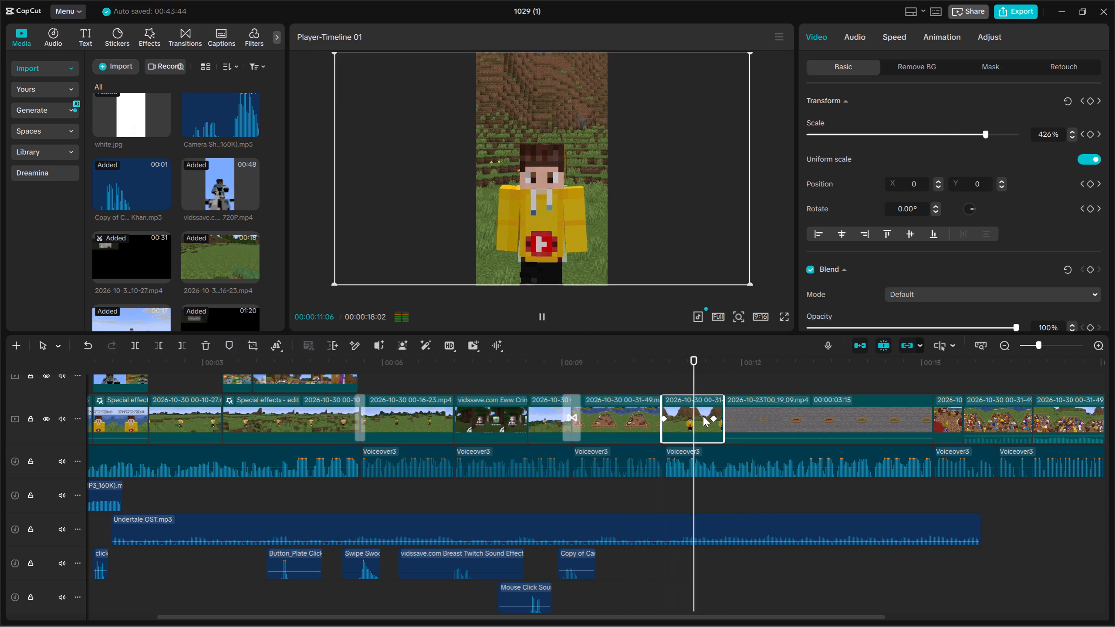
{"action": "key", "text": "space"}
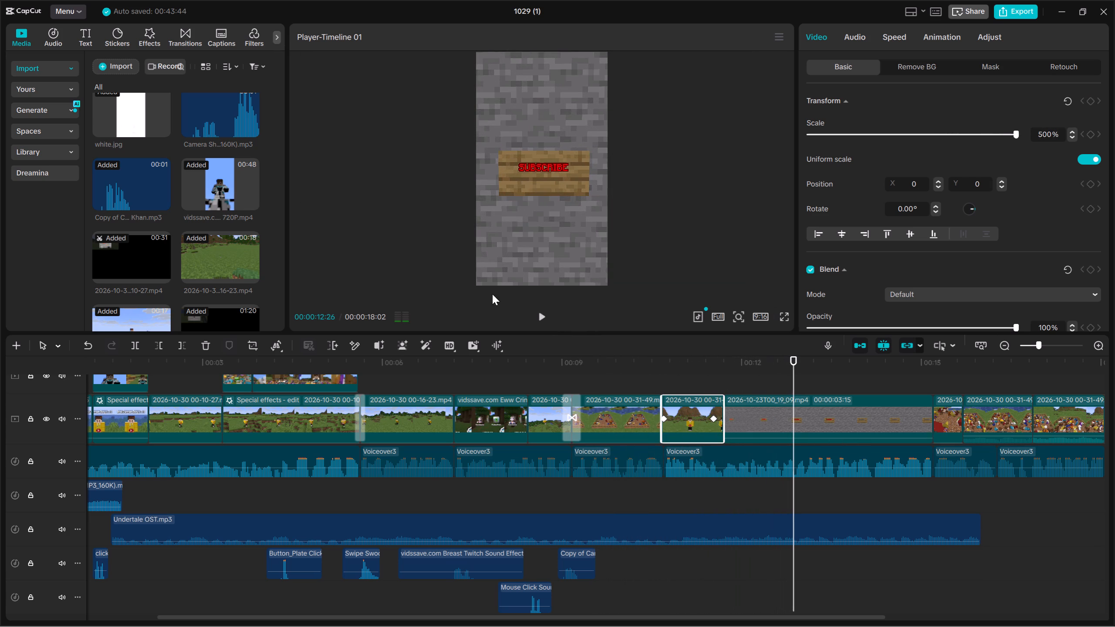
{"action": "scroll", "coordinate": [234, 215], "scroll_direction": "down", "scroll_amount": 7}
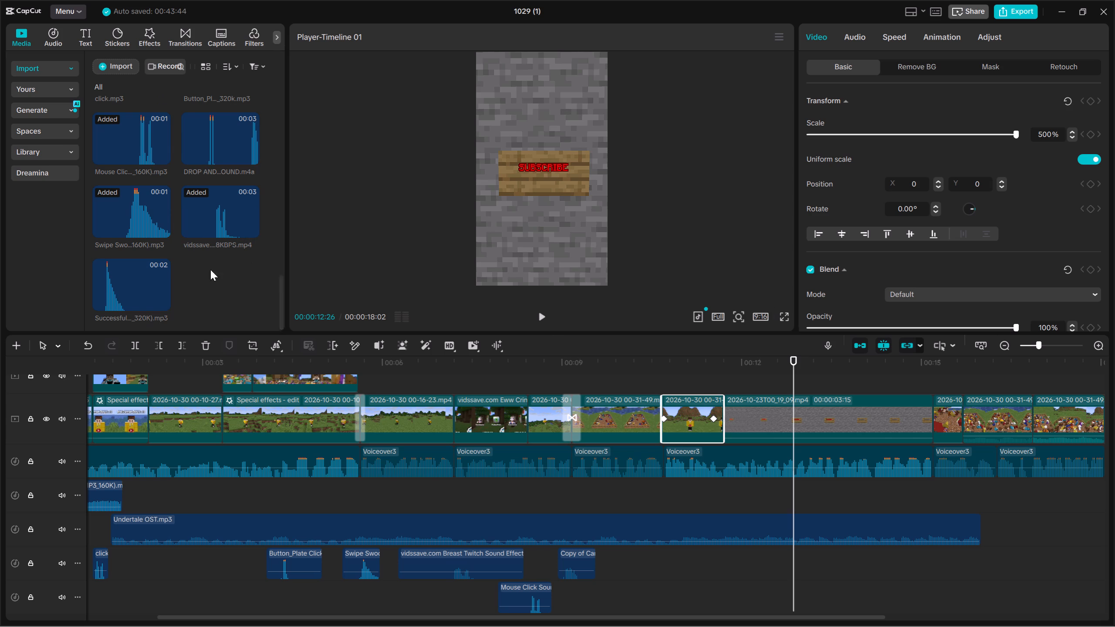
{"action": "left_click_drag", "start_coordinate": [115, 283], "coordinate": [752, 558]}
{"action": "left_click_drag", "start_coordinate": [809, 549], "coordinate": [833, 552]}
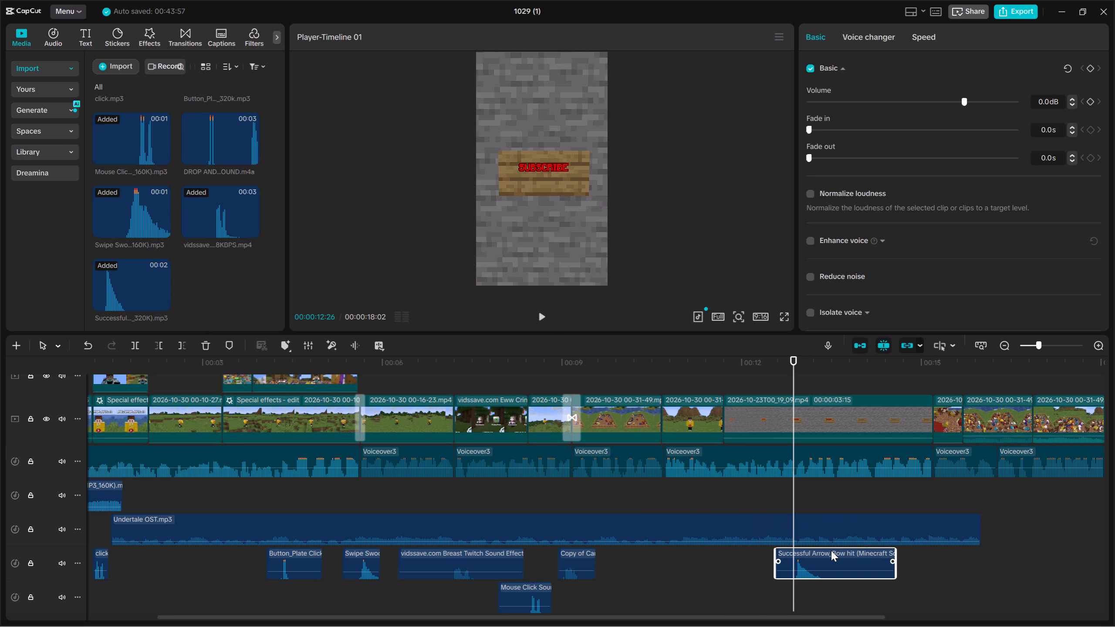
Set the volume of the Successful Arrow_Bow hit sound to -3.4 dB and play it back.
{"action": "left_click", "coordinate": [943, 97]}
{"action": "key", "text": "space"}
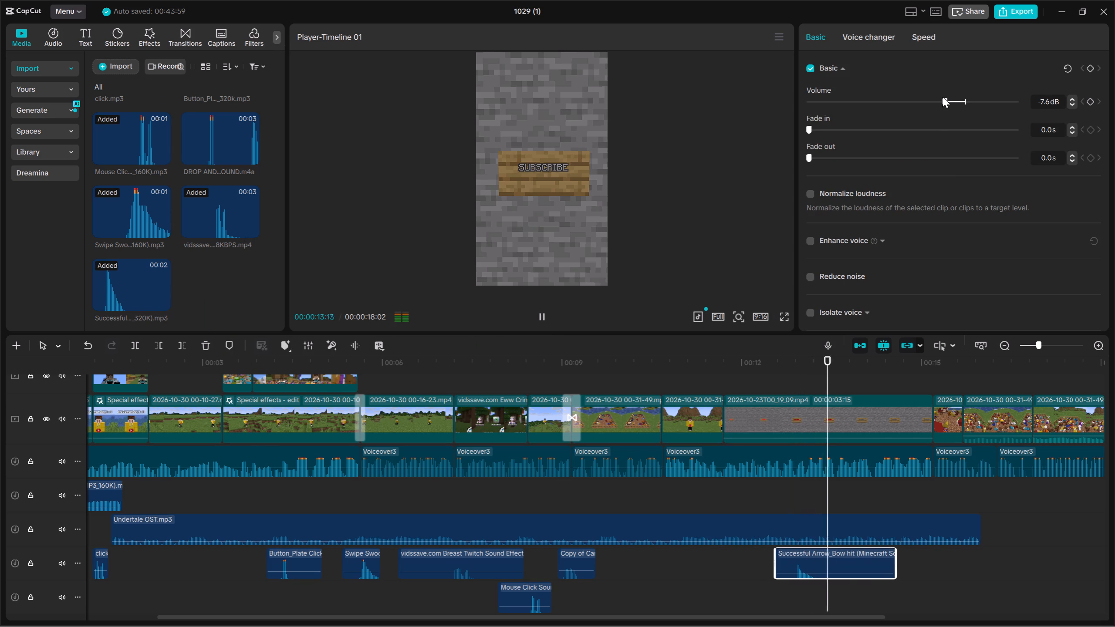
{"action": "left_click", "coordinate": [952, 101]}
{"action": "key", "text": "Up"}
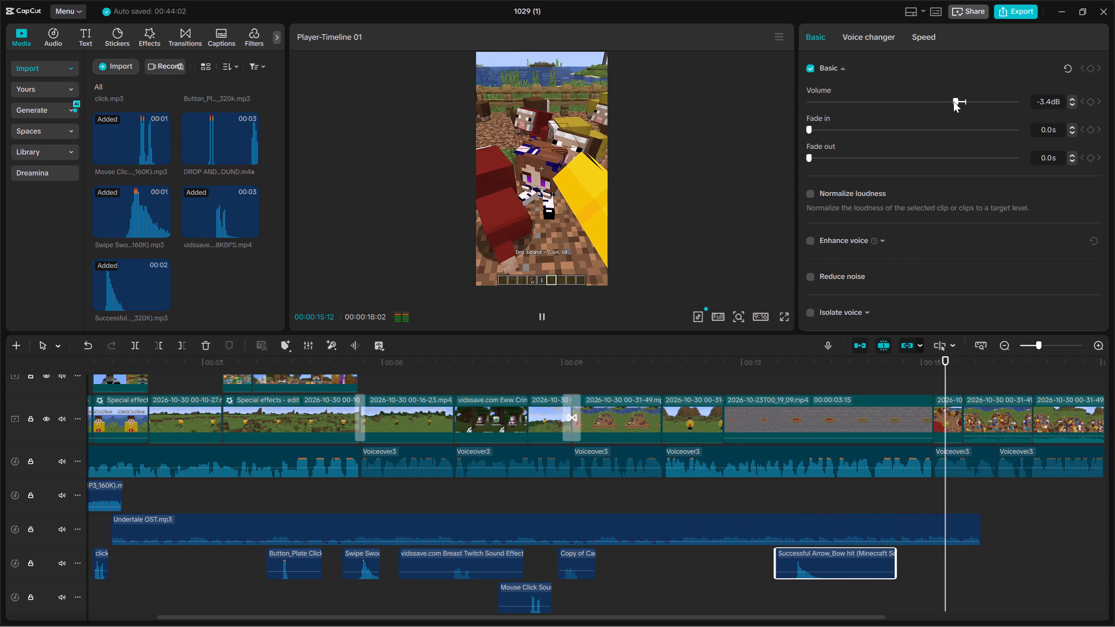
{"action": "key", "text": "Up"}
{"action": "key", "text": "Up"}
{"action": "key", "text": "Up"}
{"action": "key", "text": "space"}
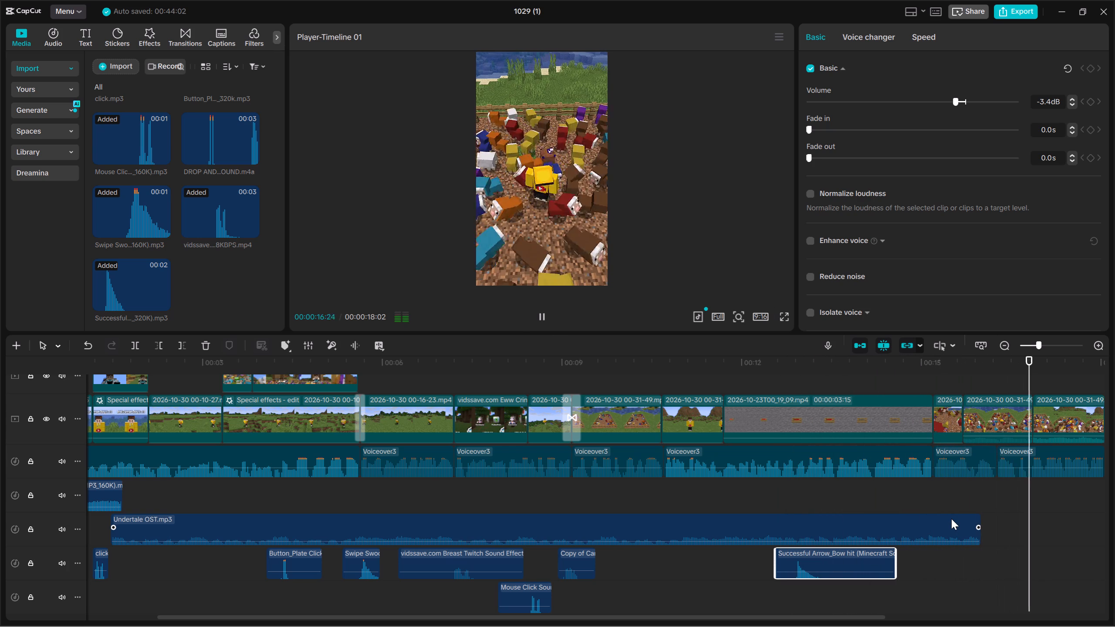
Trim the end of Undertale OST.mp3 to the end of the 2026-10-23T00_19_09.mp4 clip and play back the ending.
{"action": "left_click", "coordinate": [922, 493]}
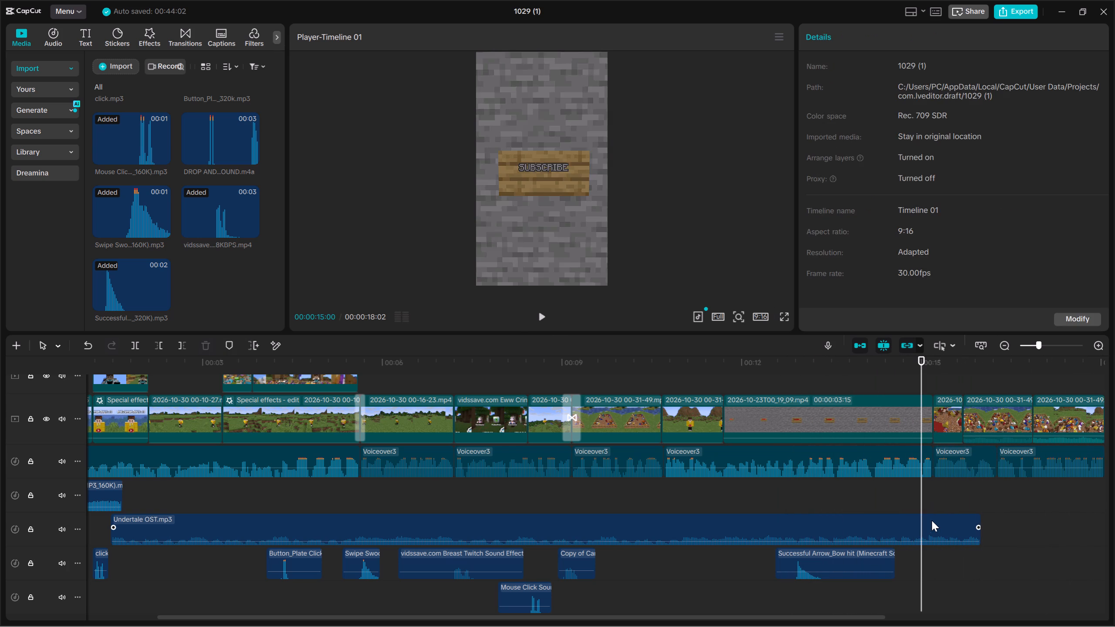
{"action": "key", "text": "Down"}
{"action": "left_click", "coordinate": [932, 524]}
{"action": "key", "text": "space"}
{"action": "key", "text": "space"}
{"action": "key", "text": "Up"}
{"action": "left_click", "coordinate": [179, 344]}
{"action": "key", "text": "space"}
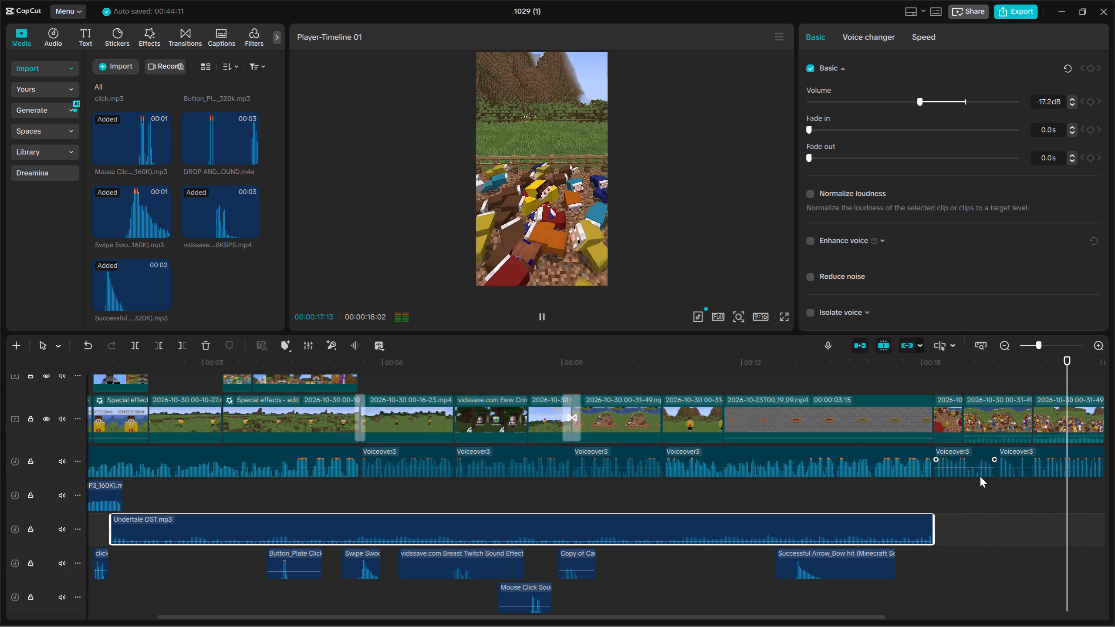
Zoom the second-to-last video clip with transform keyframes at its start and at 00:00:16:23, scaling the latter to about 385%.
{"action": "left_click", "coordinate": [1065, 421]}
{"action": "key", "text": "Up"}
{"action": "key", "text": "Up"}
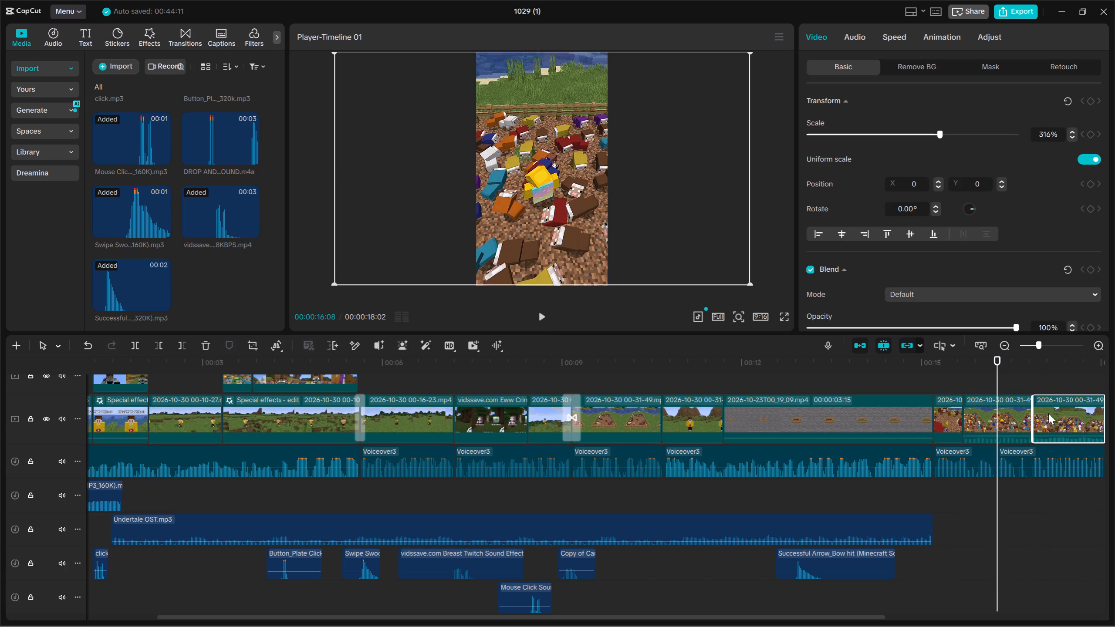
{"action": "key", "text": "Up"}
{"action": "left_click", "coordinate": [998, 416]}
{"action": "left_click", "coordinate": [1088, 101]}
{"action": "key", "text": "space"}
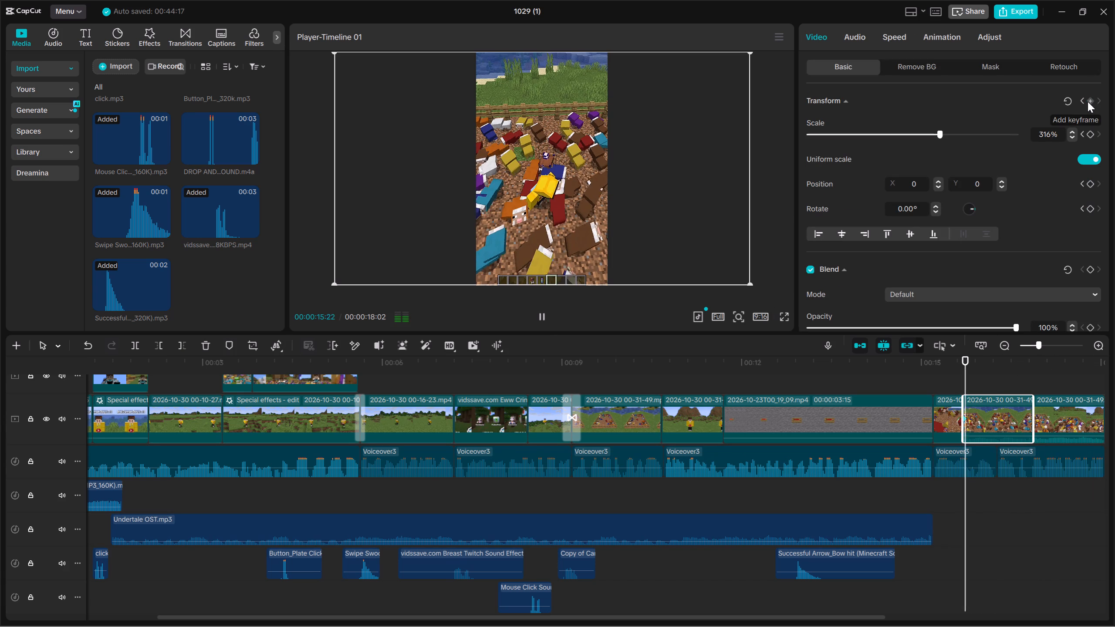
{"action": "key", "text": "space"}
{"action": "left_click", "coordinate": [1088, 101]}
{"action": "left_click_drag", "start_coordinate": [948, 138], "coordinate": [948, 138]}
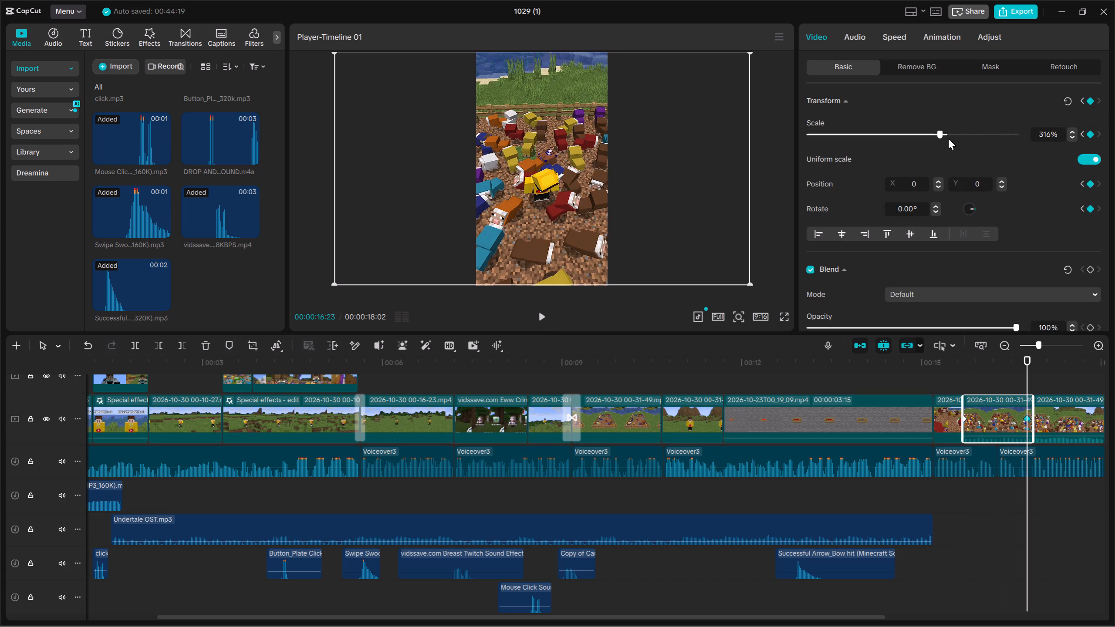
{"action": "left_click_drag", "start_coordinate": [948, 138], "coordinate": [969, 136]}
Add a transform keyframe at the start of the last clip, 00:00:16:26, set its scale to 385% and preview it.
{"action": "left_click", "coordinate": [1056, 413]}
{"action": "key", "text": "Down"}
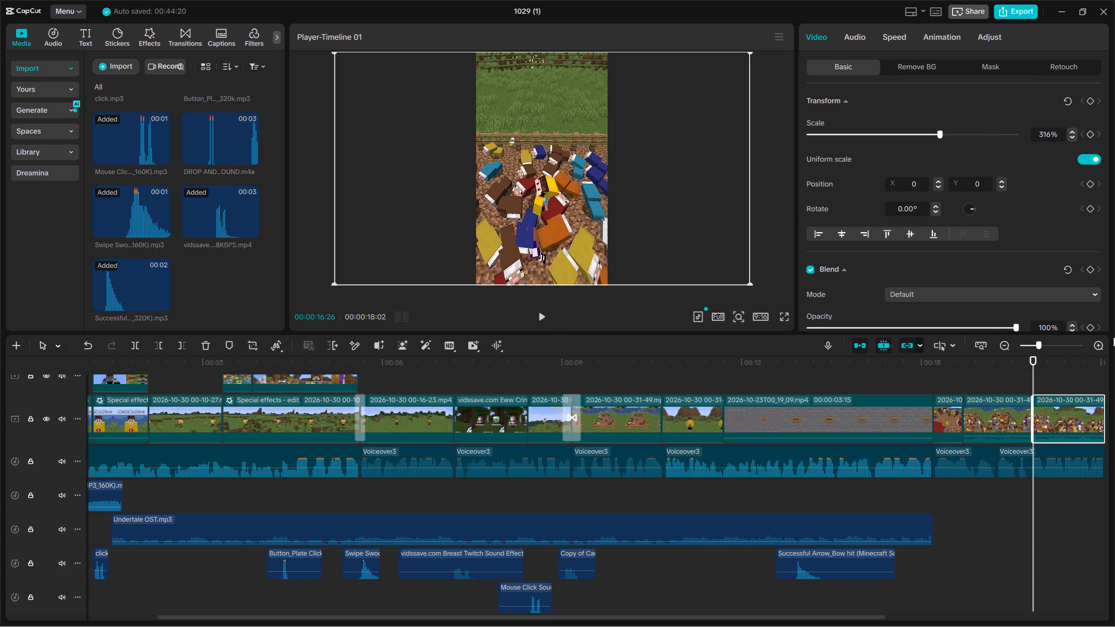
{"action": "left_click", "coordinate": [1091, 102]}
{"action": "left_click", "coordinate": [1048, 136]}
{"action": "left_click", "coordinate": [1057, 136]}
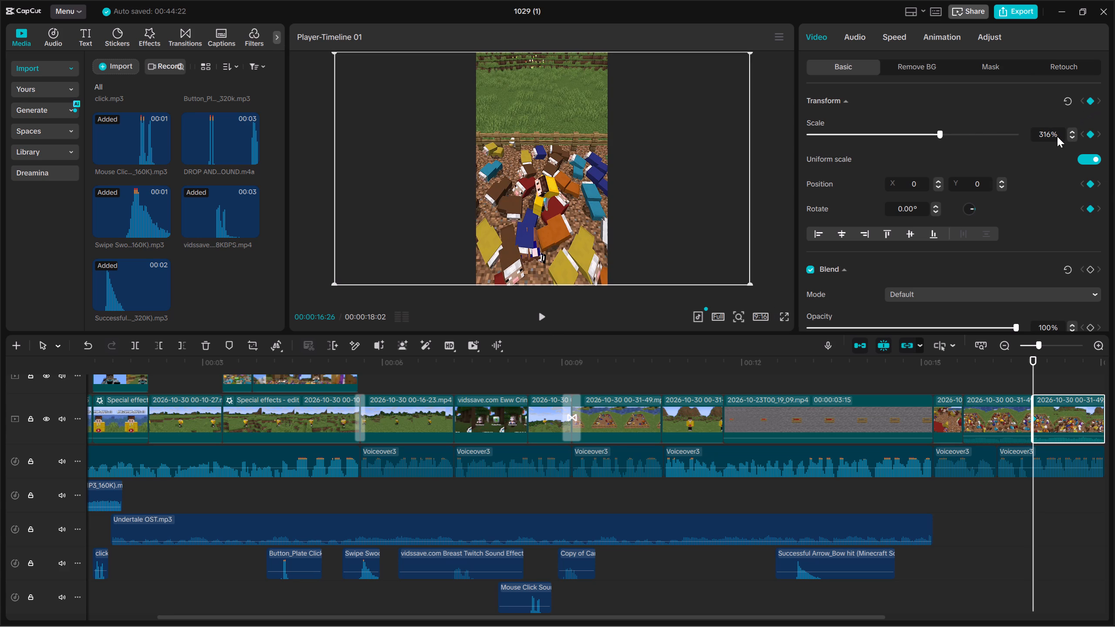
{"action": "left_click", "coordinate": [1054, 131]}
{"action": "key", "text": "BackSpace"}
{"action": "key", "text": "BackSpace"}
{"action": "type", "text": "85"}
{"action": "left_click", "coordinate": [1047, 384]}
{"action": "key", "text": "Up"}
{"action": "left_click", "coordinate": [1044, 419]}
{"action": "key", "text": "space"}
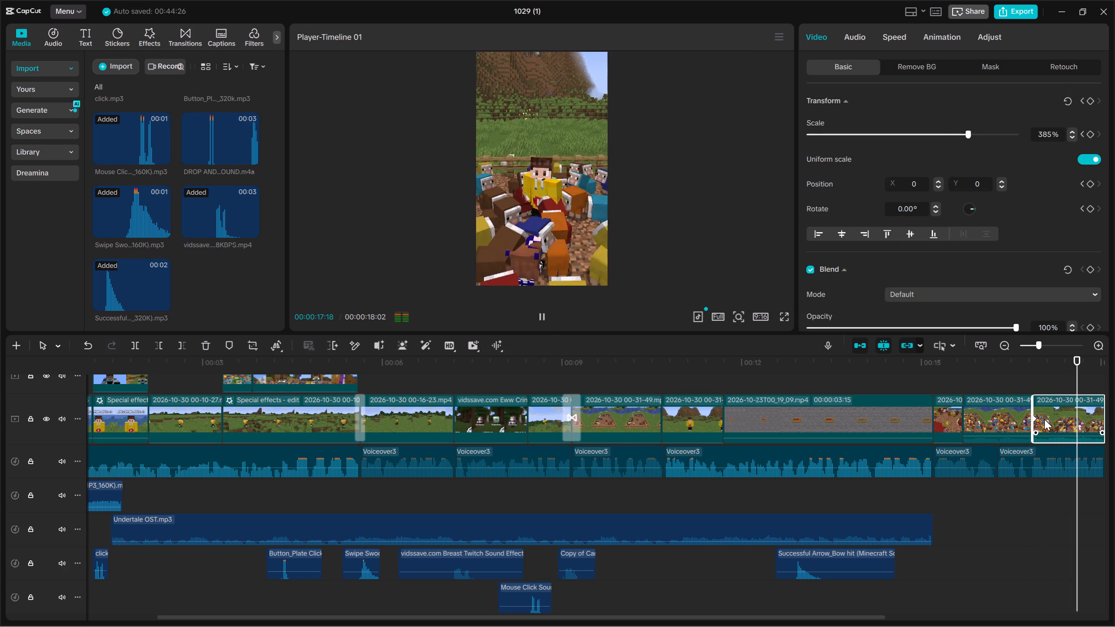
{"action": "key", "text": "space"}
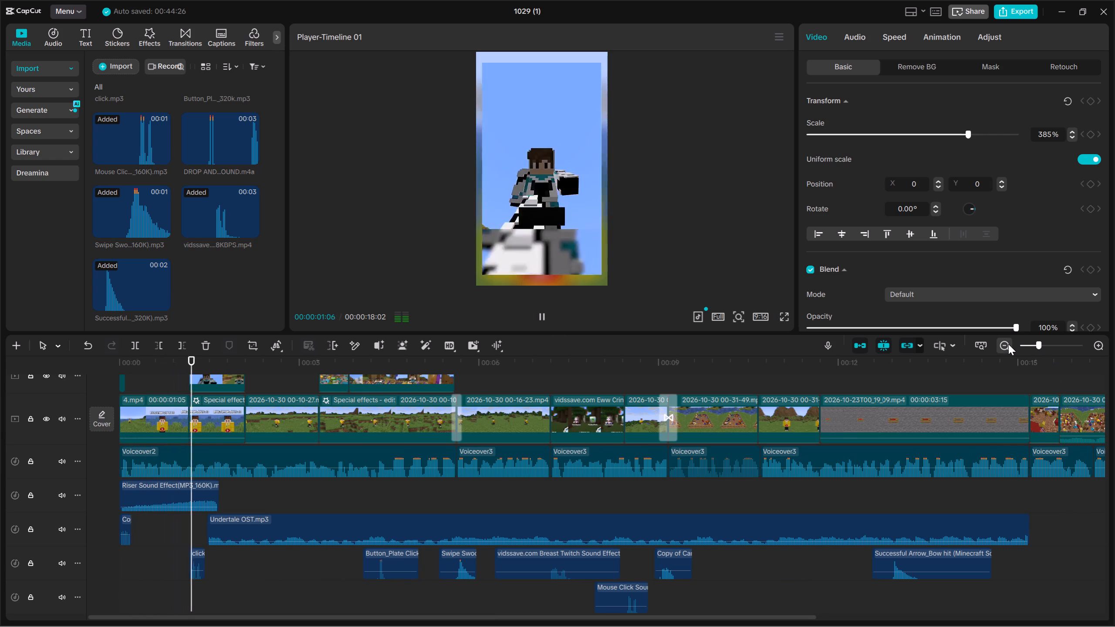
Scrub the playhead through the SUBSCRIBE sign clip, 2026-10-23T00_19_09.mp4, and start playback from about 00:00:12:29.
{"action": "double_click", "coordinate": [1008, 344]}
{"action": "scroll", "coordinate": [201, 405], "scroll_direction": "up", "scroll_amount": 5}
{"action": "left_click", "coordinate": [170, 370]}
{"action": "left_click_drag", "start_coordinate": [170, 370], "coordinate": [7, 378]}
{"action": "scroll", "coordinate": [238, 487], "scroll_direction": "down", "scroll_amount": 7}
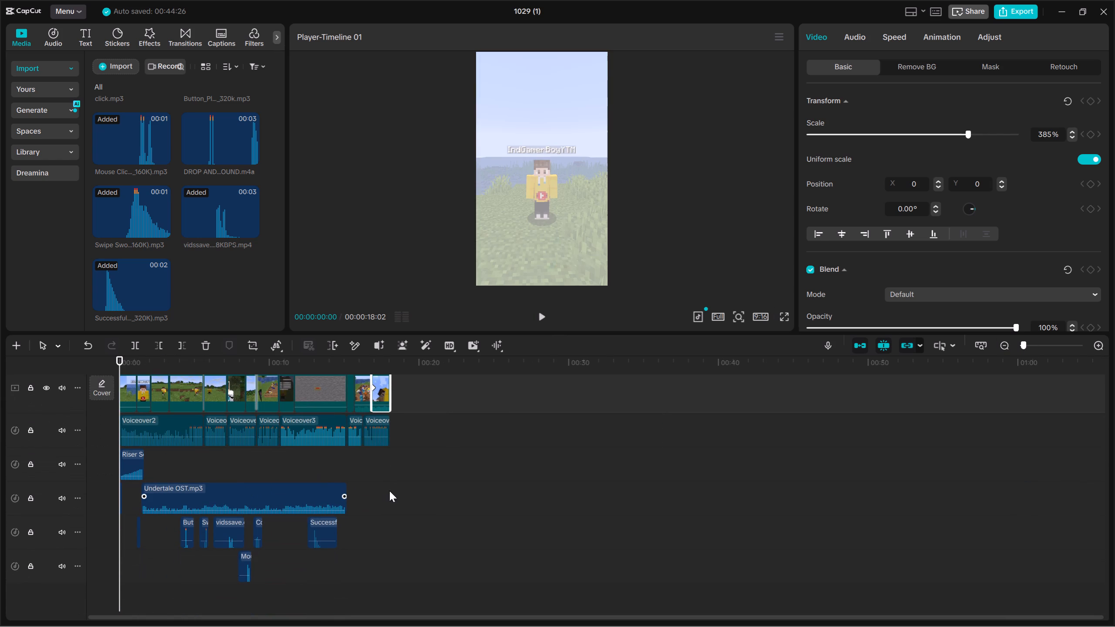
{"action": "left_click", "coordinate": [358, 471]}
{"action": "left_click_drag", "start_coordinate": [358, 471], "coordinate": [351, 474]}
{"action": "left_click_drag", "start_coordinate": [351, 474], "coordinate": [343, 476]}
{"action": "left_click_drag", "start_coordinate": [343, 476], "coordinate": [338, 476]}
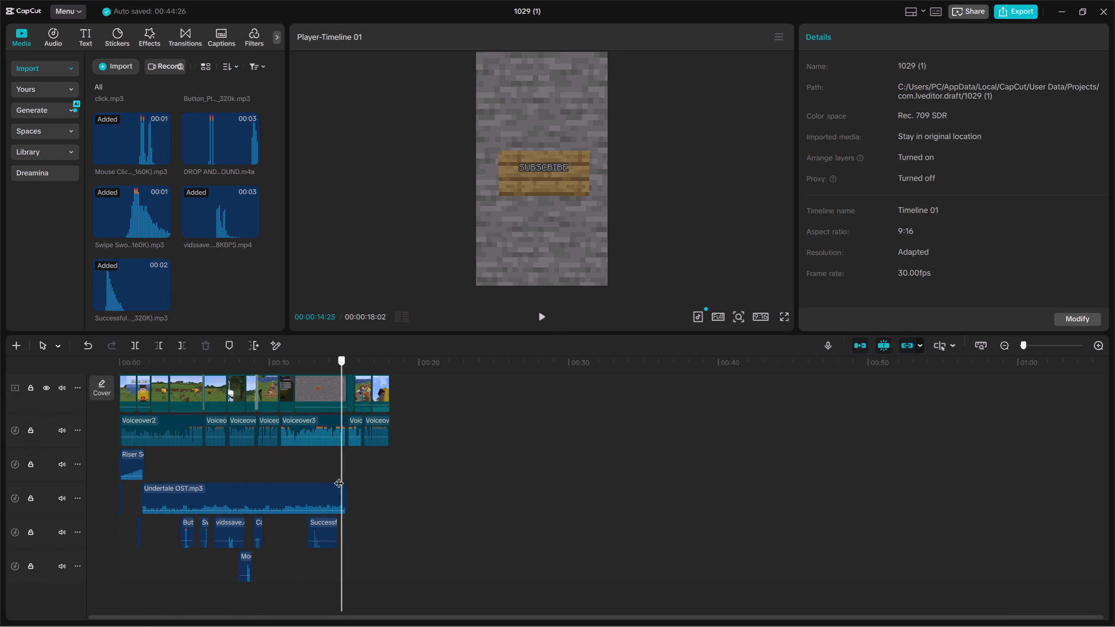
{"action": "left_click_drag", "start_coordinate": [338, 476], "coordinate": [318, 479]}
{"action": "left_click_drag", "start_coordinate": [330, 473], "coordinate": [318, 473]}
{"action": "left_click", "coordinate": [315, 473]}
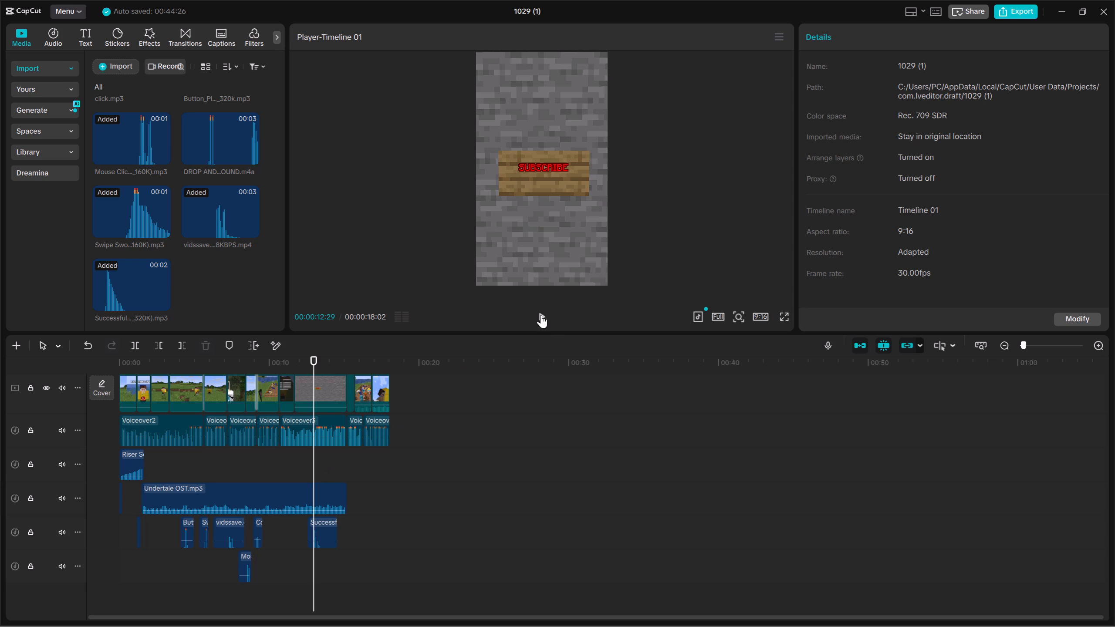
{"action": "left_click", "coordinate": [541, 315]}
Zoom the 2026-10-23T00_19_09.mp4 clip with transform keyframes at its start and at 00:00:15:01, scaling the latter to 500%.
{"action": "double_click", "coordinate": [1102, 345]}
{"action": "key", "text": "Up"}
{"action": "key", "text": "Up"}
{"action": "left_click", "coordinate": [599, 391]}
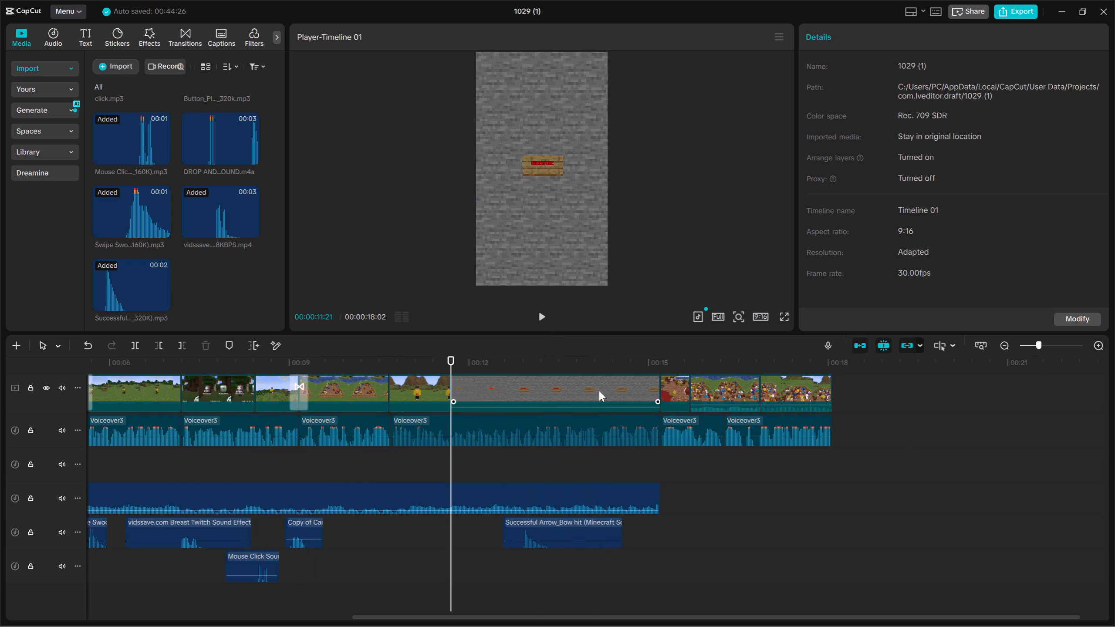
{"action": "scroll", "coordinate": [607, 437], "scroll_direction": "up", "scroll_amount": 5}
{"action": "left_click", "coordinate": [1088, 100]}
{"action": "key", "text": "space"}
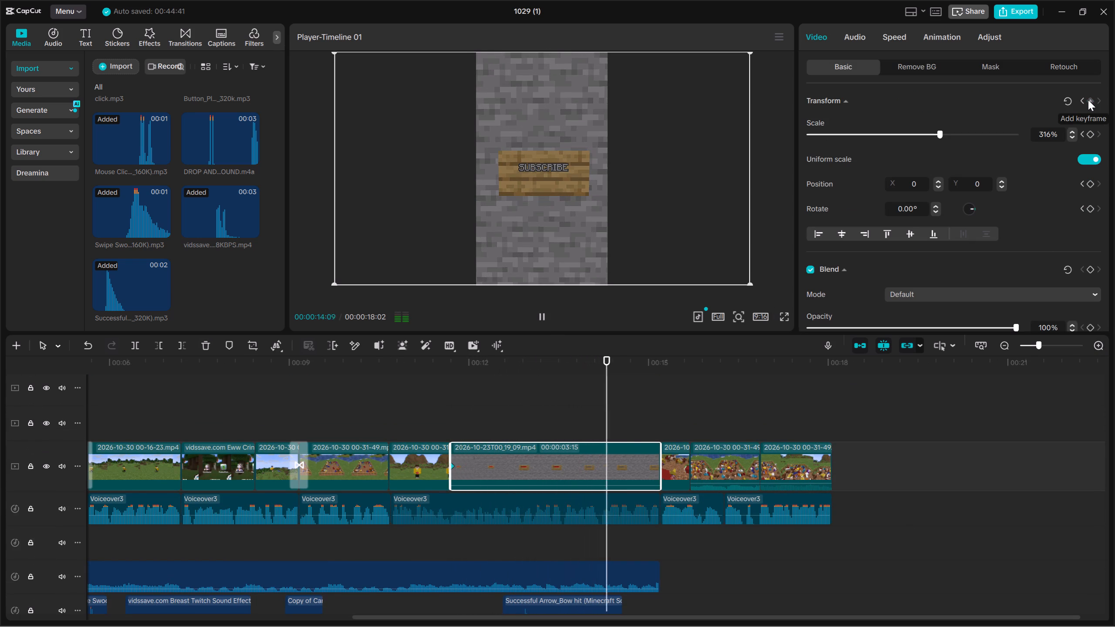
{"action": "key", "text": "space"}
{"action": "left_click", "coordinate": [1088, 100]}
{"action": "left_click_drag", "start_coordinate": [954, 131], "coordinate": [1033, 141]}
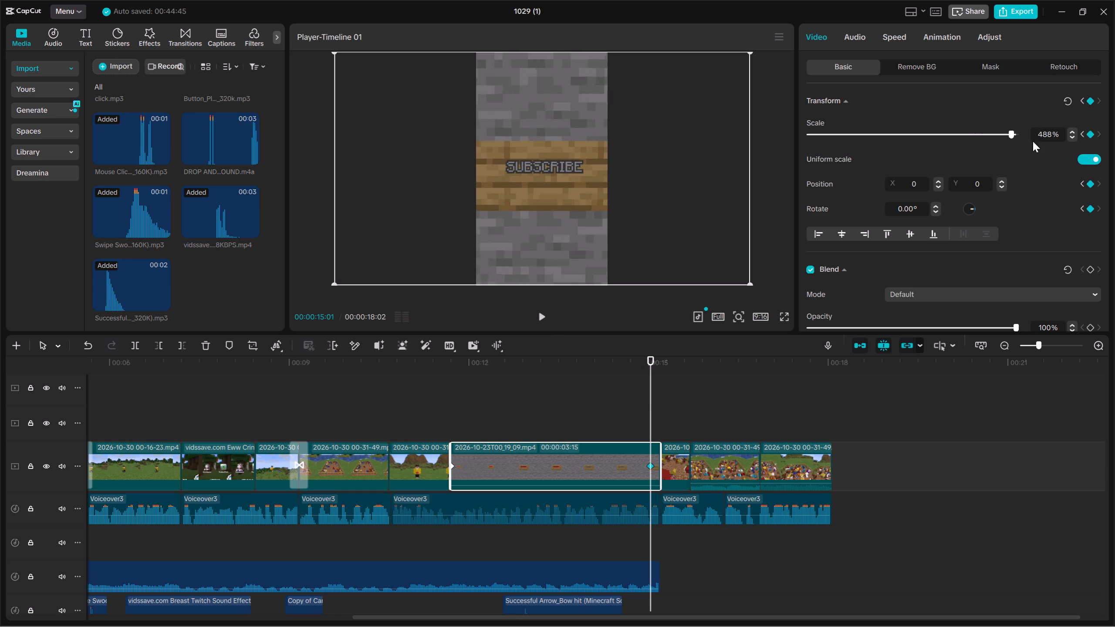
{"action": "left_click_drag", "start_coordinate": [1033, 141], "coordinate": [1058, 142]}
{"action": "key", "text": "Up"}
{"action": "key", "text": "Up"}
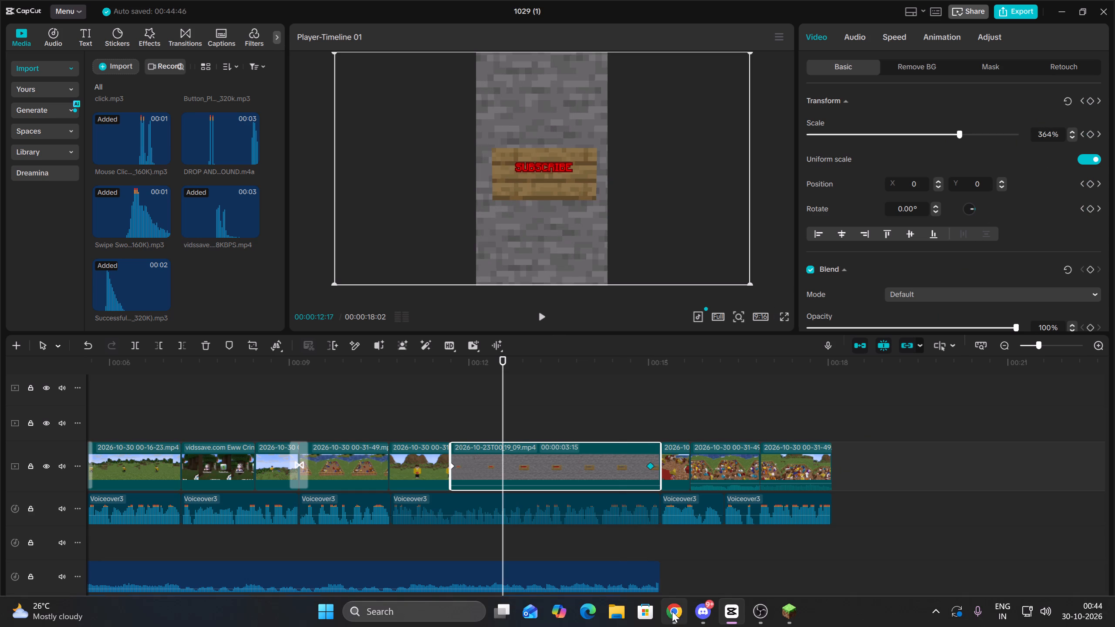
Switch to Chrome, open YouTube in a new tab and browse the recommended videos on the home feed.
{"action": "left_click", "coordinate": [681, 609]}
{"action": "left_click", "coordinate": [195, 21]}
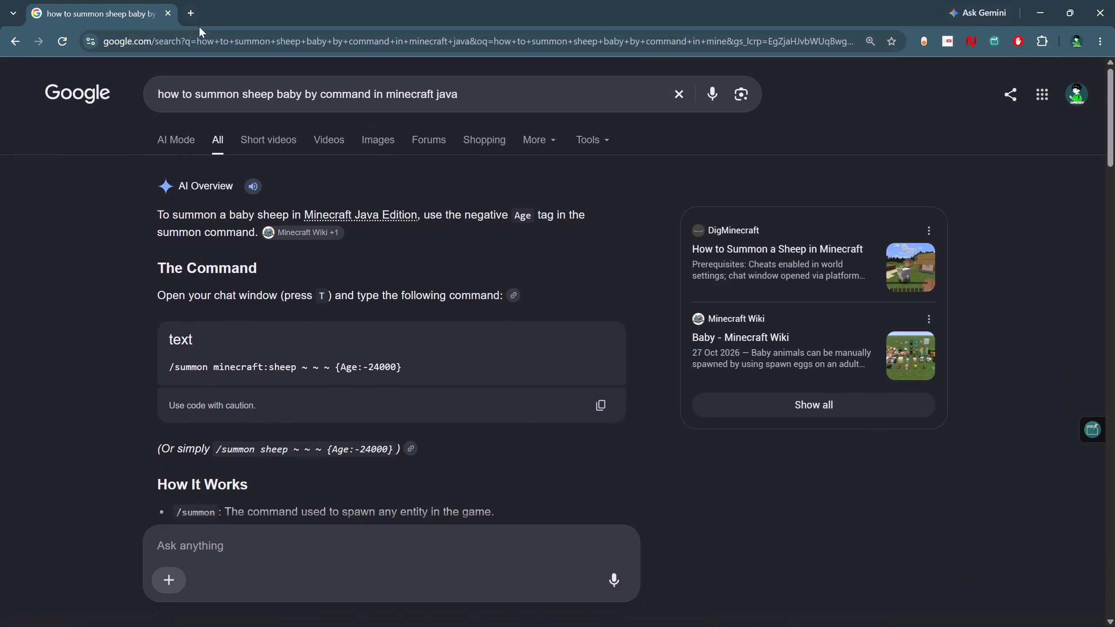
{"action": "left_click", "coordinate": [195, 10]}
{"action": "left_click", "coordinate": [443, 369]}
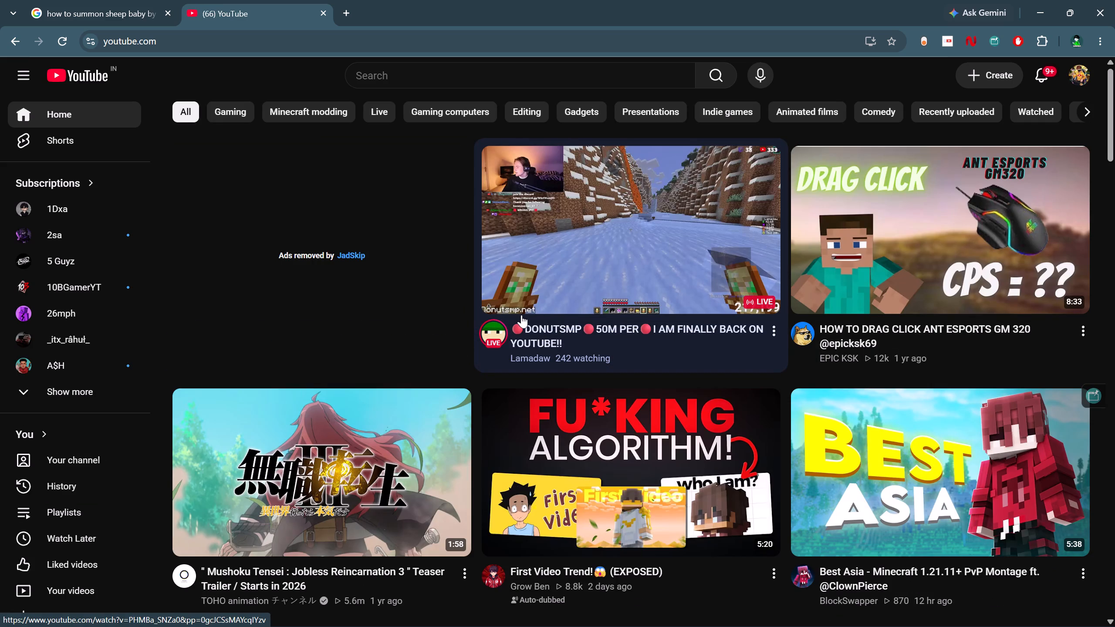
{"action": "scroll", "coordinate": [520, 315], "scroll_direction": "down", "scroll_amount": 6}
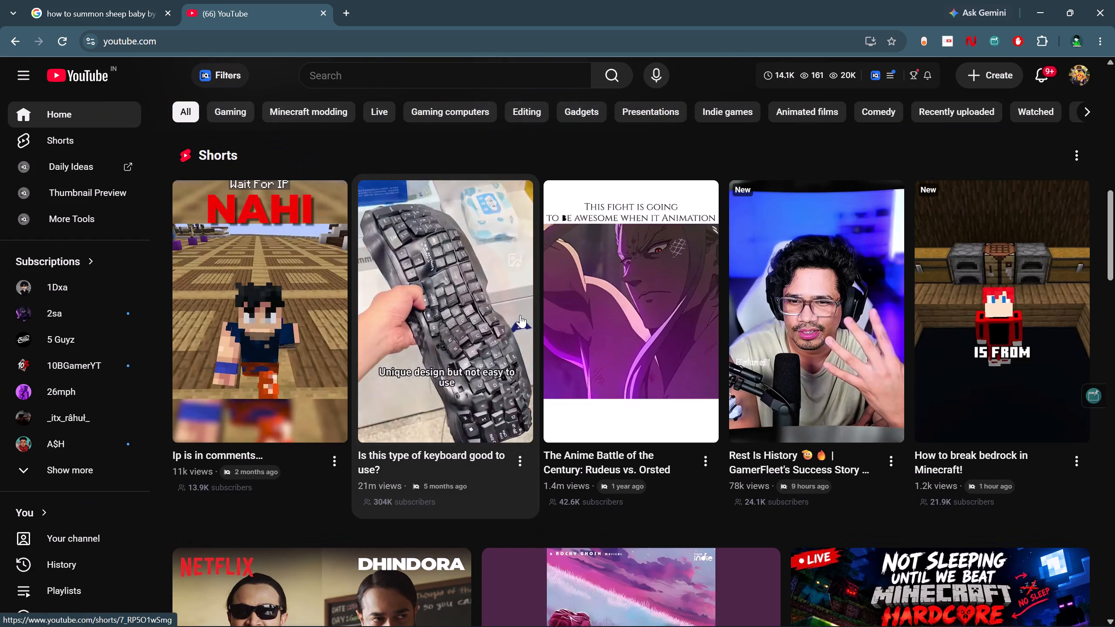
{"action": "scroll", "coordinate": [520, 315], "scroll_direction": "down", "scroll_amount": 7}
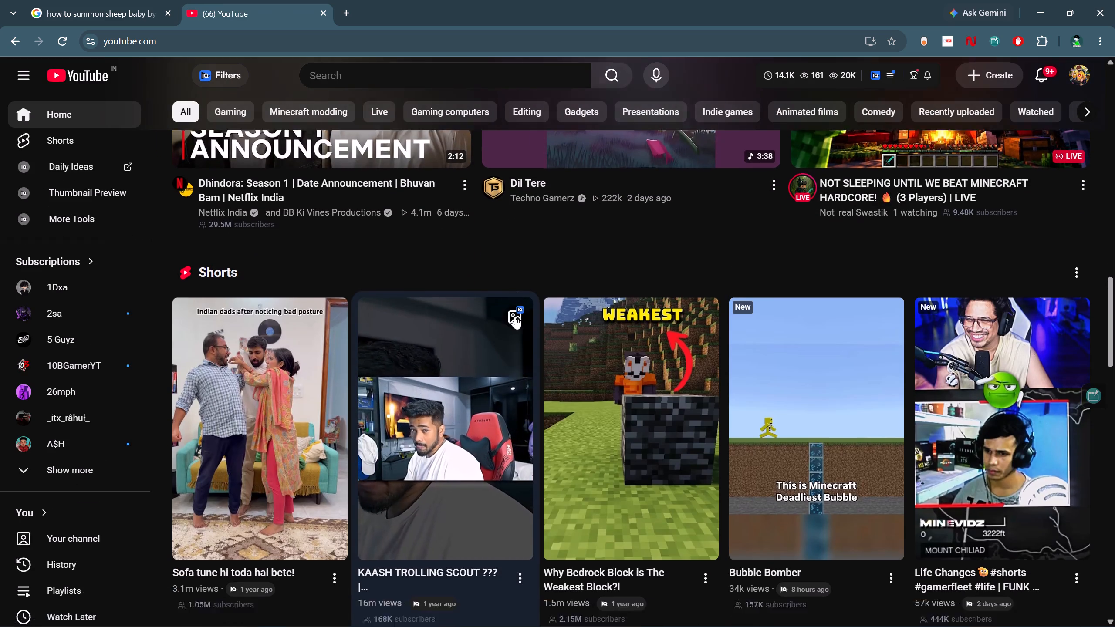
{"action": "scroll", "coordinate": [515, 316], "scroll_direction": "down", "scroll_amount": 3}
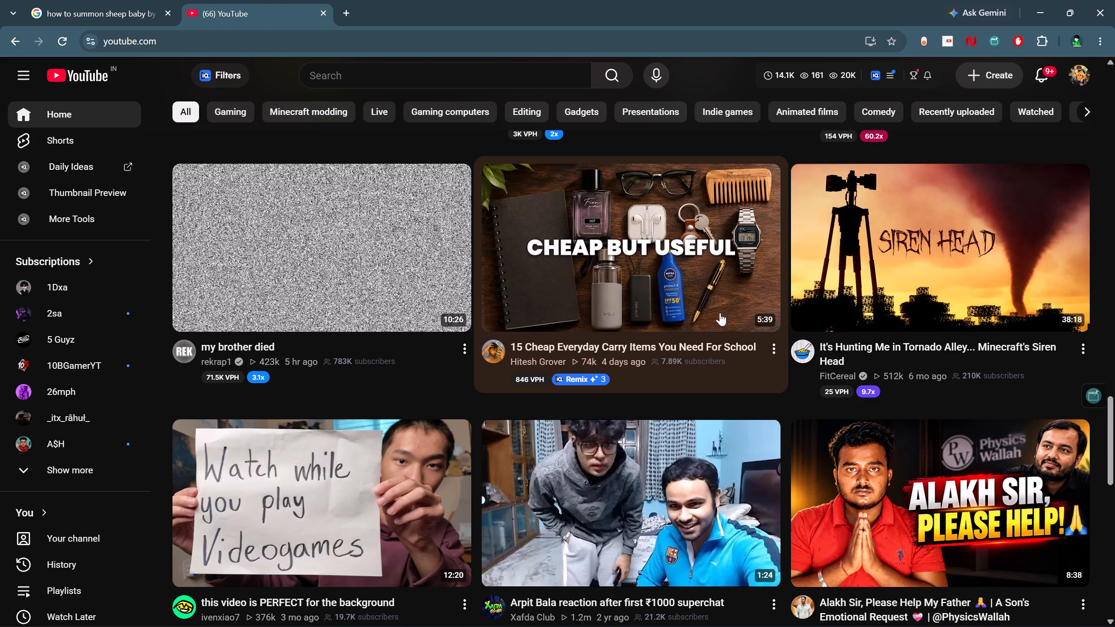
{"action": "left_click", "coordinate": [1070, 185]}
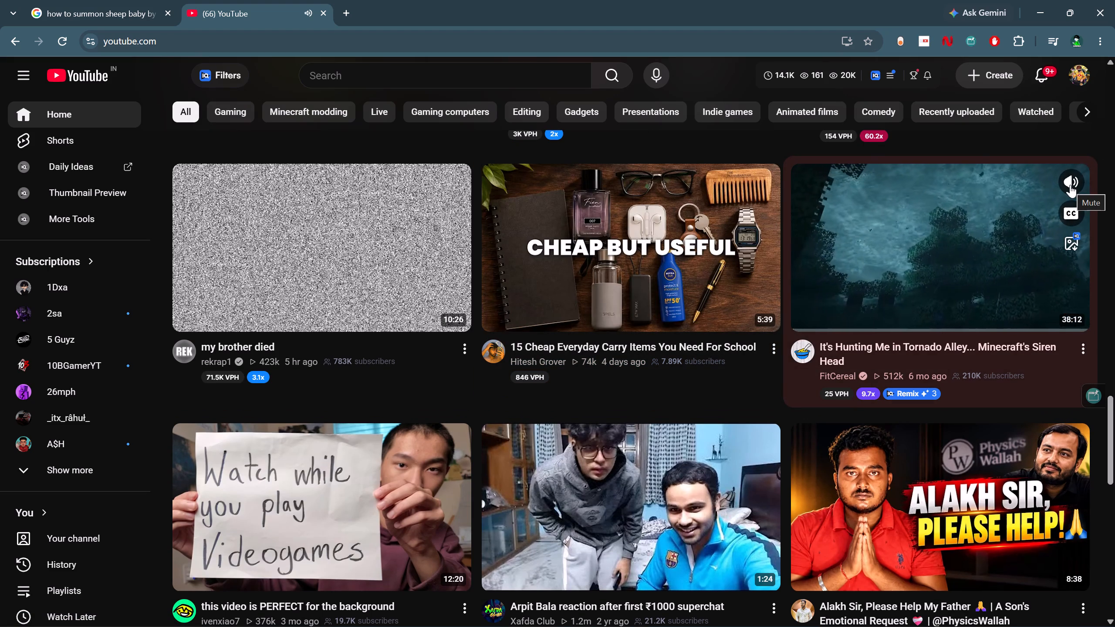
{"action": "left_click", "coordinate": [1036, 1]}
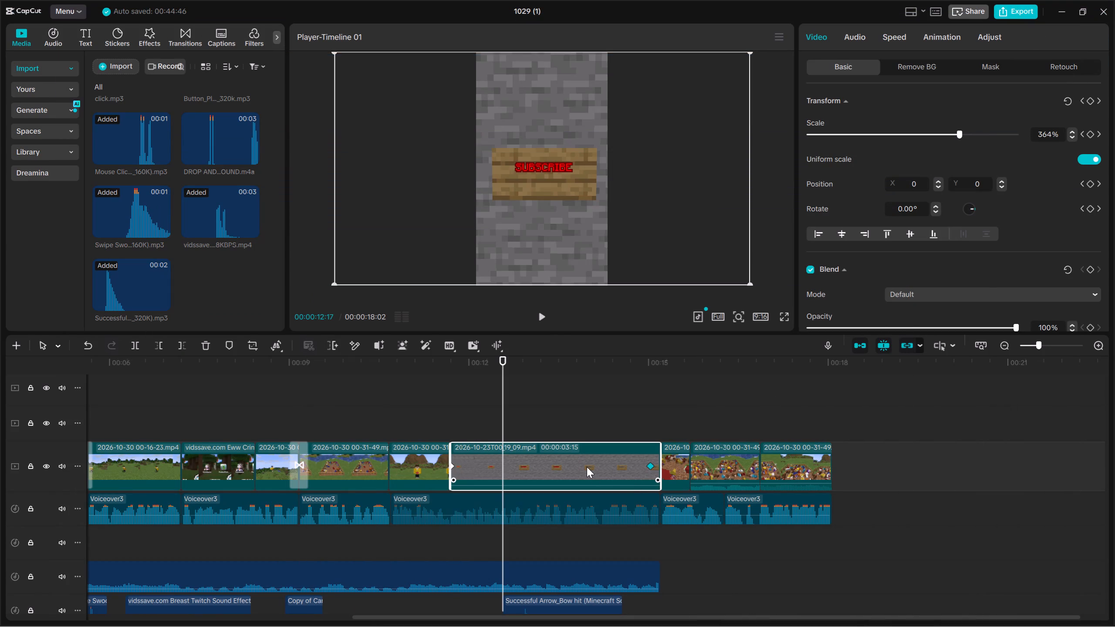
Back in CapCut, play back the zoom on the 2026-10-23T00_19_09.mp4 clip through to the end of the video.
{"action": "key", "text": "Up"}
{"action": "key", "text": "space"}
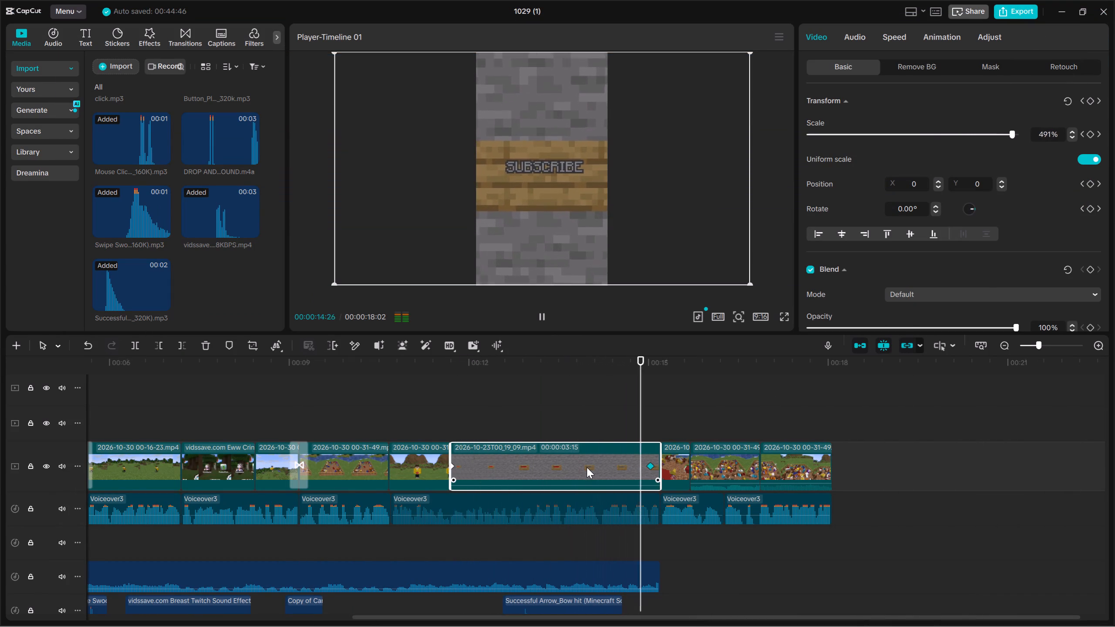
{"action": "key", "text": "space"}
{"action": "key", "text": "space"}
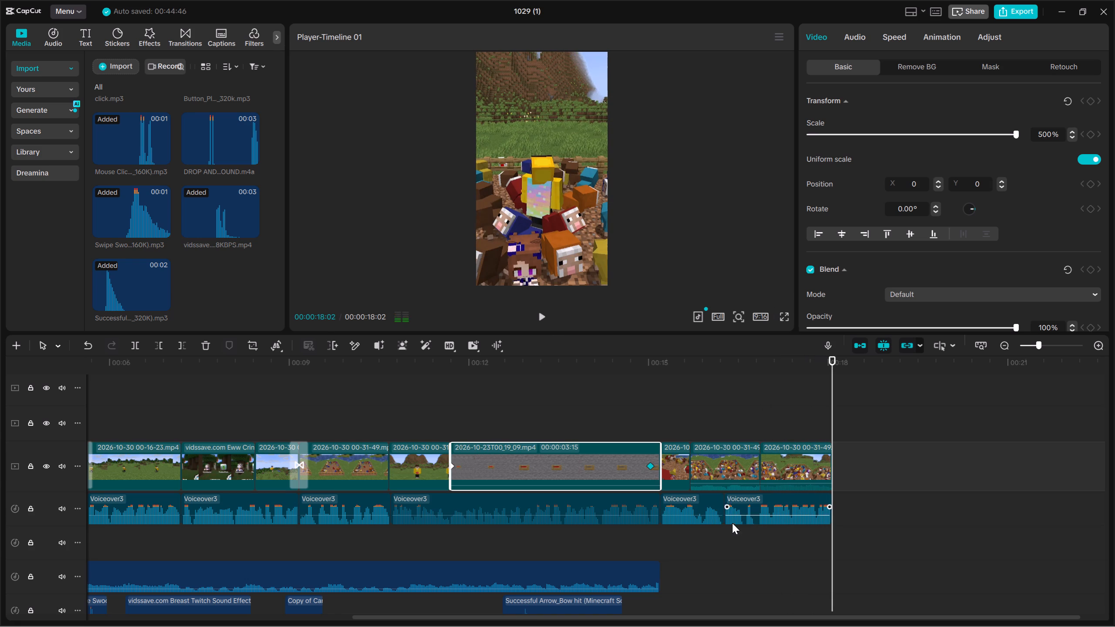
Replay the last three video clips, from about 00:00:15:06 to the end, to check their zooms and voiceover timing.
{"action": "left_click", "coordinate": [735, 546]}
{"action": "left_click_drag", "start_coordinate": [735, 546], "coordinate": [657, 546]}
{"action": "key", "text": "space"}
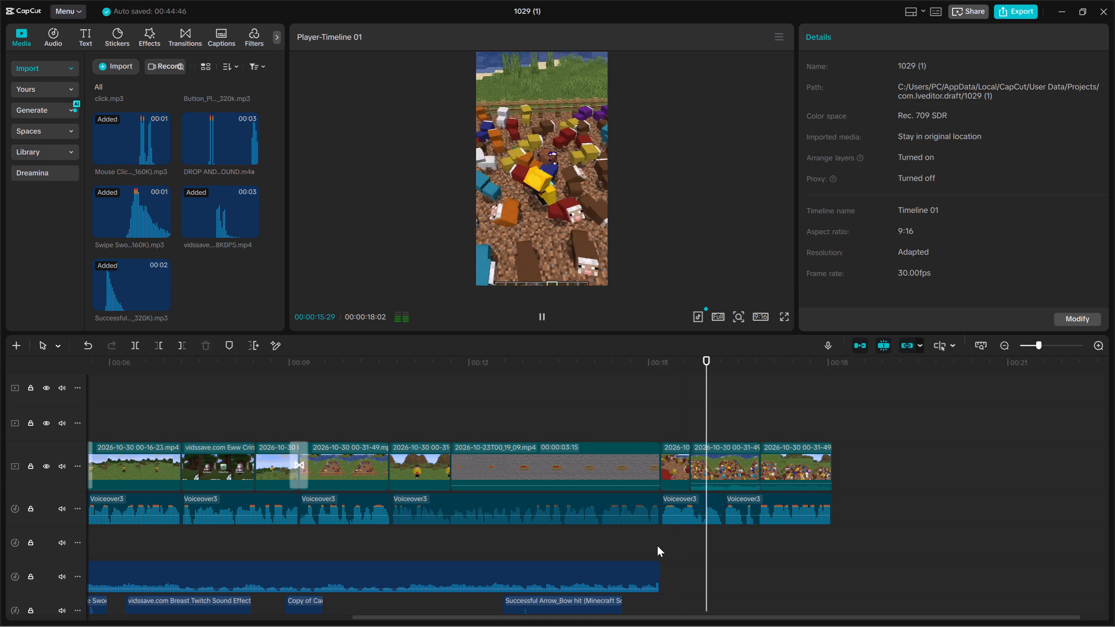
{"action": "key", "text": "Up"}
{"action": "key", "text": "Up"}
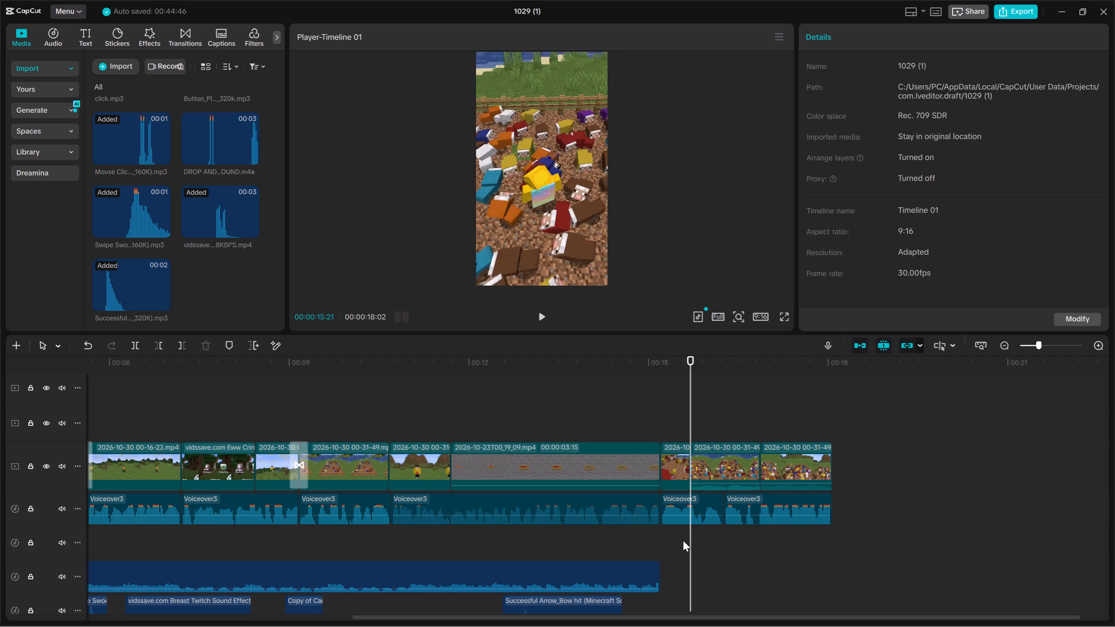
{"action": "key", "text": "Up"}
{"action": "key", "text": "Up"}
{"action": "key", "text": "space"}
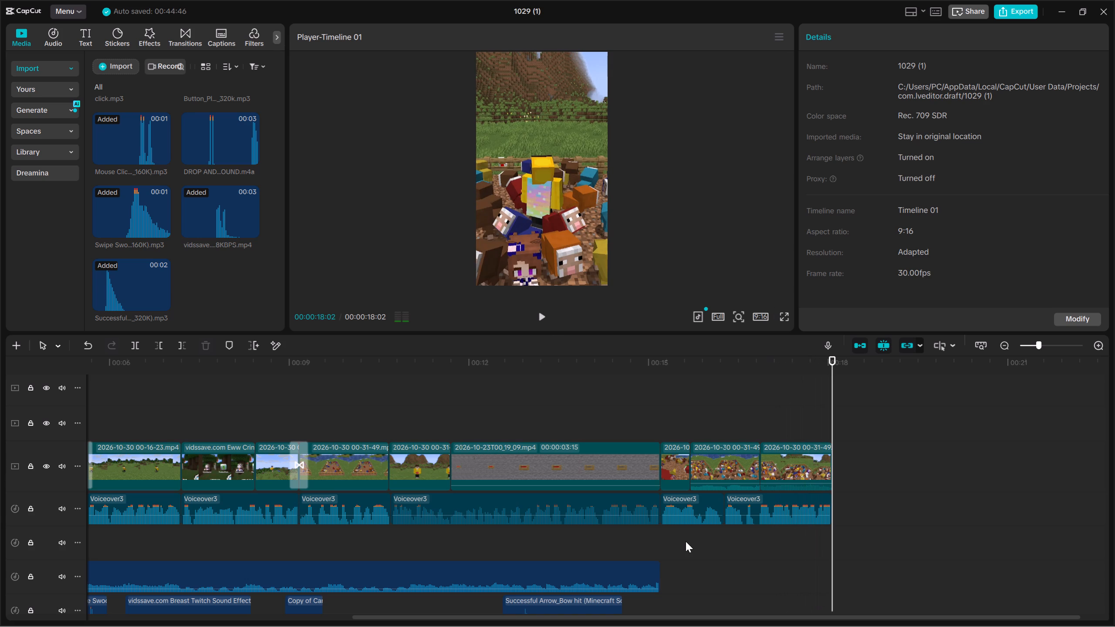
{"action": "left_click", "coordinate": [723, 536]}
{"action": "key", "text": "Down"}
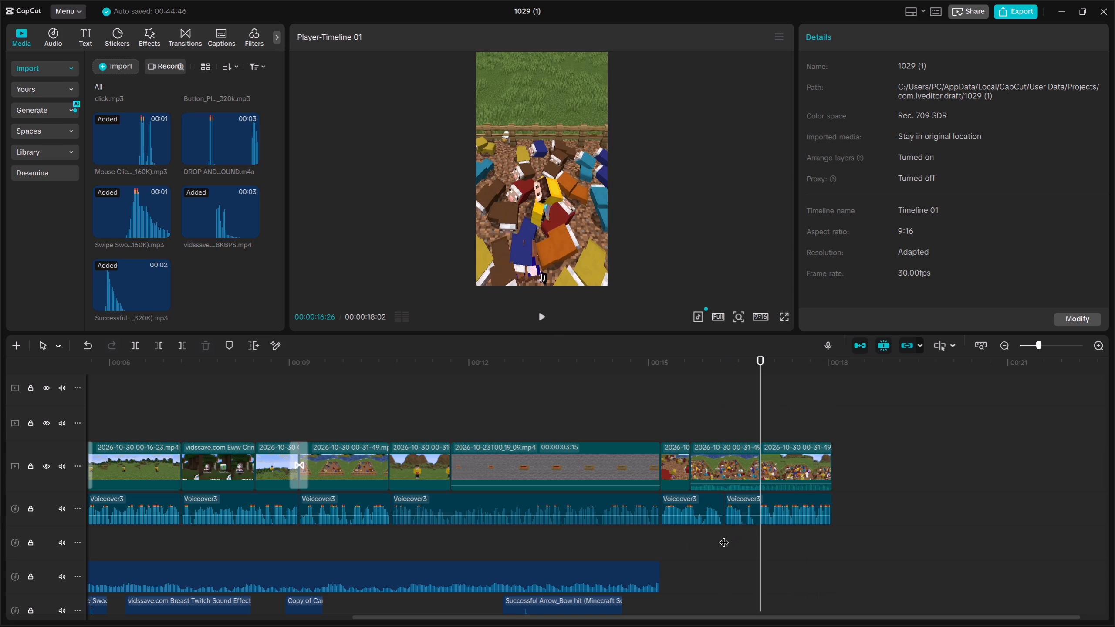
{"action": "key", "text": "Down"}
{"action": "key", "text": "Up"}
{"action": "key", "text": "Up"}
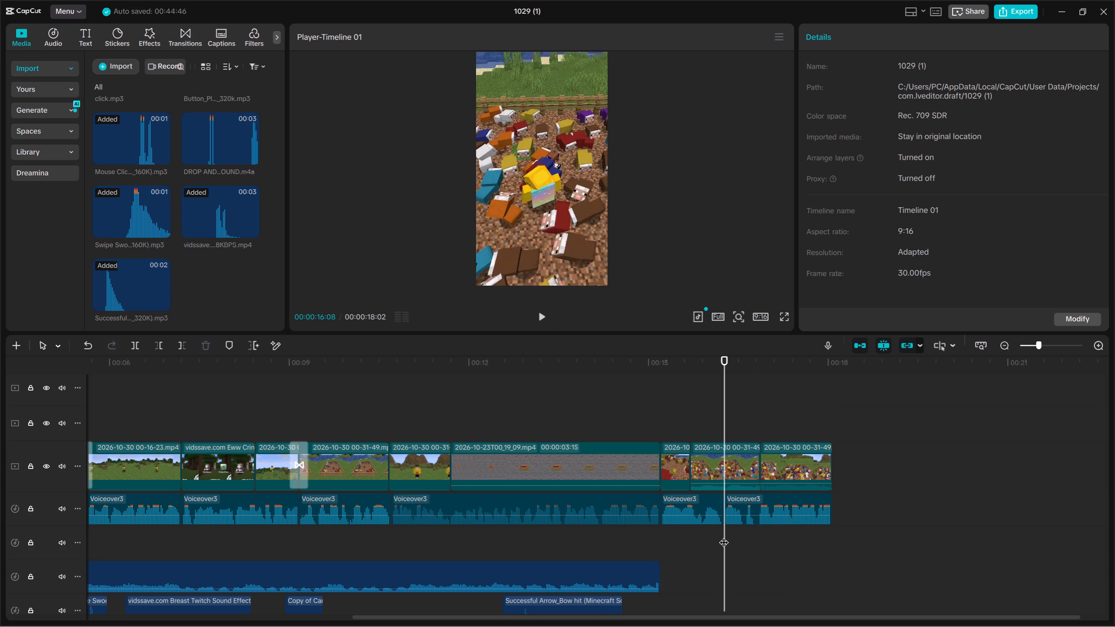
{"action": "key", "text": "Up"}
{"action": "key", "text": "Up"}
{"action": "key", "text": "space"}
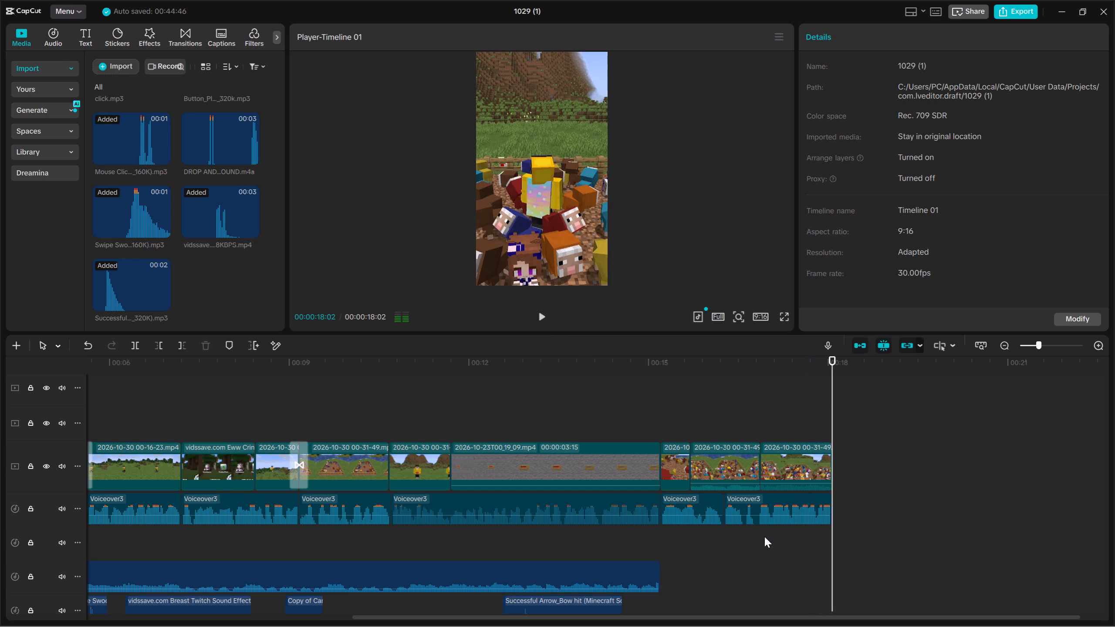
Play back the opening seconds of the video from 00:00:00:00 and return the playhead to the start.
{"action": "scroll", "coordinate": [764, 536], "scroll_direction": "down", "scroll_amount": 17, "text": "ctrl"}
{"action": "scroll", "coordinate": [544, 541], "scroll_direction": "down", "scroll_amount": 8}
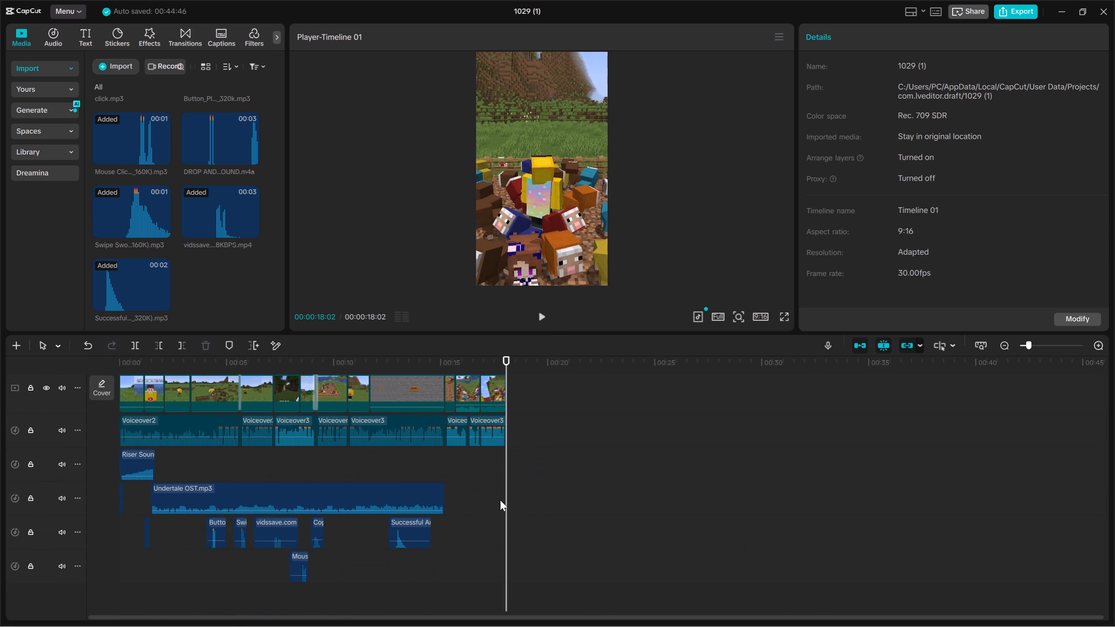
{"action": "left_click", "coordinate": [497, 496]}
{"action": "left_click_drag", "start_coordinate": [497, 496], "coordinate": [18, 476]}
{"action": "key", "text": "space"}
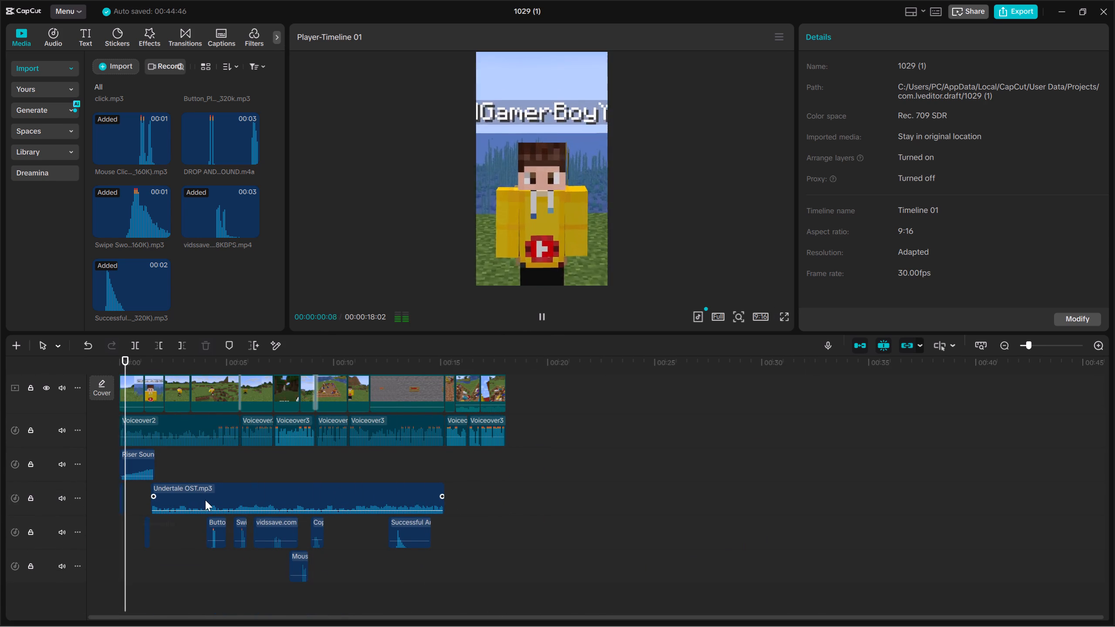
{"action": "scroll", "coordinate": [259, 489], "scroll_direction": "up", "scroll_amount": 6}
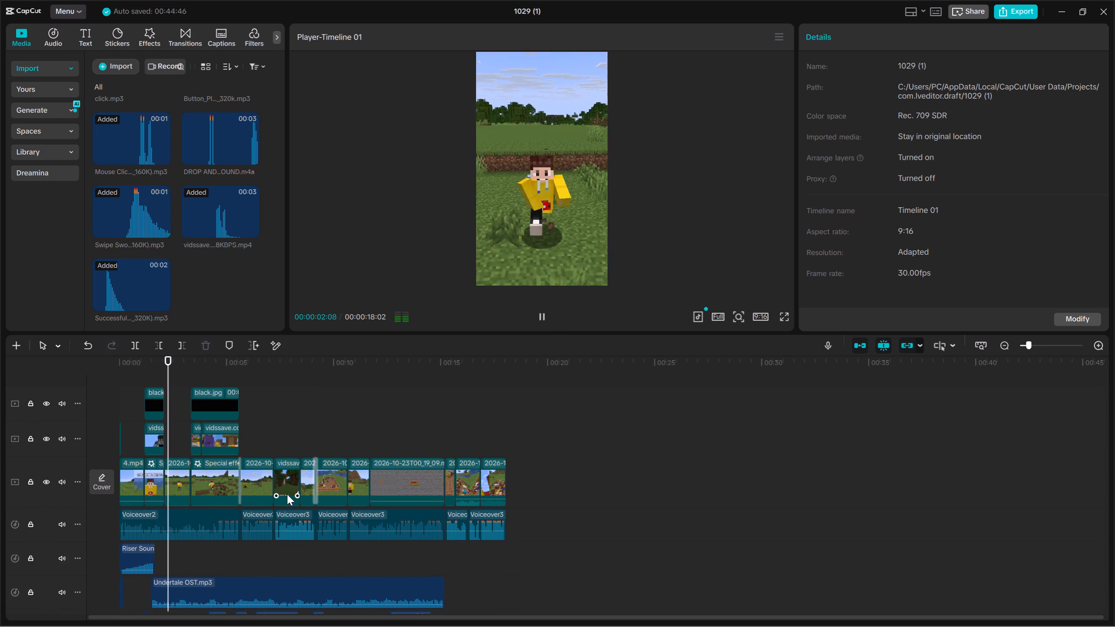
{"action": "key", "text": "Up"}
{"action": "left_click", "coordinate": [128, 377]}
{"action": "left_click_drag", "start_coordinate": [128, 377], "coordinate": [65, 378]}
{"action": "scroll", "coordinate": [454, 524], "scroll_direction": "down", "scroll_amount": 7}
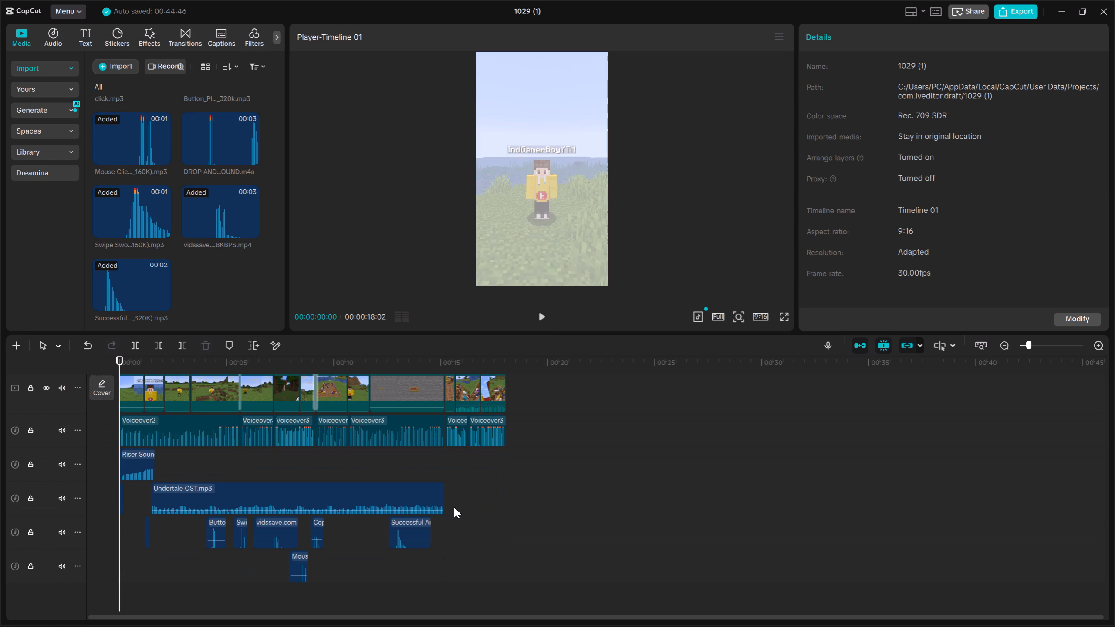
Play back the cut from the SUBSCRIBE sign clip into the final clips, starting at 00:00:14:28.
{"action": "left_click", "coordinate": [449, 469]}
{"action": "left_click_drag", "start_coordinate": [449, 469], "coordinate": [439, 472]}
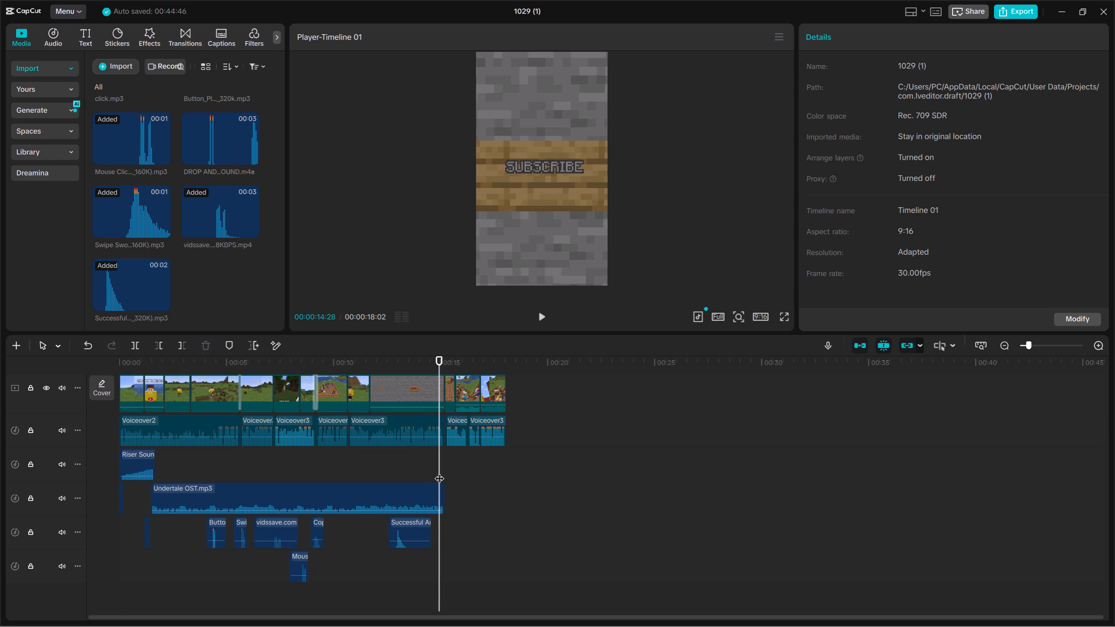
{"action": "key", "text": "space"}
{"action": "scroll", "coordinate": [491, 496], "scroll_direction": "up", "scroll_amount": 5}
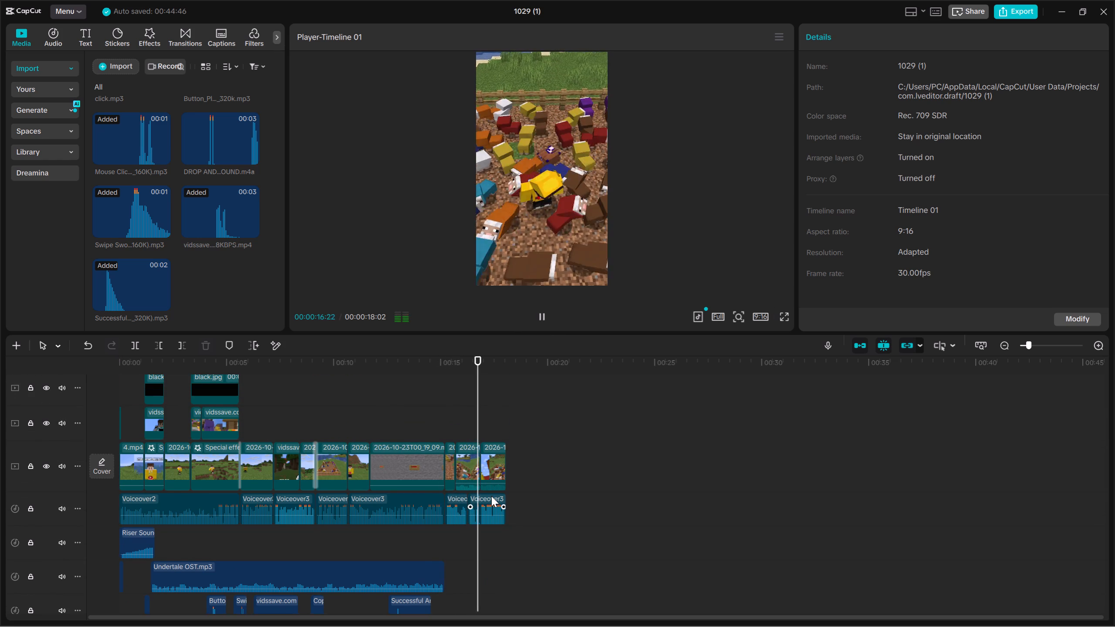
{"action": "key", "text": "space"}
Search Downloads for "correct" and import Correct and wrong green screen_720p and the Correct sound effect and wrong sound effect MP3.
{"action": "double_click", "coordinate": [444, 544]}
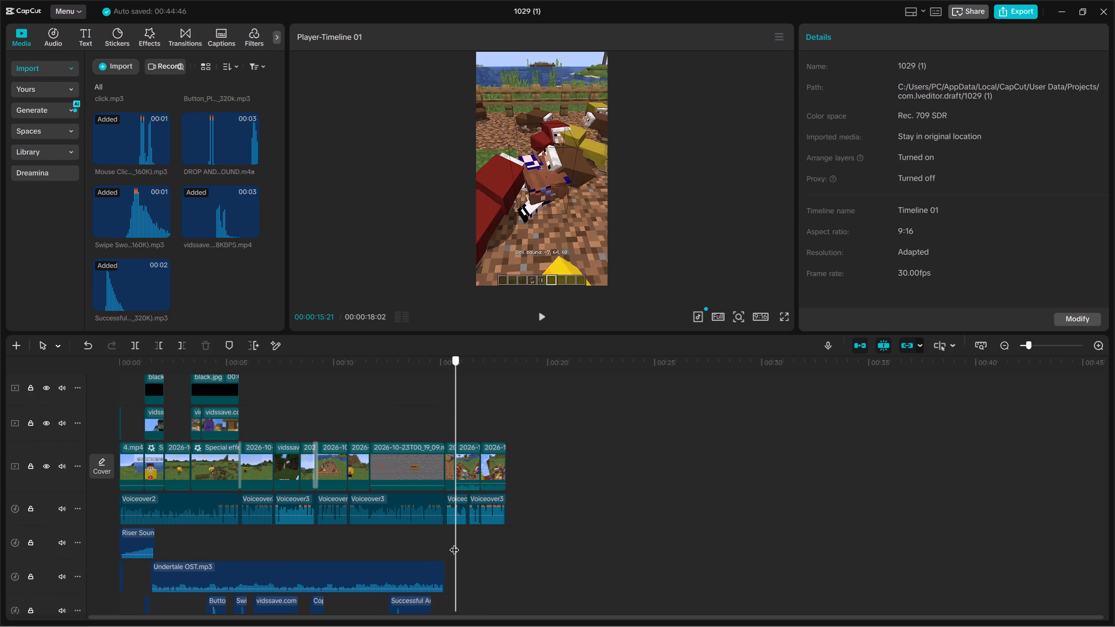
{"action": "left_click", "coordinate": [120, 71]}
{"action": "left_click", "coordinate": [129, 96]}
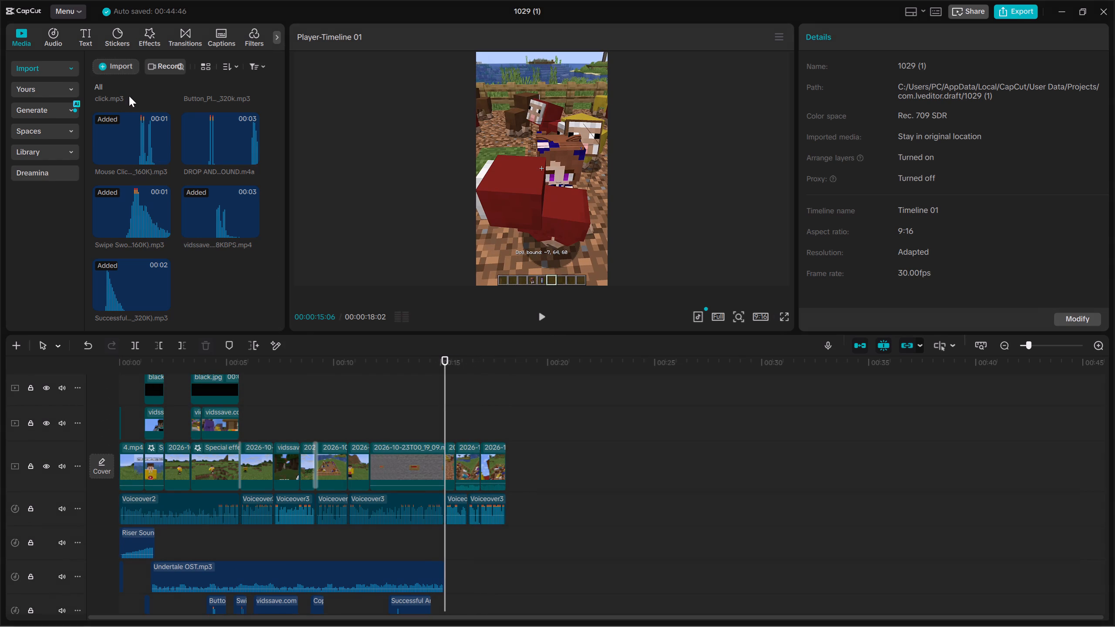
{"action": "key", "text": "BackSpace"}
{"action": "type", "text": "correct"}
{"action": "left_click", "coordinate": [182, 119]}
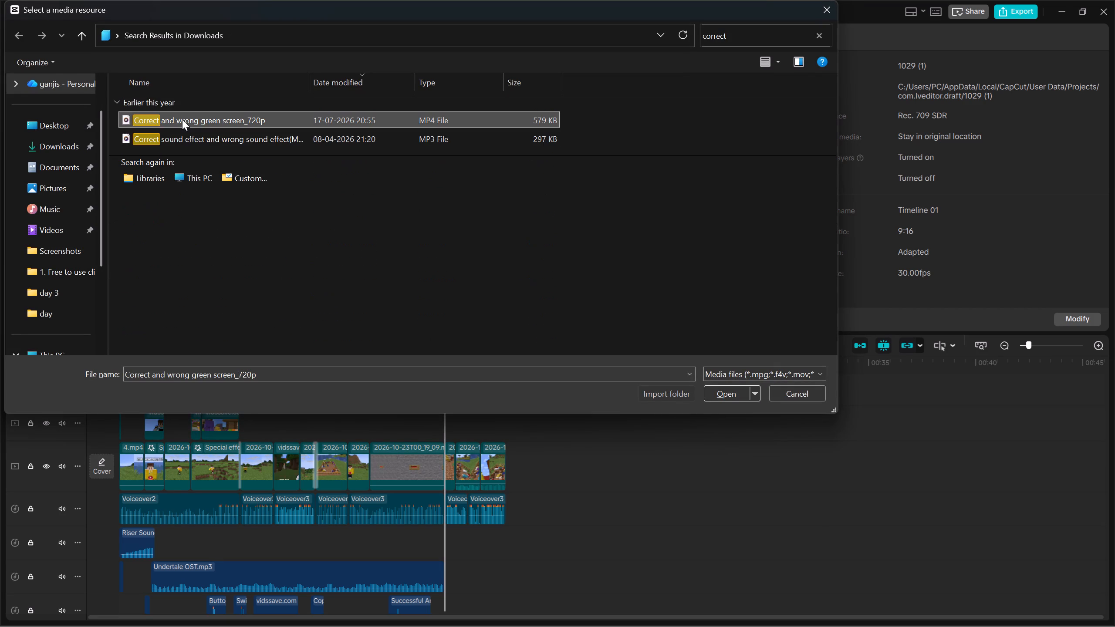
{"action": "left_click_drag", "start_coordinate": [573, 139], "coordinate": [525, 95]}
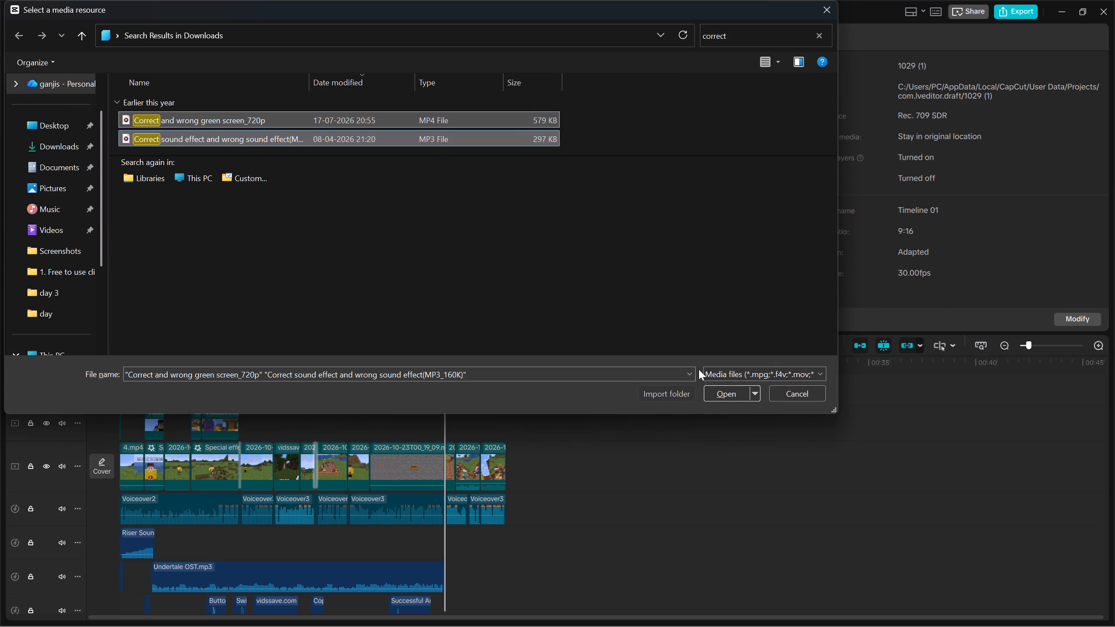
{"action": "left_click", "coordinate": [728, 391]}
Add the Correct sound effect and wrong sound effect MP3 to the timeline, align its first sound with the 00:00:15:06 cut, and preview it.
{"action": "left_click_drag", "start_coordinate": [145, 278], "coordinate": [157, 286]}
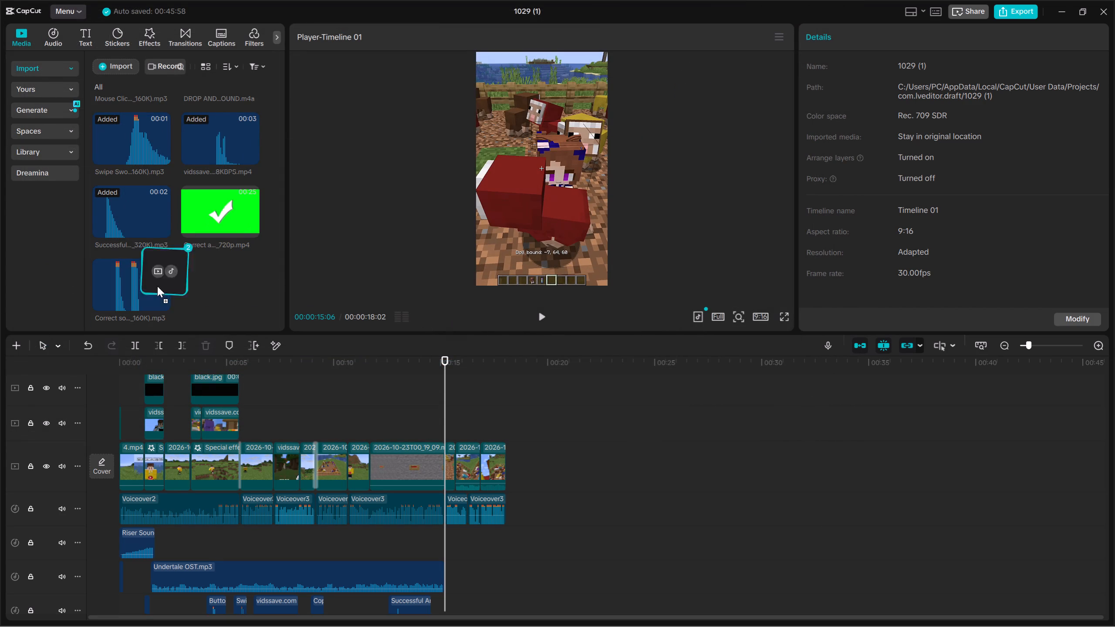
{"action": "left_click_drag", "start_coordinate": [157, 286], "coordinate": [233, 278]}
{"action": "left_click", "coordinate": [203, 284]}
{"action": "left_click_drag", "start_coordinate": [142, 288], "coordinate": [444, 535]}
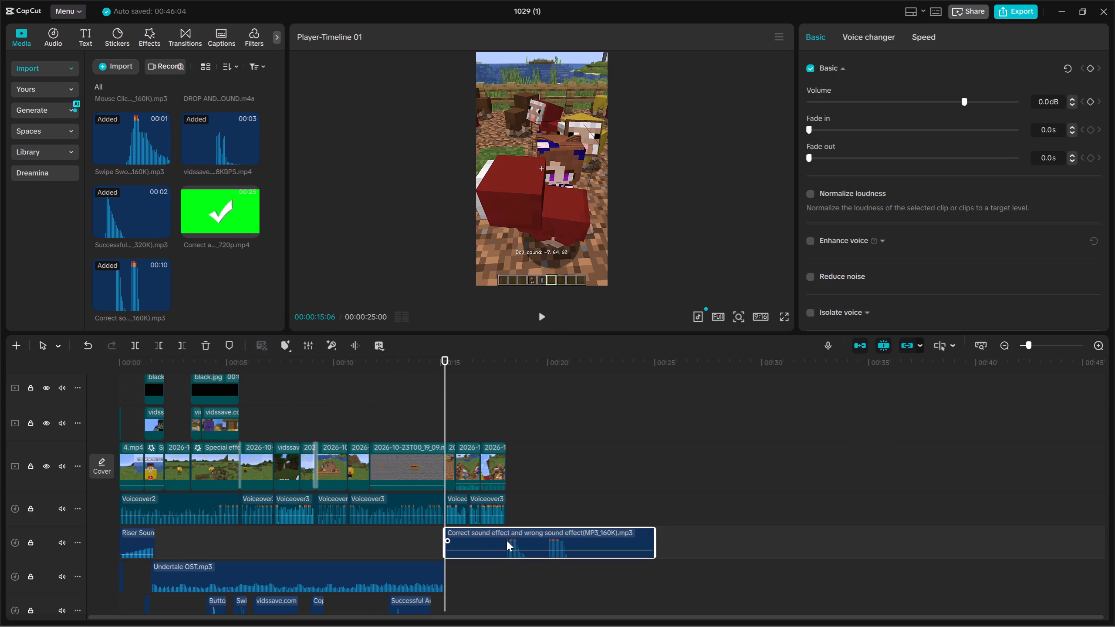
{"action": "left_click_drag", "start_coordinate": [503, 531], "coordinate": [445, 535]}
{"action": "key", "text": "space"}
{"action": "key", "text": "space"}
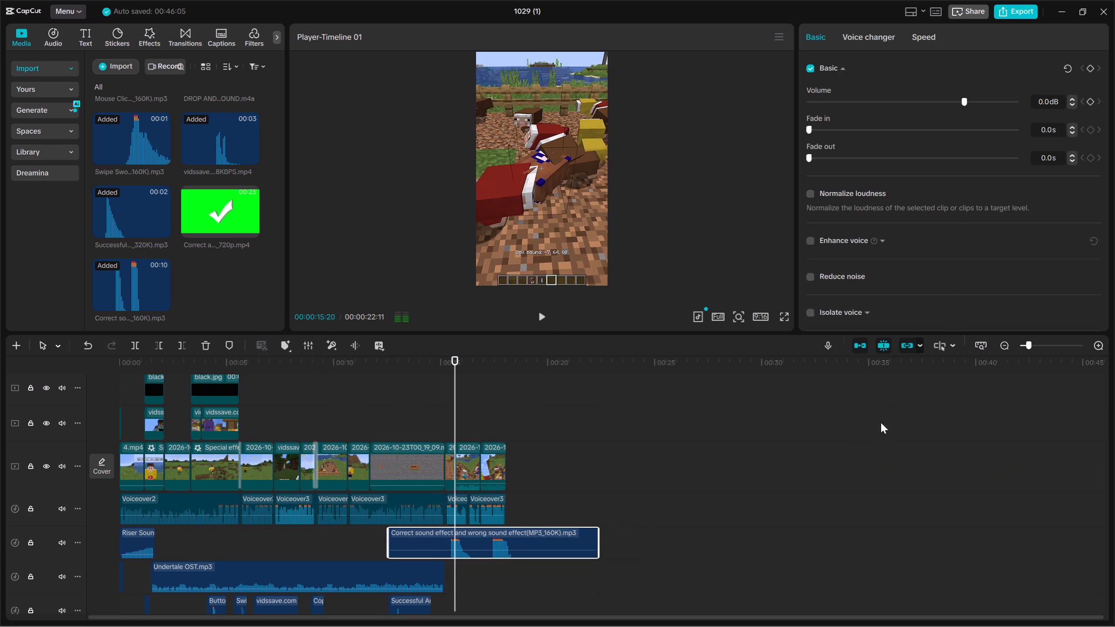
Lower the volume of the Correct sound effect and wrong sound effect clip to -13.3 dB.
{"action": "left_click_drag", "start_coordinate": [964, 101], "coordinate": [941, 105]}
{"action": "key", "text": "Up"}
{"action": "left_click_drag", "start_coordinate": [937, 100], "coordinate": [928, 100]}
Move the correct/wrong sound effect clip earlier so its first sound falls just after the 00:00:15:06 cut.
{"action": "double_click", "coordinate": [1095, 348]}
{"action": "key", "text": "space"}
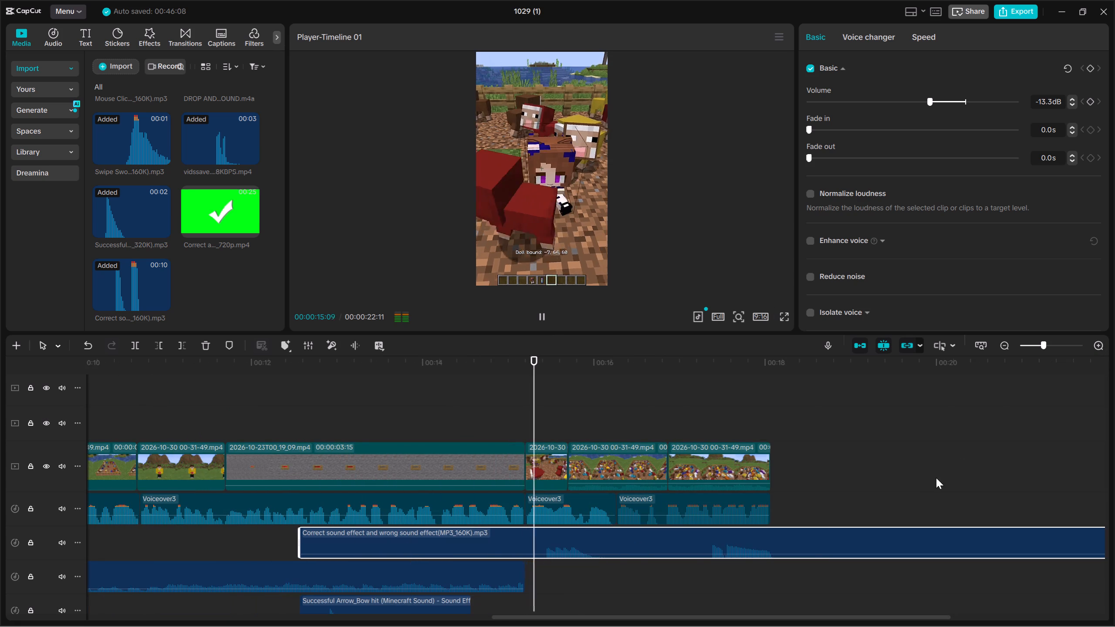
{"action": "key", "text": "space"}
{"action": "key", "text": "Up"}
{"action": "left_click_drag", "start_coordinate": [612, 540], "coordinate": [598, 541]}
{"action": "left_click_drag", "start_coordinate": [598, 541], "coordinate": [594, 541]}
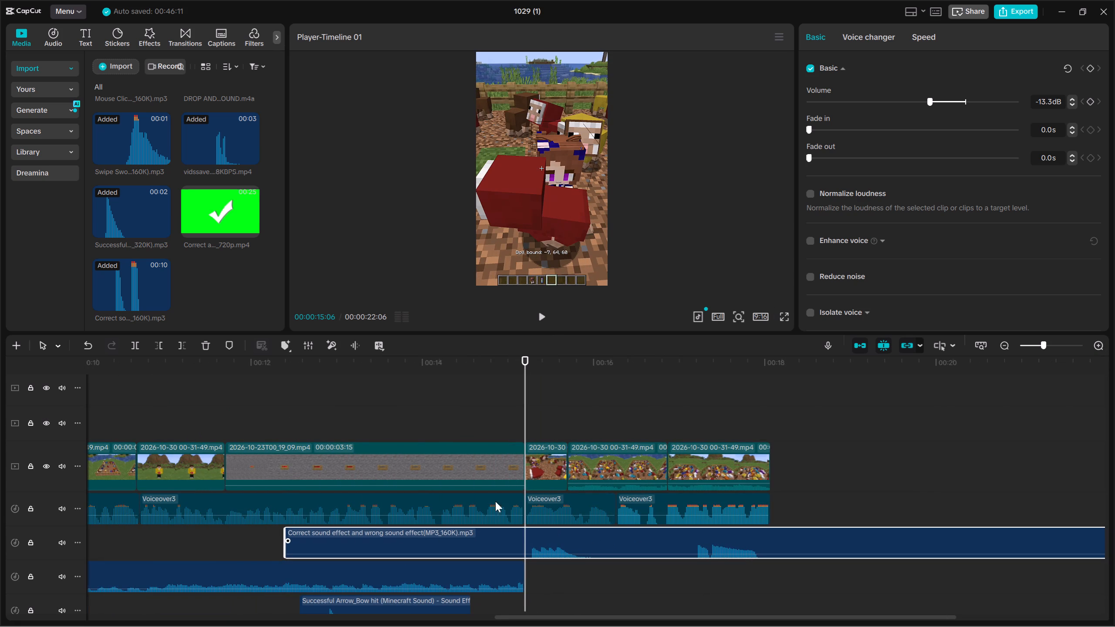
Trim the correct/wrong sound effect clip to keep only the part between 00:00:15:06 and 00:00:16:01.
{"action": "key", "text": "space"}
{"action": "key", "text": "space"}
{"action": "left_click", "coordinate": [183, 347]}
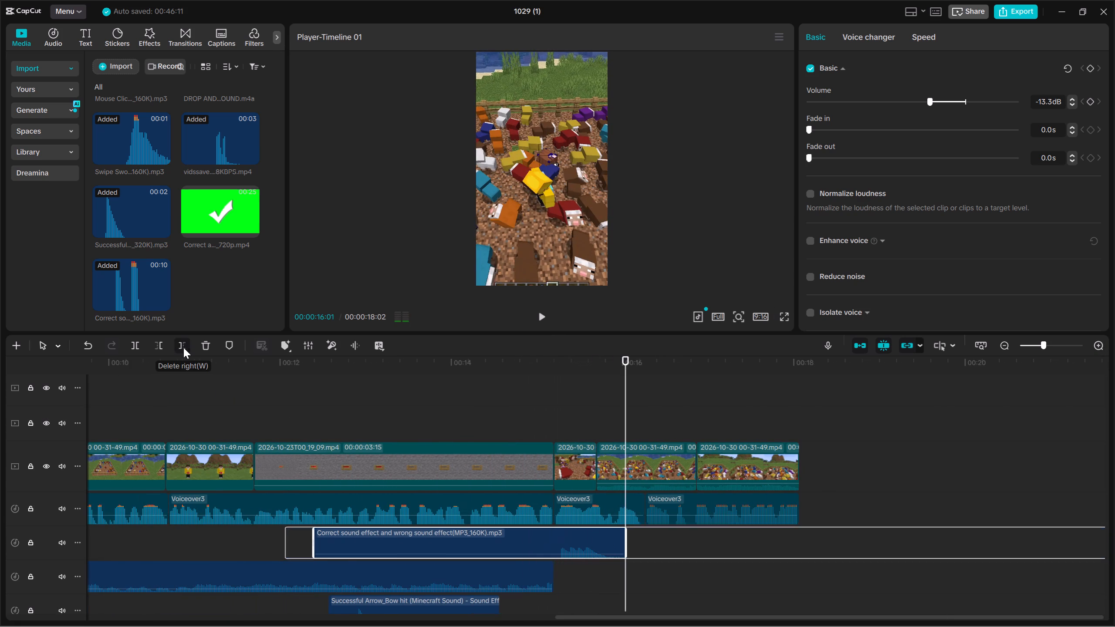
{"action": "key", "text": "Up"}
{"action": "key", "text": "Up"}
{"action": "left_click", "coordinate": [155, 343]}
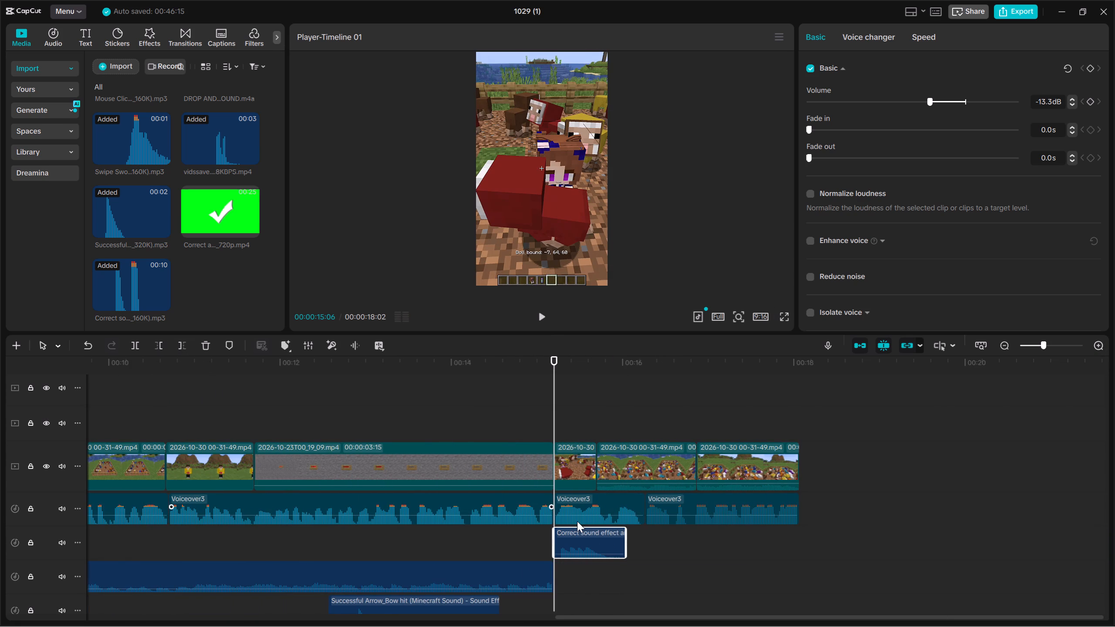
Preview the trimmed sound effect and shift it slightly earlier so it starts just before the 00:00:15:06 cut.
{"action": "key", "text": "space"}
{"action": "key", "text": "Up"}
{"action": "key", "text": "Up"}
{"action": "key", "text": "Up"}
{"action": "key", "text": "Up"}
{"action": "key", "text": "Down"}
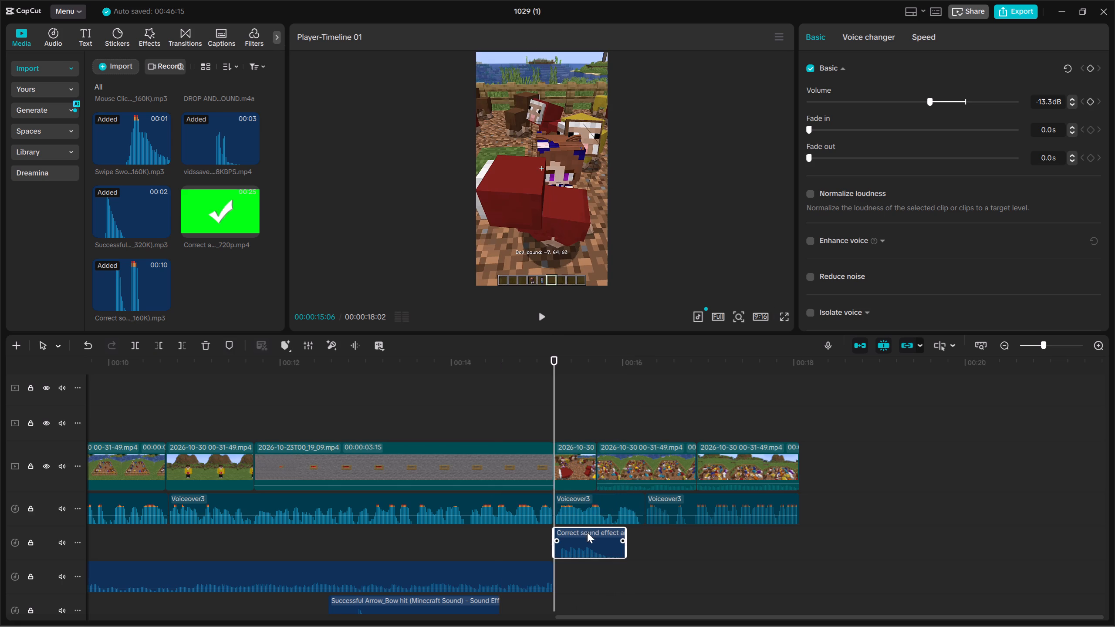
{"action": "left_click", "coordinate": [587, 532]}
{"action": "left_click_drag", "start_coordinate": [585, 535], "coordinate": [580, 536]}
Search Downloads for "green" and import green_candle.
{"action": "left_click", "coordinate": [131, 67]}
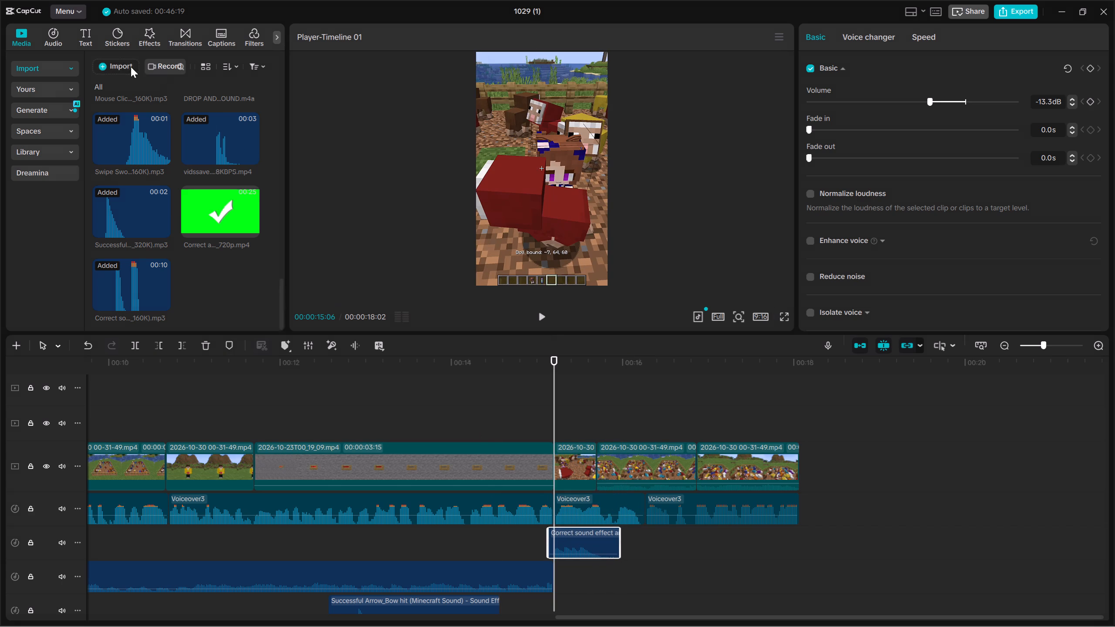
{"action": "left_click", "coordinate": [148, 87]}
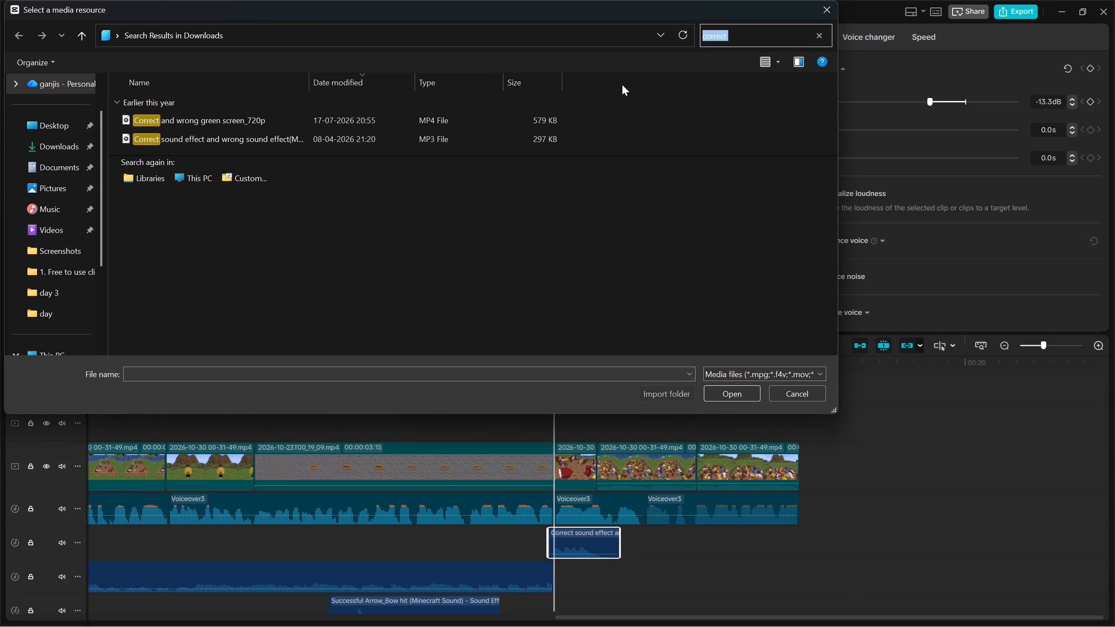
{"action": "key", "text": "BackSpace"}
{"action": "type", "text": "gre"}
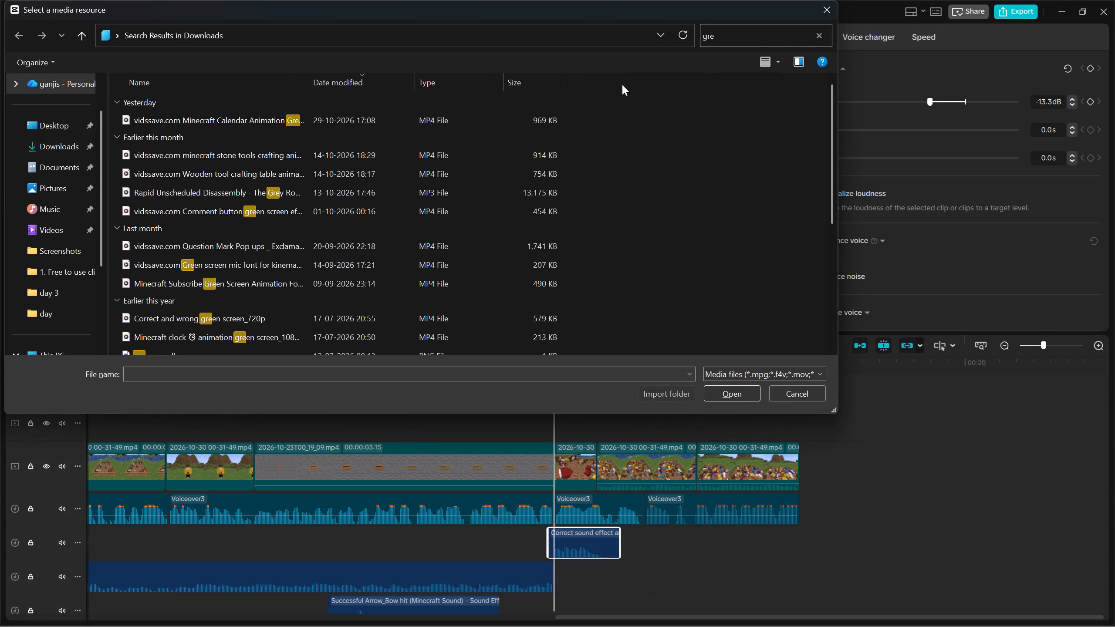
{"action": "key", "text": "BackSpace"}
{"action": "type", "text": "een"}
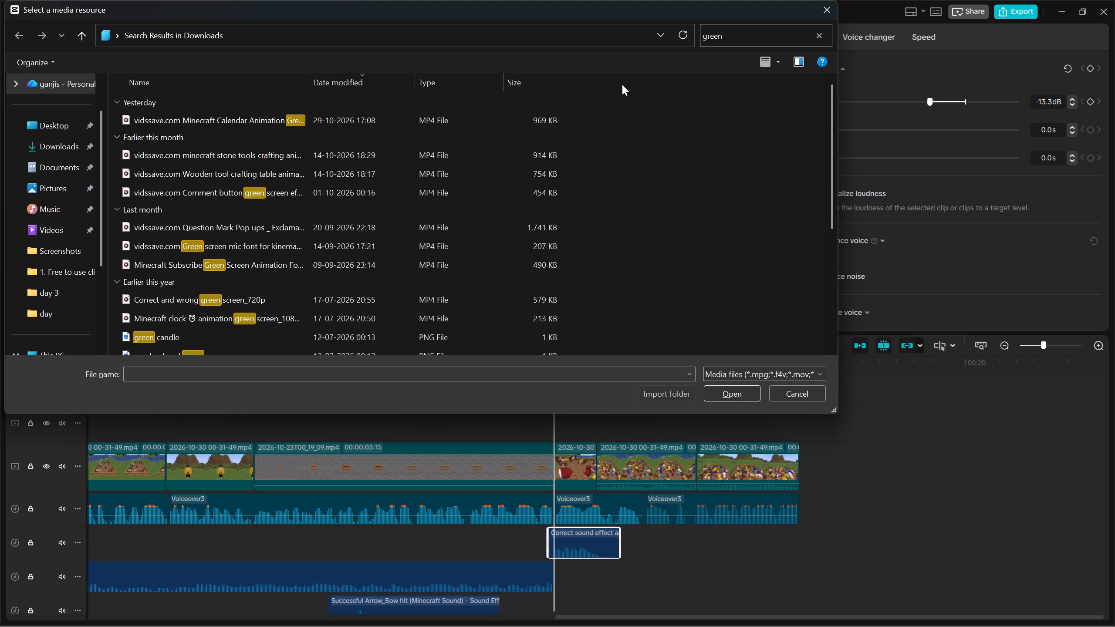
{"action": "left_click", "coordinate": [310, 330]}
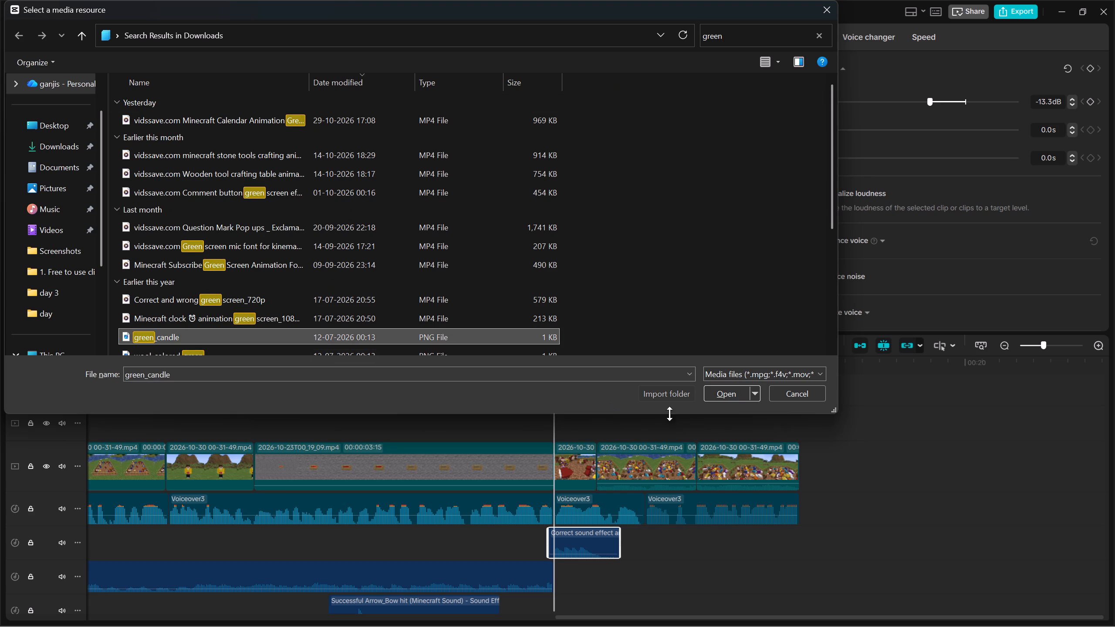
{"action": "left_click", "coordinate": [721, 399]}
Place Correct and wrong green screen_720p above the main track at 00:00:15:06 and mute its audio.
{"action": "left_click", "coordinate": [221, 212]}
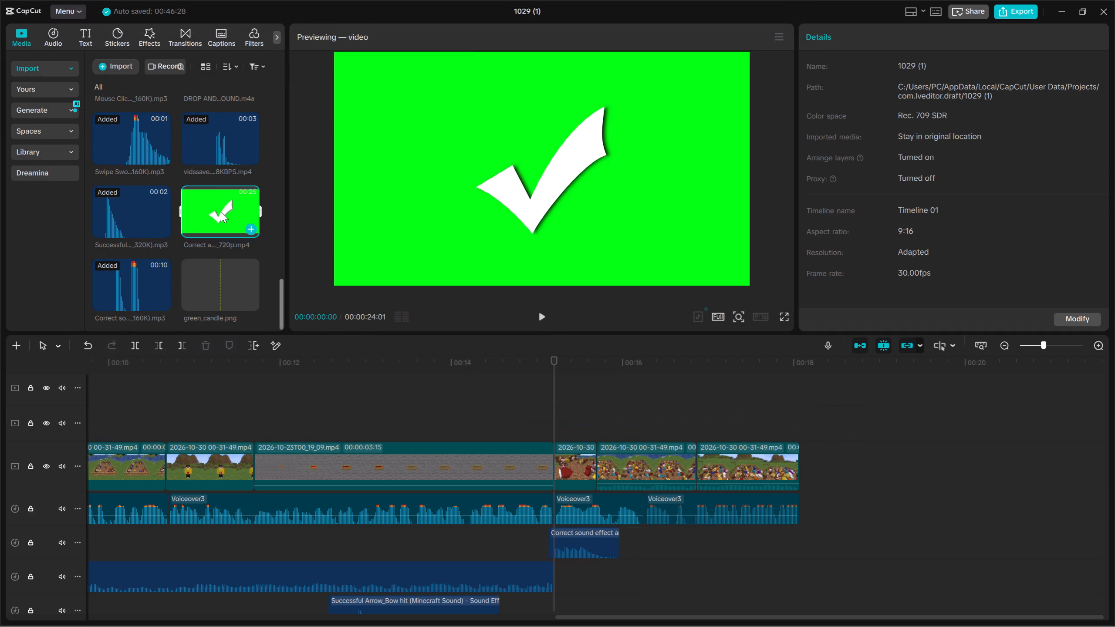
{"action": "left_click_drag", "start_coordinate": [221, 212], "coordinate": [554, 425]}
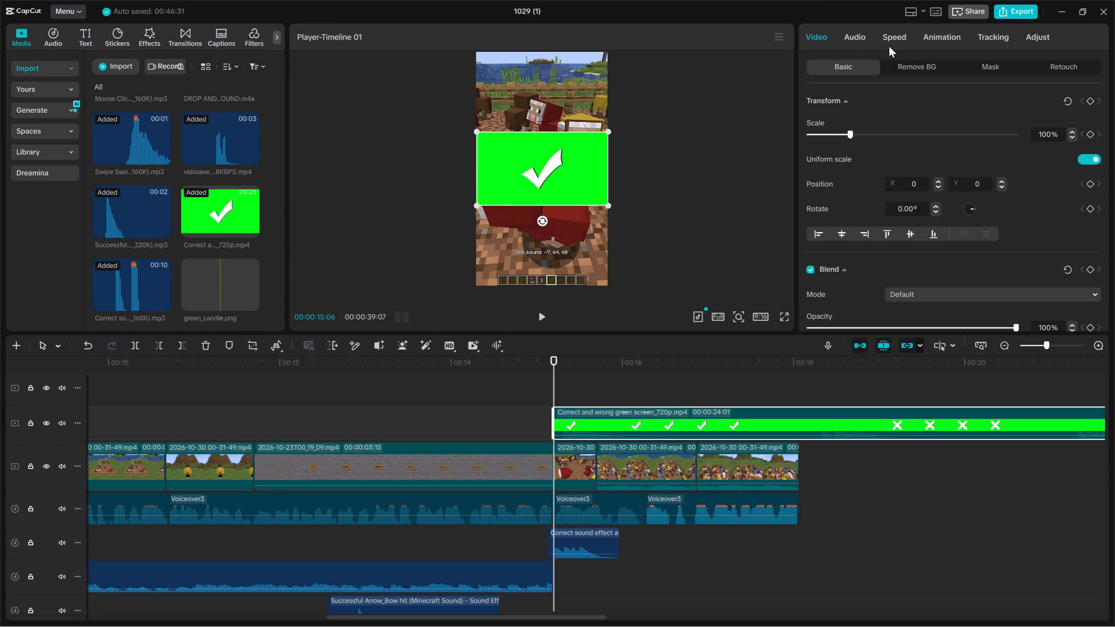
{"action": "left_click", "coordinate": [860, 42]}
{"action": "left_click_drag", "start_coordinate": [901, 132], "coordinate": [668, 118]}
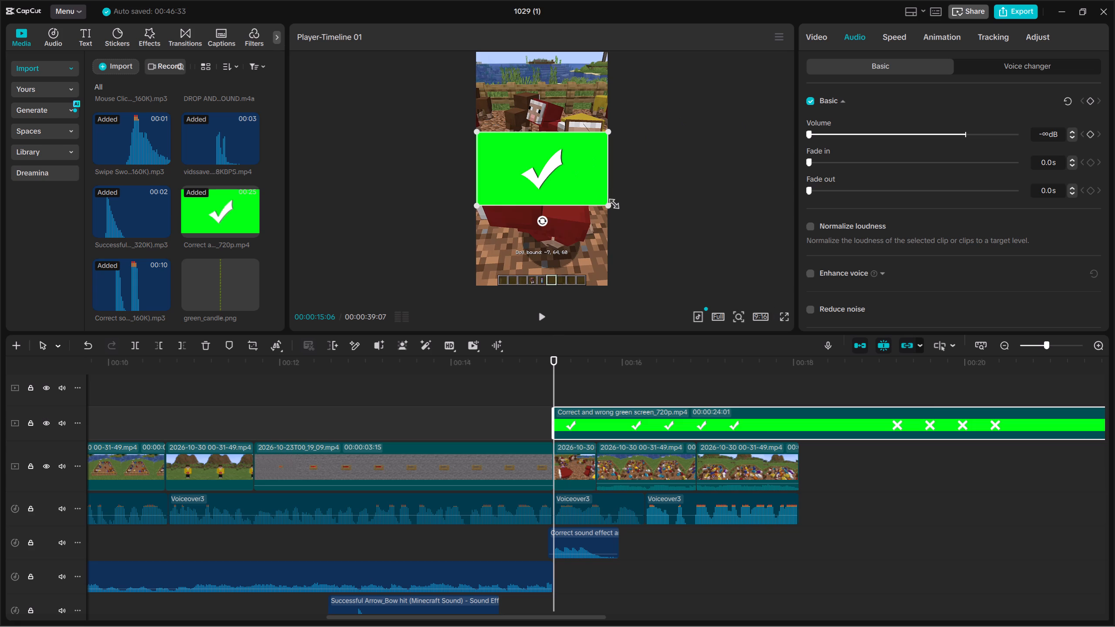
Scale the green screen overlay to 500% and offset it to X 3610, Y -751 so plain green fills the frame.
{"action": "left_click_drag", "start_coordinate": [608, 204], "coordinate": [980, 427]}
{"action": "left_click_drag", "start_coordinate": [601, 192], "coordinate": [828, 222]}
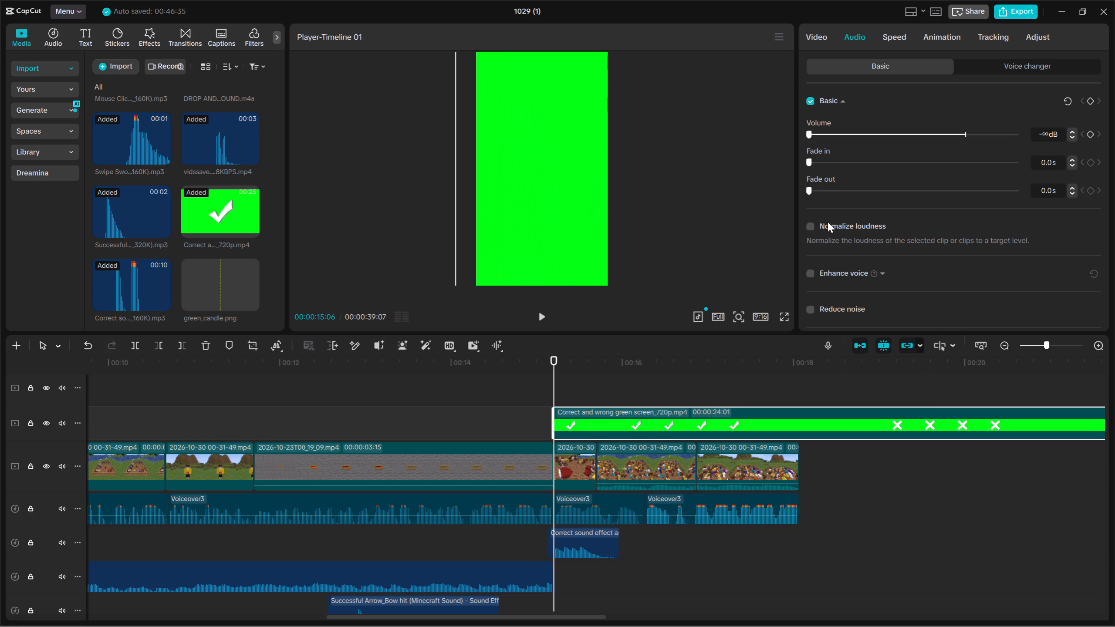
{"action": "left_click_drag", "start_coordinate": [828, 222], "coordinate": [821, 238]}
{"action": "left_click_drag", "start_coordinate": [830, 27], "coordinate": [825, 30]}
{"action": "left_click", "coordinate": [824, 30]}
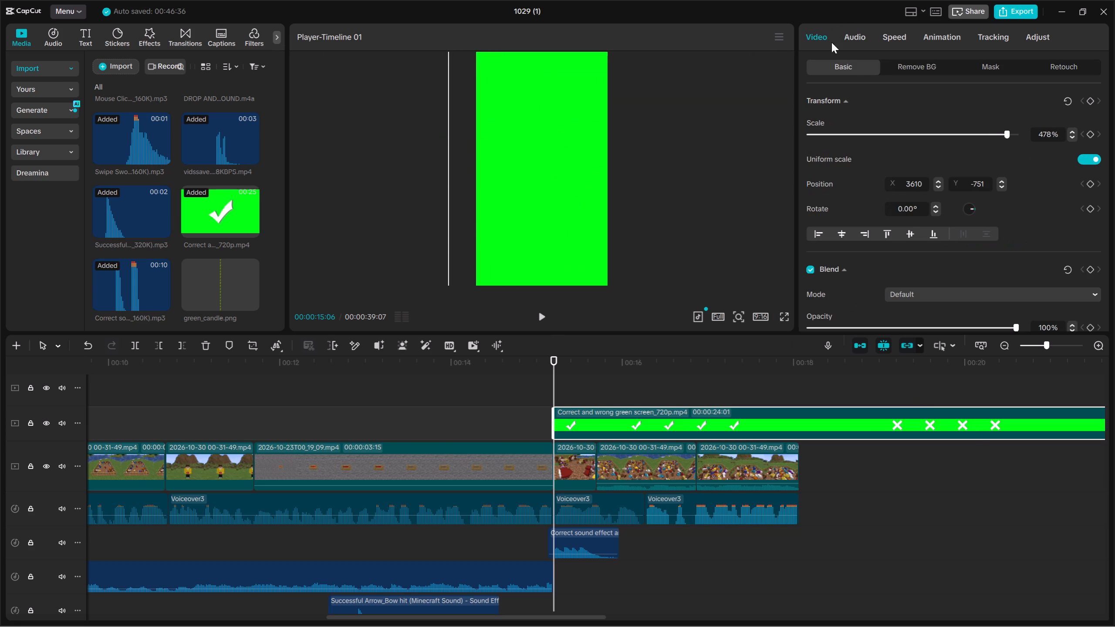
{"action": "left_click_drag", "start_coordinate": [1011, 136], "coordinate": [1040, 131]}
Trim the green screen overlay so it ends at 00:00:15:21.
{"action": "key", "text": "space"}
{"action": "key", "text": "space"}
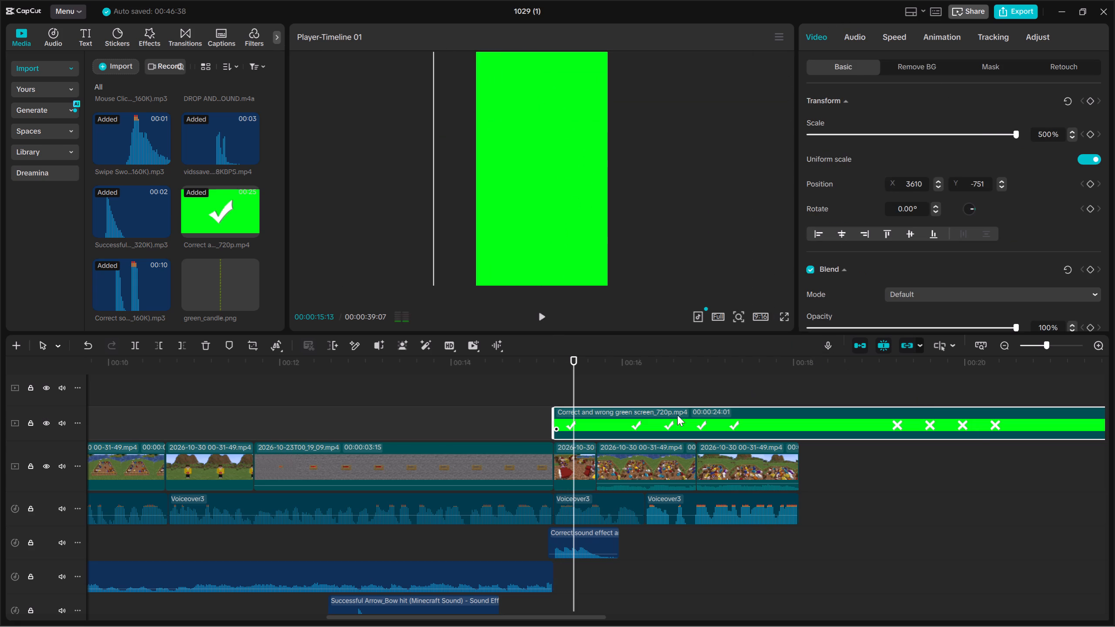
{"action": "key", "text": "space"}
{"action": "key", "text": "space"}
{"action": "left_click", "coordinate": [177, 348]}
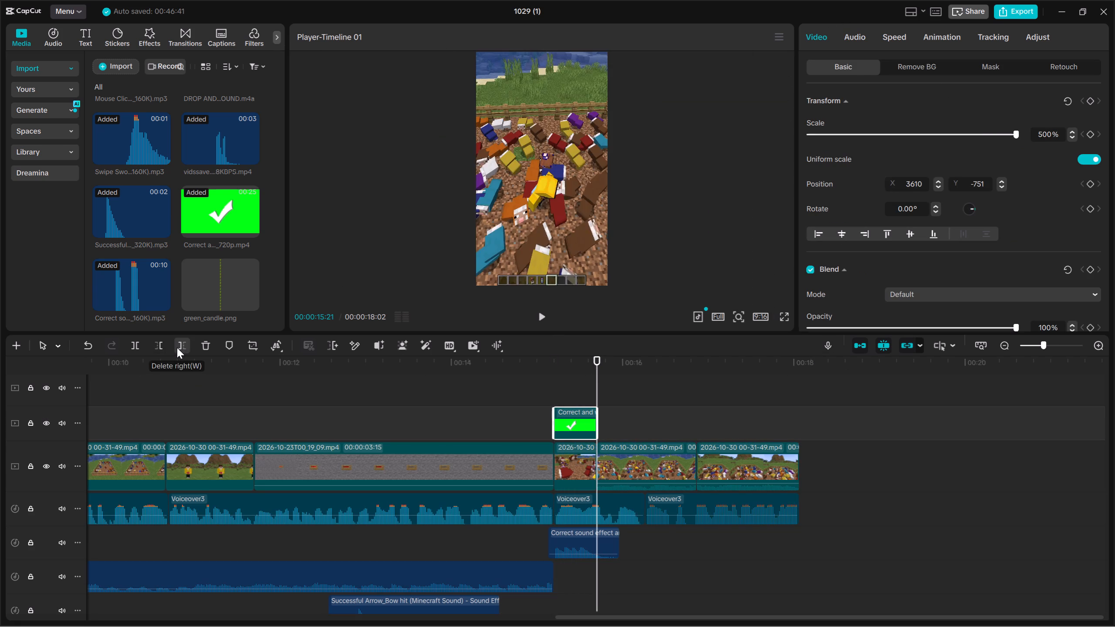
{"action": "key", "text": "Up"}
Add Blend keyframes to the green overlay at its start, 00:00:15:06, and near its end.
{"action": "scroll", "coordinate": [953, 276], "scroll_direction": "down", "scroll_amount": 3}
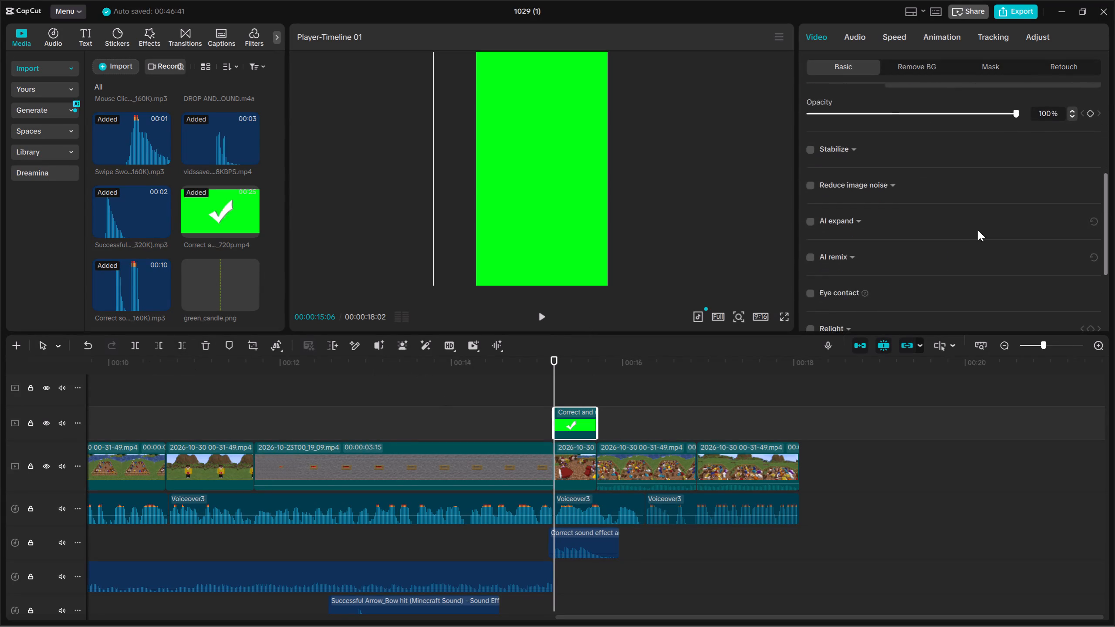
{"action": "scroll", "coordinate": [981, 229], "scroll_direction": "up", "scroll_amount": 2}
{"action": "left_click", "coordinate": [1092, 236]}
{"action": "key", "text": "space"}
{"action": "key", "text": "space"}
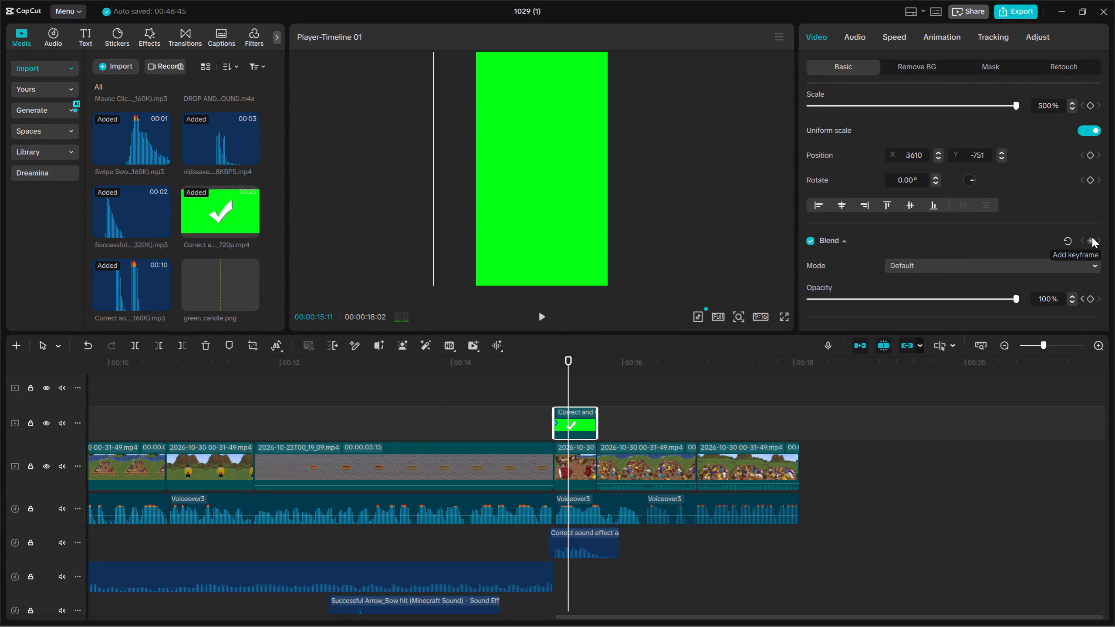
{"action": "key", "text": "space"}
{"action": "key", "text": "space"}
{"action": "left_click", "coordinate": [1092, 237]}
{"action": "key", "text": "Up"}
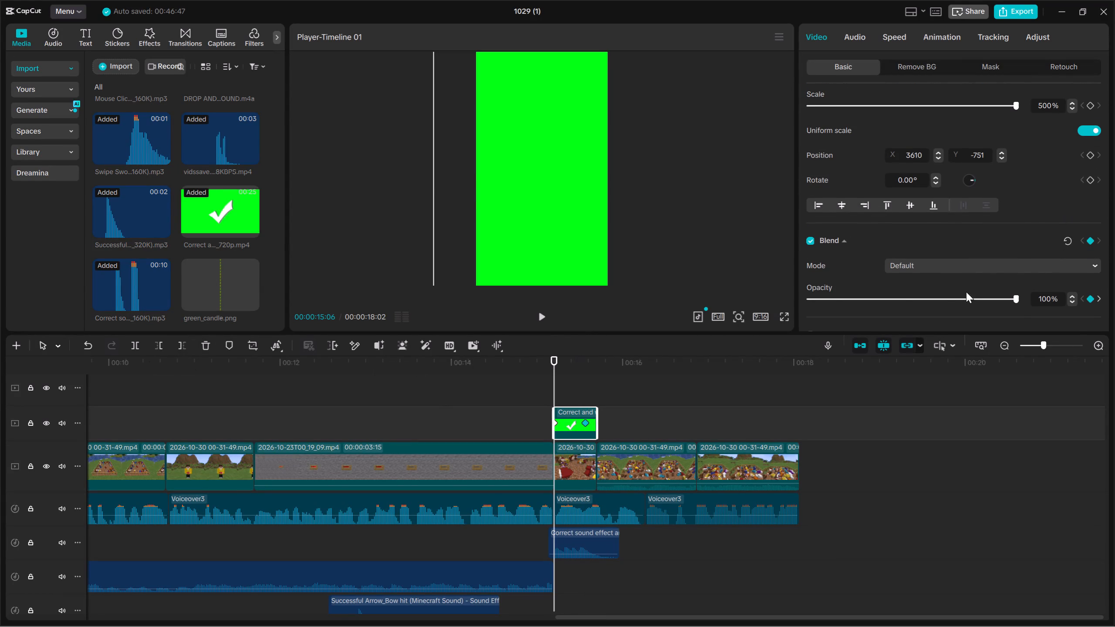
Set the green overlay's opacity to 34% at its start keyframe and 0% near its end, and preview the flash.
{"action": "left_click_drag", "start_coordinate": [935, 302], "coordinate": [632, 284]}
{"action": "key", "text": "space"}
{"action": "key", "text": "space"}
{"action": "key", "text": "Up"}
{"action": "left_click", "coordinate": [581, 419]}
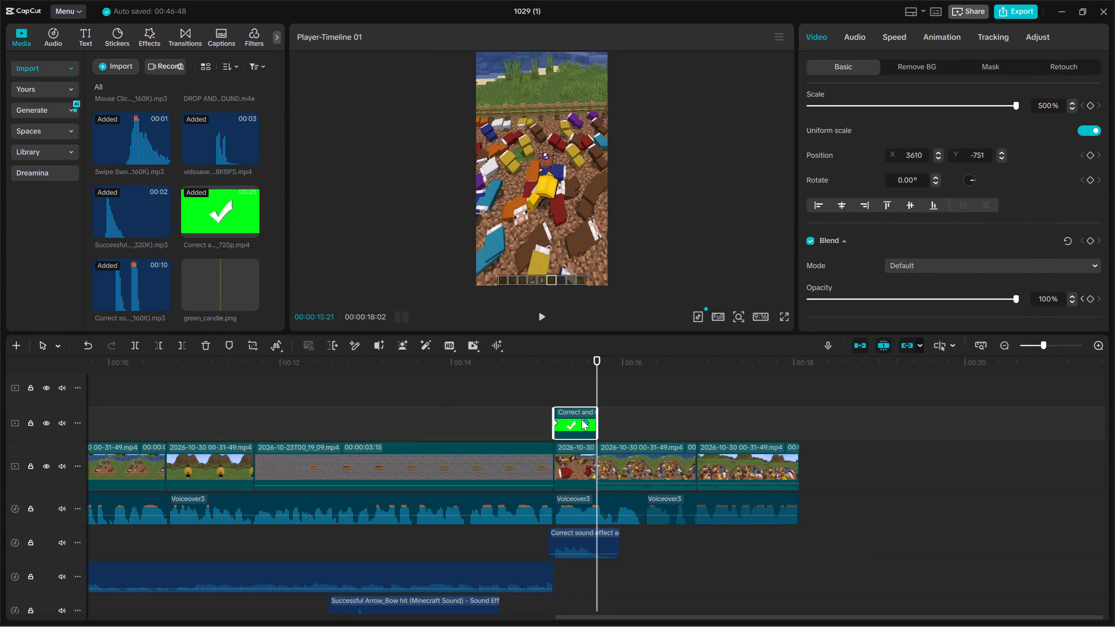
{"action": "left_click_drag", "start_coordinate": [970, 298], "coordinate": [755, 289]}
{"action": "key", "text": "Up"}
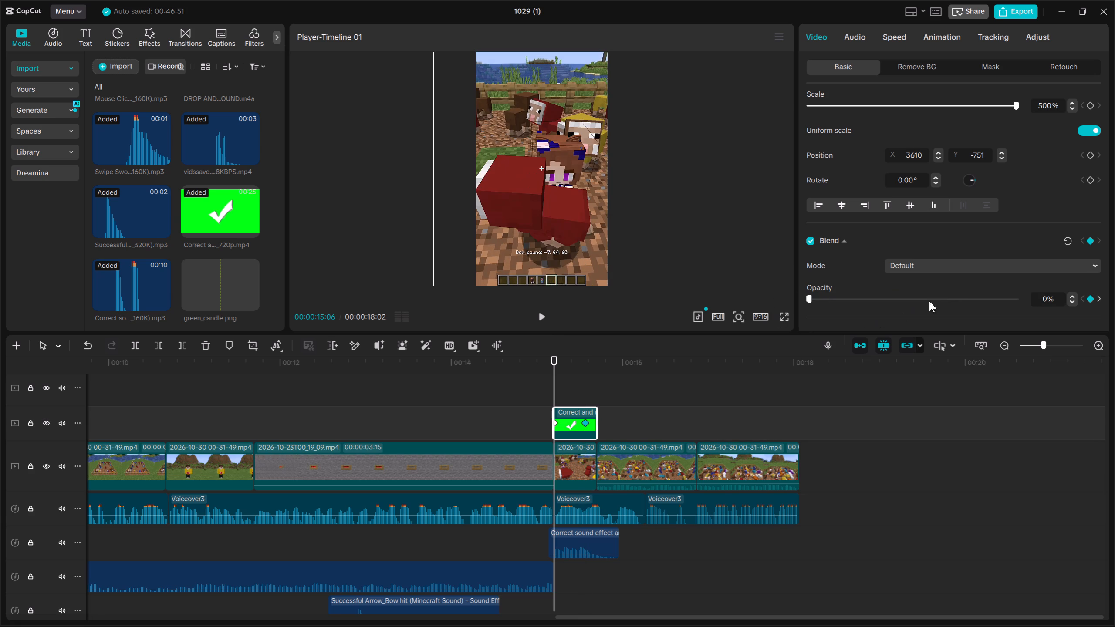
{"action": "left_click_drag", "start_coordinate": [915, 295], "coordinate": [882, 304]}
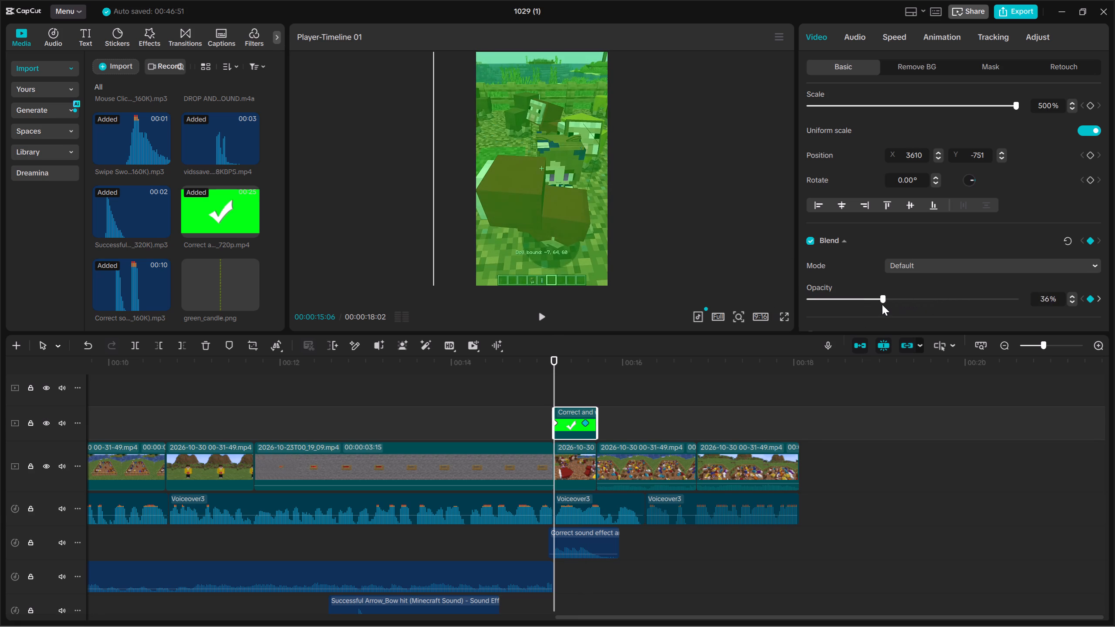
{"action": "left_click_drag", "start_coordinate": [882, 304], "coordinate": [880, 304]}
{"action": "left_click", "coordinate": [539, 402]}
{"action": "key", "text": "space"}
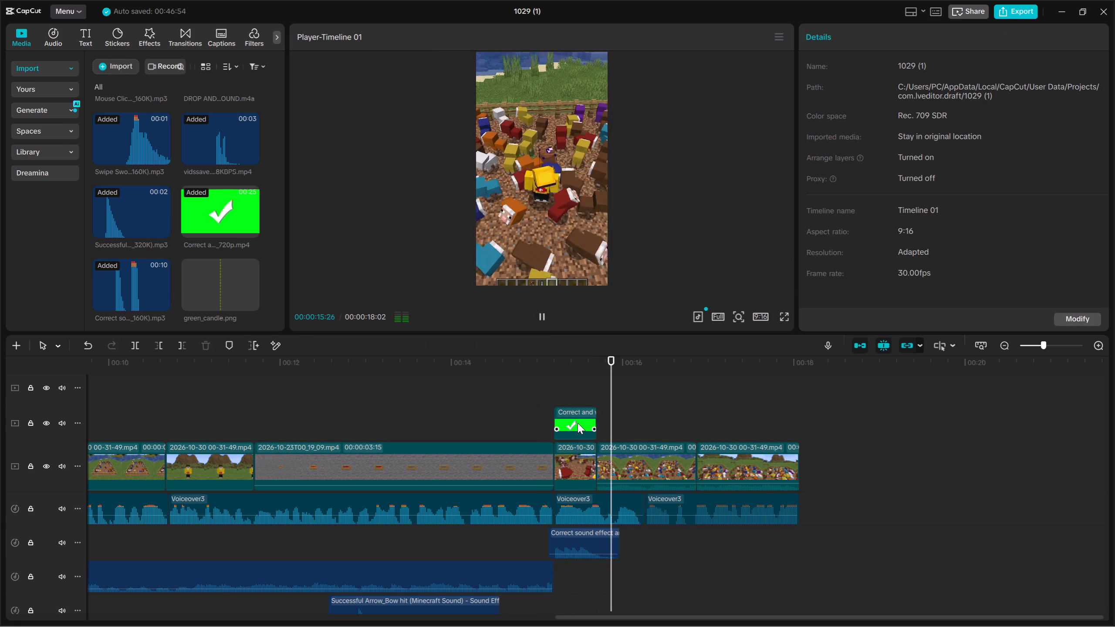
Shorten the green overlay to end at 00:00:15:16 and play back the flash.
{"action": "key", "text": "Up"}
{"action": "key", "text": "Up"}
{"action": "left_click", "coordinate": [584, 419]}
{"action": "left_click_drag", "start_coordinate": [596, 416], "coordinate": [581, 416]}
{"action": "key", "text": "Up"}
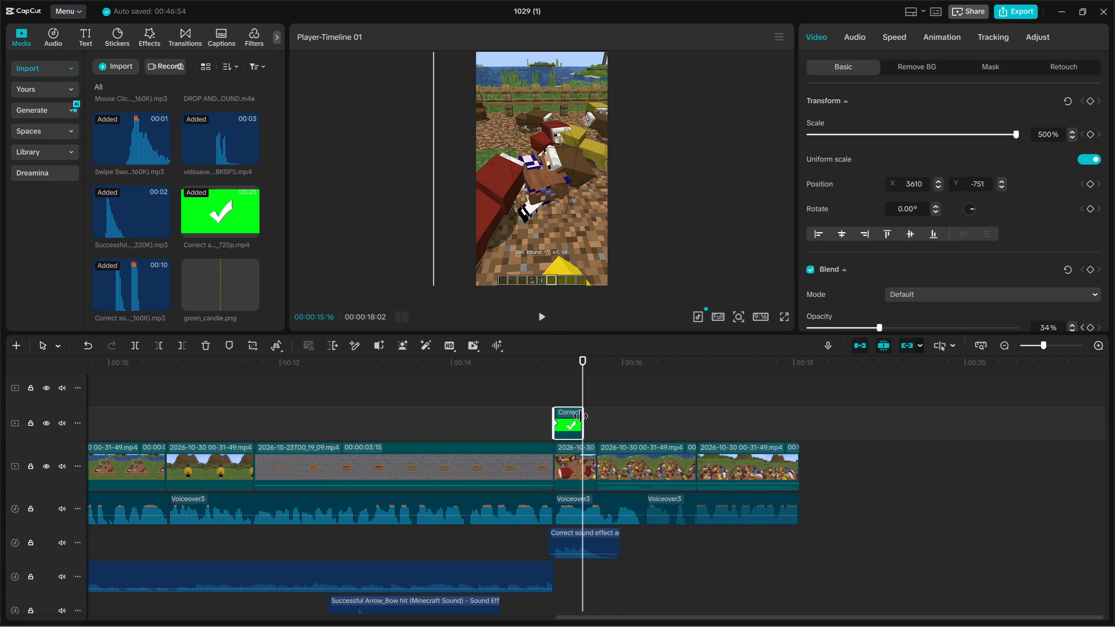
{"action": "key", "text": "Up"}
{"action": "key", "text": "Up"}
{"action": "key", "text": "space"}
{"action": "key", "text": "Up"}
{"action": "key", "text": "Up"}
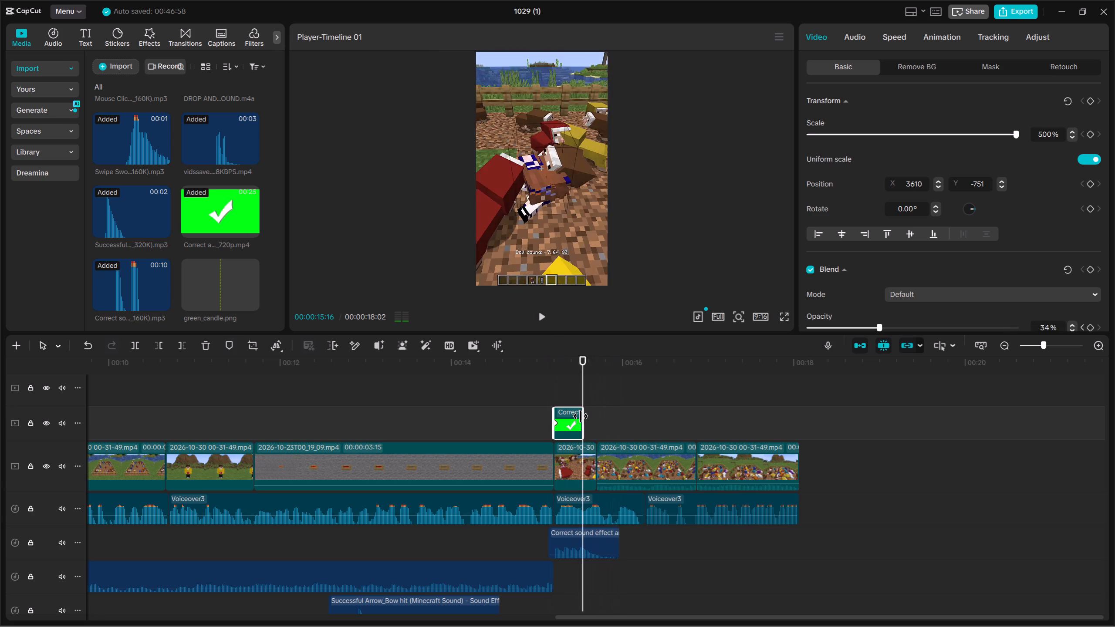
{"action": "key", "text": "Up"}
Readjust the green overlay's opacity to 34% at its 00:00:15:06 keyframe and replay the flash.
{"action": "scroll", "coordinate": [929, 283], "scroll_direction": "down", "scroll_amount": 3}
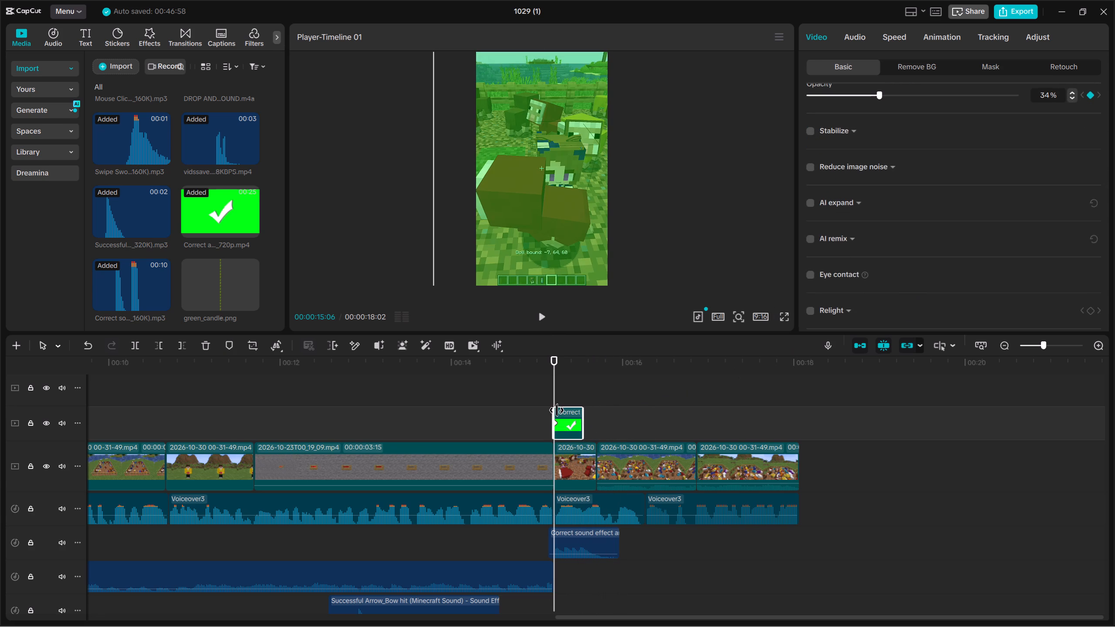
{"action": "left_click", "coordinate": [553, 410]}
{"action": "scroll", "coordinate": [887, 205], "scroll_direction": "up", "scroll_amount": 1}
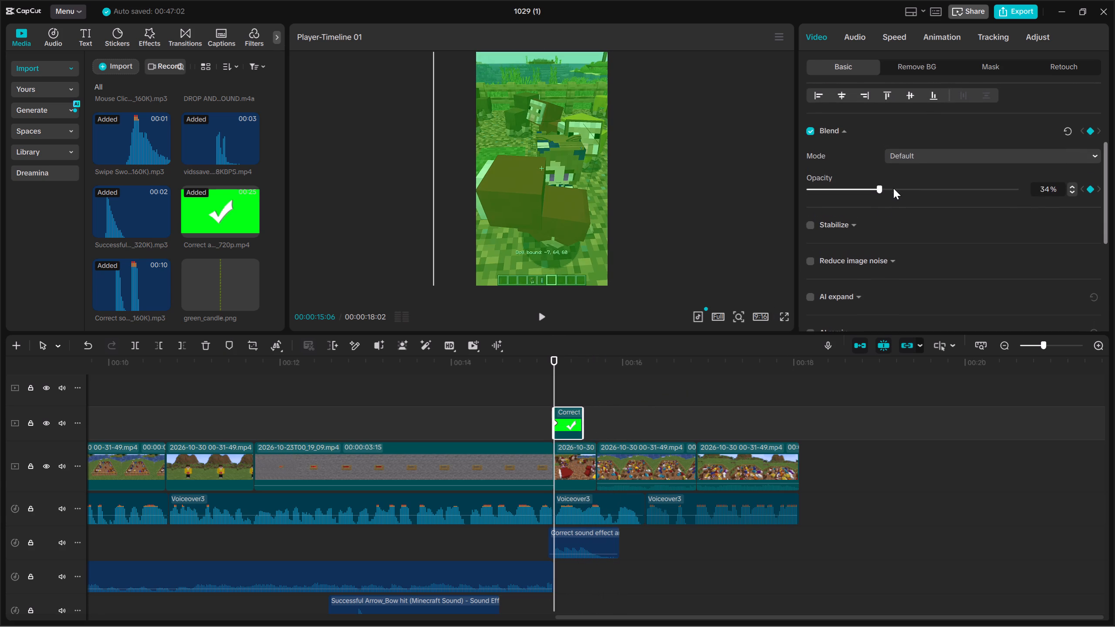
{"action": "left_click_drag", "start_coordinate": [893, 188], "coordinate": [879, 187]}
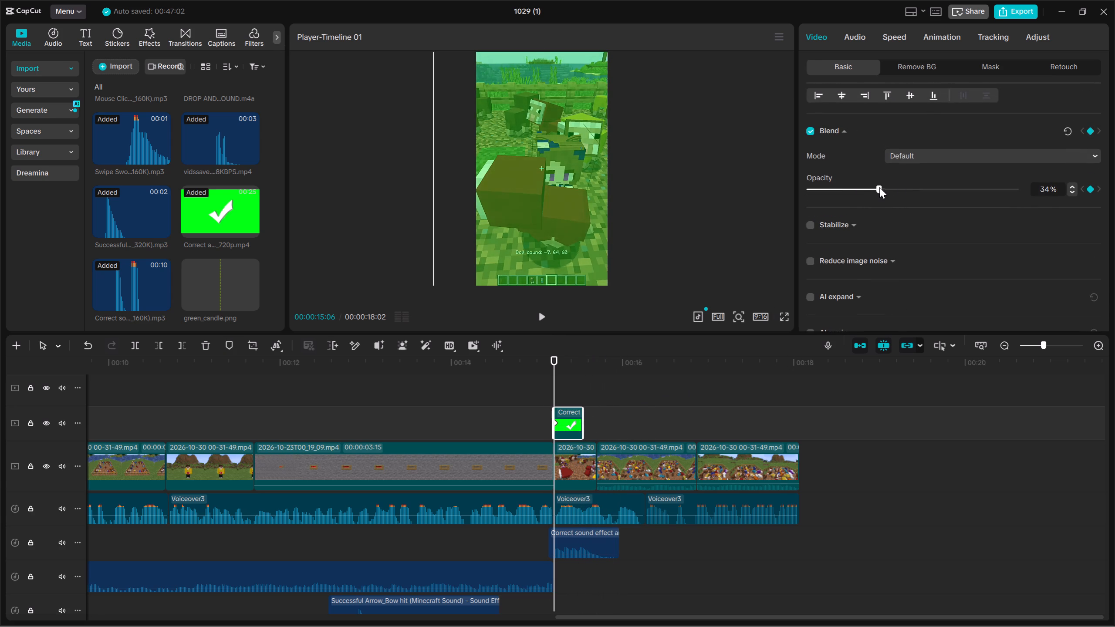
{"action": "left_click_drag", "start_coordinate": [879, 187], "coordinate": [879, 187]}
{"action": "key", "text": "space"}
{"action": "key", "text": "space"}
{"action": "key", "text": "Up"}
{"action": "key", "text": "Up"}
{"action": "key", "text": "Up"}
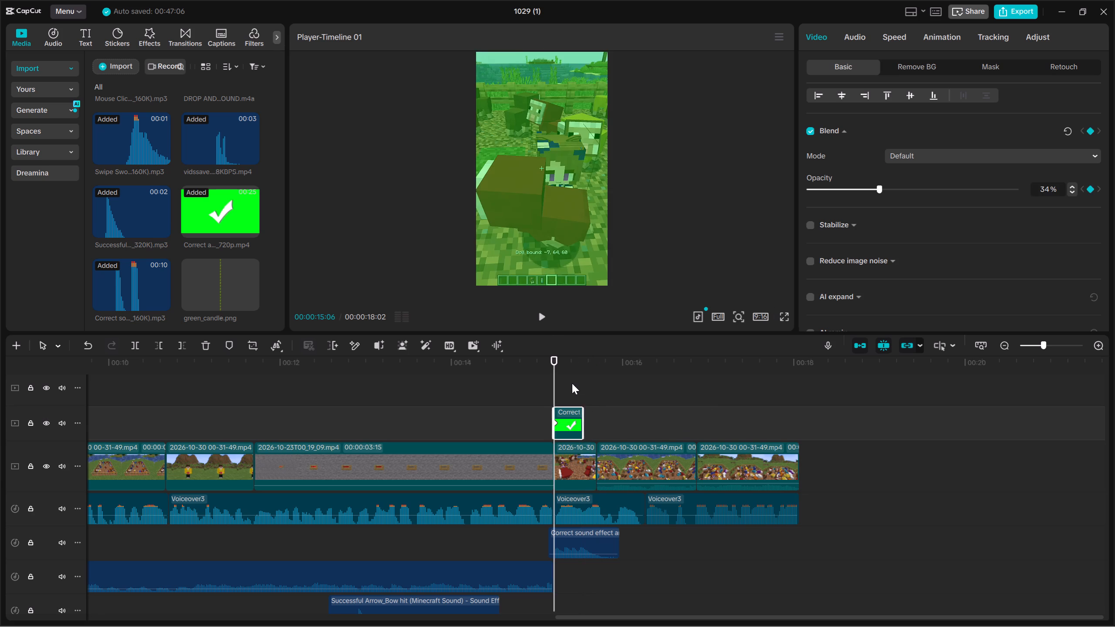
Add a Blend keyframe to the green overlay at 00:00:15:14 and set its opacity there to 0%.
{"action": "left_click", "coordinate": [572, 383]}
{"action": "left_click_drag", "start_coordinate": [572, 383], "coordinate": [576, 381]}
{"action": "left_click", "coordinate": [557, 421]}
{"action": "scroll", "coordinate": [1020, 143], "scroll_direction": "up", "scroll_amount": 3}
{"action": "scroll", "coordinate": [1020, 143], "scroll_direction": "down", "scroll_amount": 5}
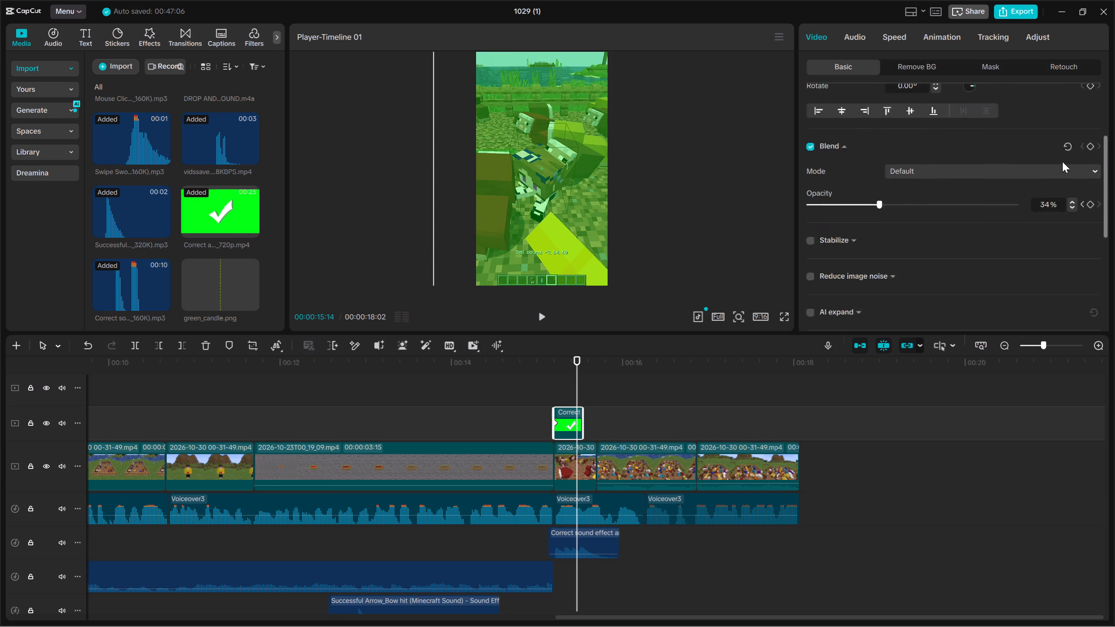
{"action": "scroll", "coordinate": [1062, 162], "scroll_direction": "down", "scroll_amount": 2}
{"action": "scroll", "coordinate": [1041, 162], "scroll_direction": "up", "scroll_amount": 3}
{"action": "scroll", "coordinate": [1041, 162], "scroll_direction": "down", "scroll_amount": 4}
{"action": "scroll", "coordinate": [1041, 162], "scroll_direction": "up", "scroll_amount": 5}
{"action": "left_click", "coordinate": [1090, 169]}
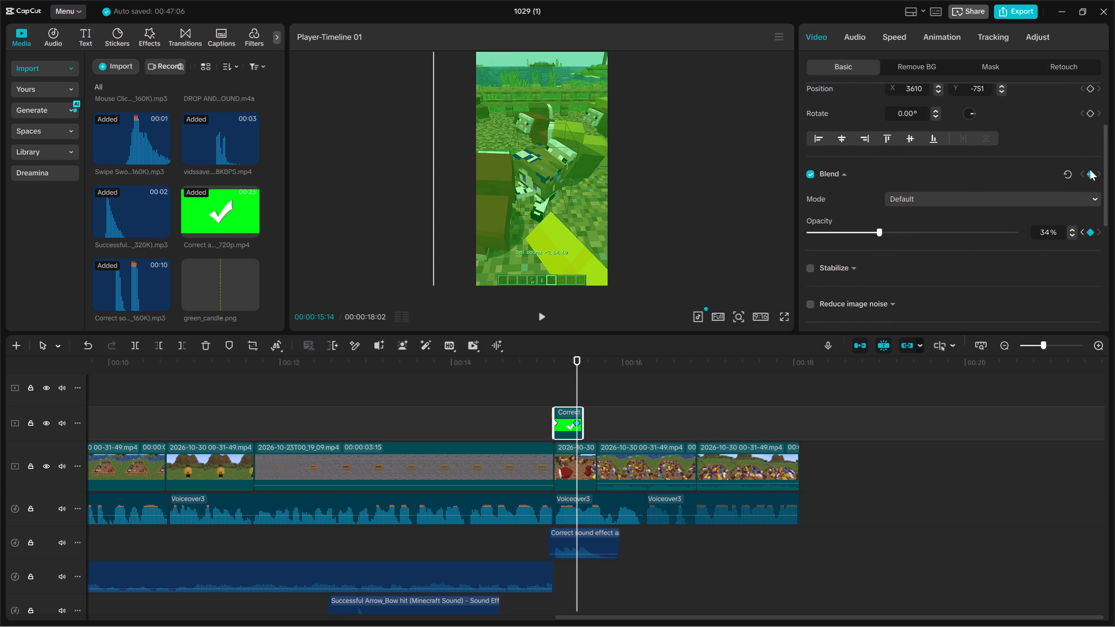
{"action": "left_click_drag", "start_coordinate": [833, 230], "coordinate": [640, 226]}
Change the green overlay's blend mode to Brighten and preview the flash.
{"action": "left_click", "coordinate": [926, 194]}
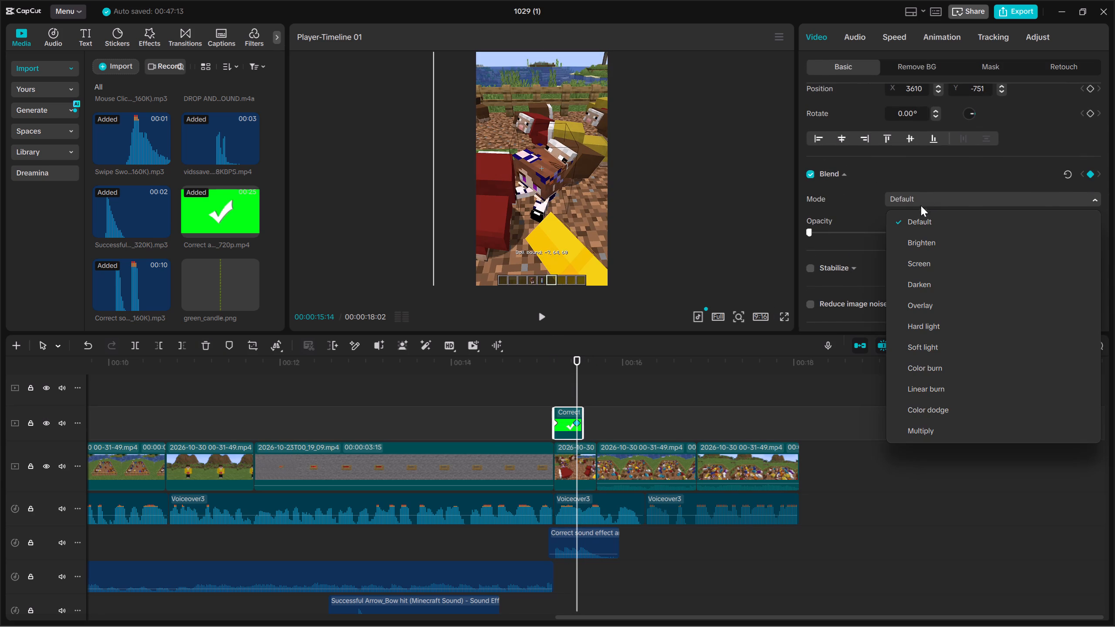
{"action": "left_click", "coordinate": [934, 247]}
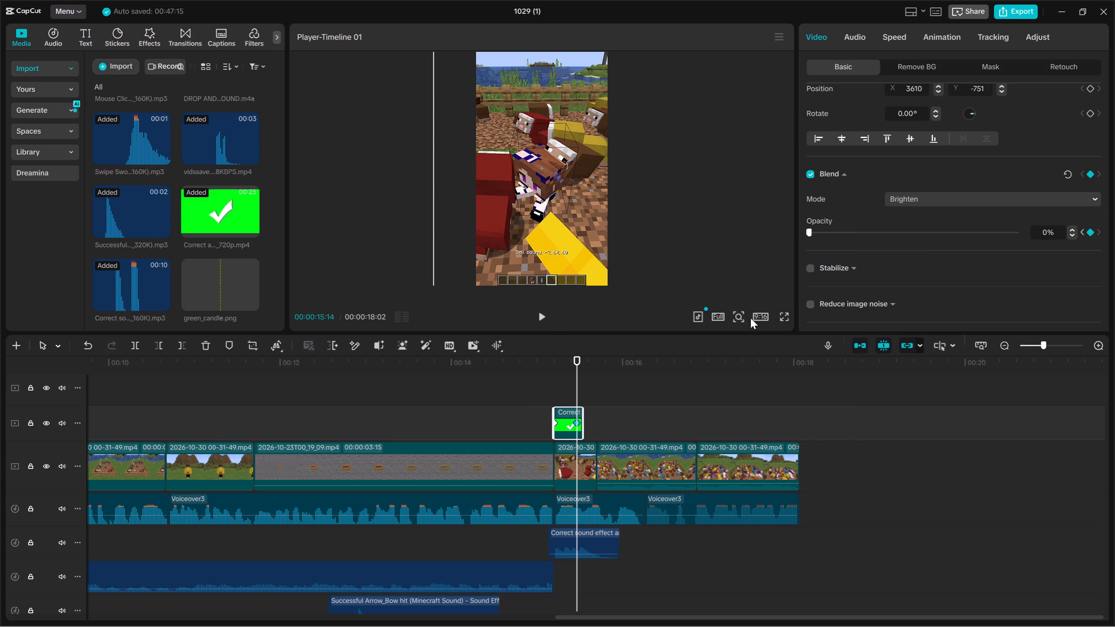
{"action": "left_click", "coordinate": [534, 384]}
{"action": "key", "text": "space"}
{"action": "key", "text": "Up"}
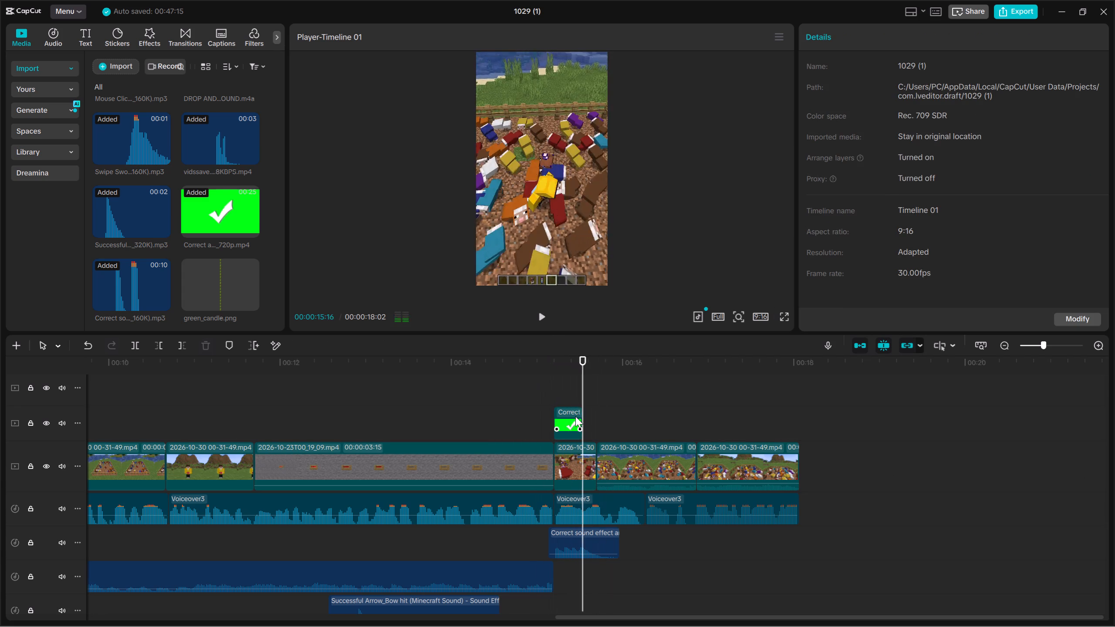
Replay the green flash and the closing clips through to the end of the timeline.
{"action": "key", "text": "Up"}
{"action": "key", "text": "Up"}
{"action": "key", "text": "Up"}
{"action": "key", "text": "space"}
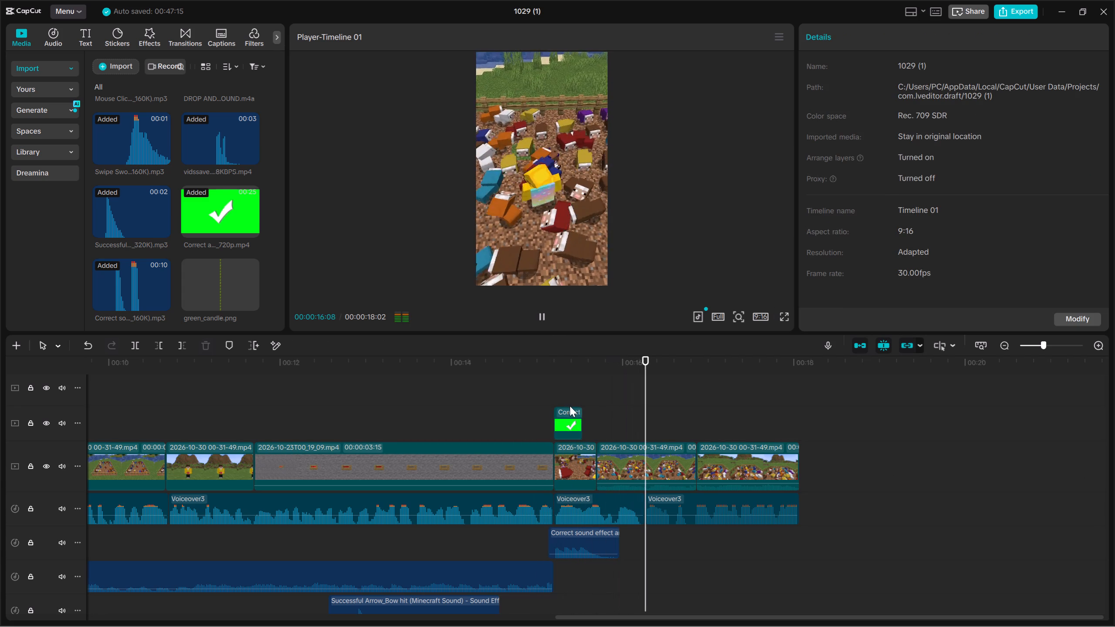
{"action": "key", "text": "Up"}
{"action": "left_click", "coordinate": [526, 390]}
{"action": "key", "text": "space"}
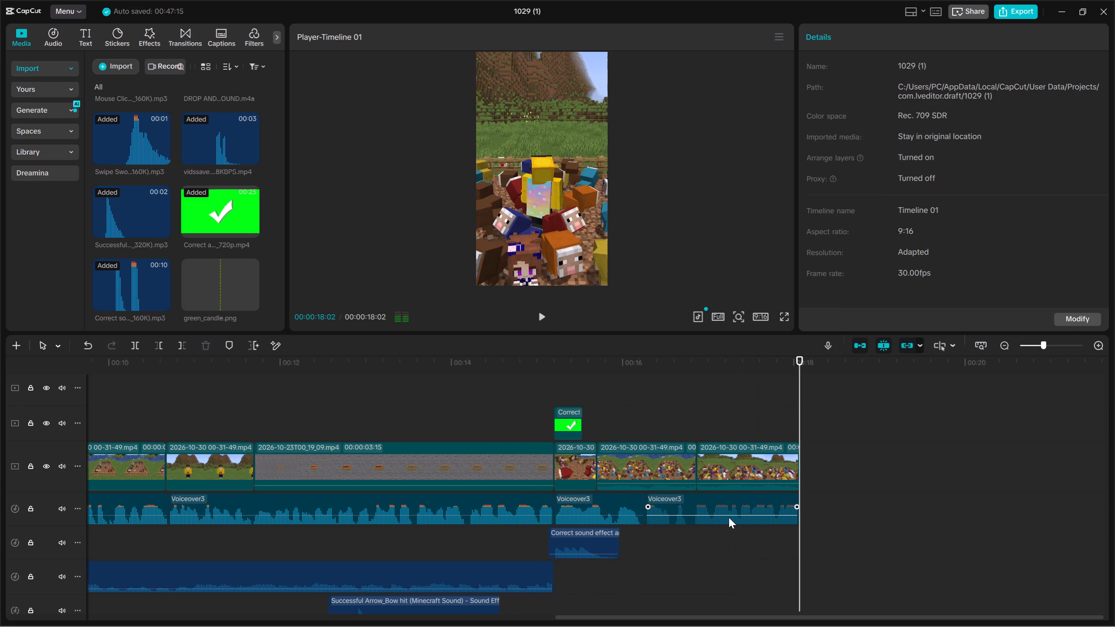
{"action": "scroll", "coordinate": [729, 517], "scroll_direction": "down", "scroll_amount": 20, "text": "ctrl"}
{"action": "scroll", "coordinate": [729, 517], "scroll_direction": "down", "scroll_amount": 5, "text": "ctrl"}
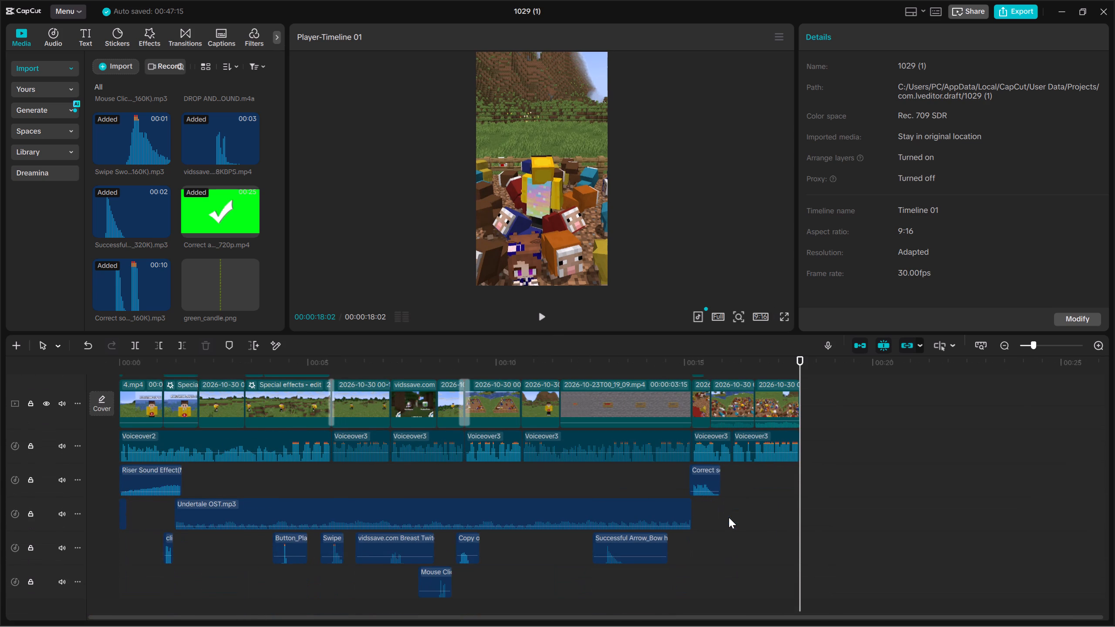
{"action": "left_click", "coordinate": [729, 517]}
{"action": "left_click_drag", "start_coordinate": [729, 517], "coordinate": [706, 520]}
{"action": "key", "text": "space"}
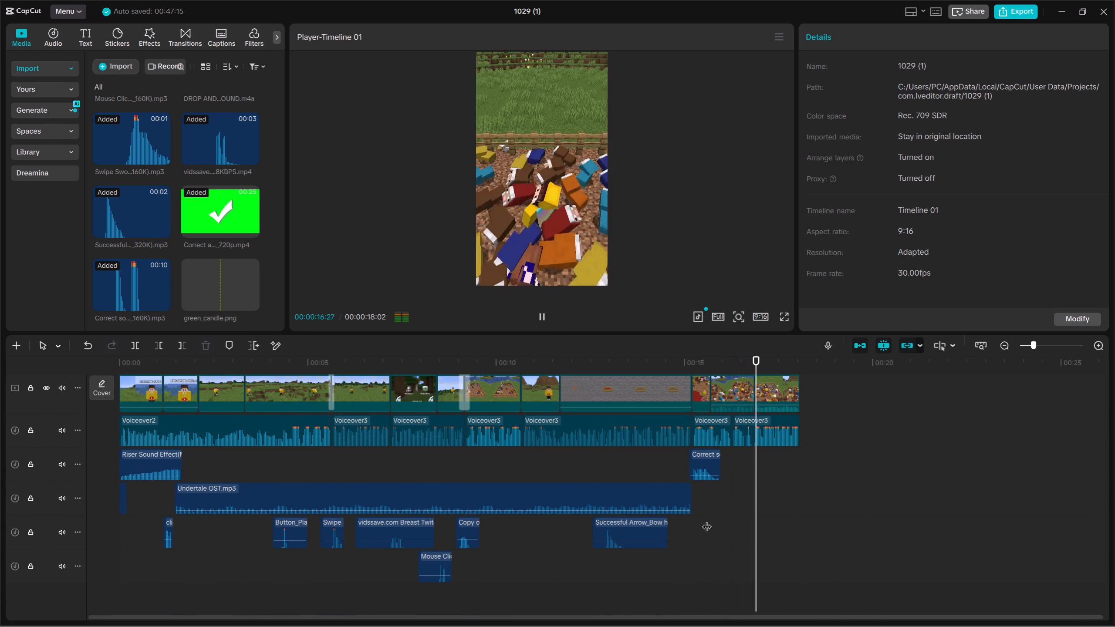
Add a default text layer at 00:00:00:00 above the footage and extend it to the end of the video at 00:00:18:02.
{"action": "left_click", "coordinate": [706, 520]}
{"action": "left_click_drag", "start_coordinate": [706, 520], "coordinate": [0, 485]}
{"action": "scroll", "coordinate": [402, 533], "scroll_direction": "up", "scroll_amount": 11}
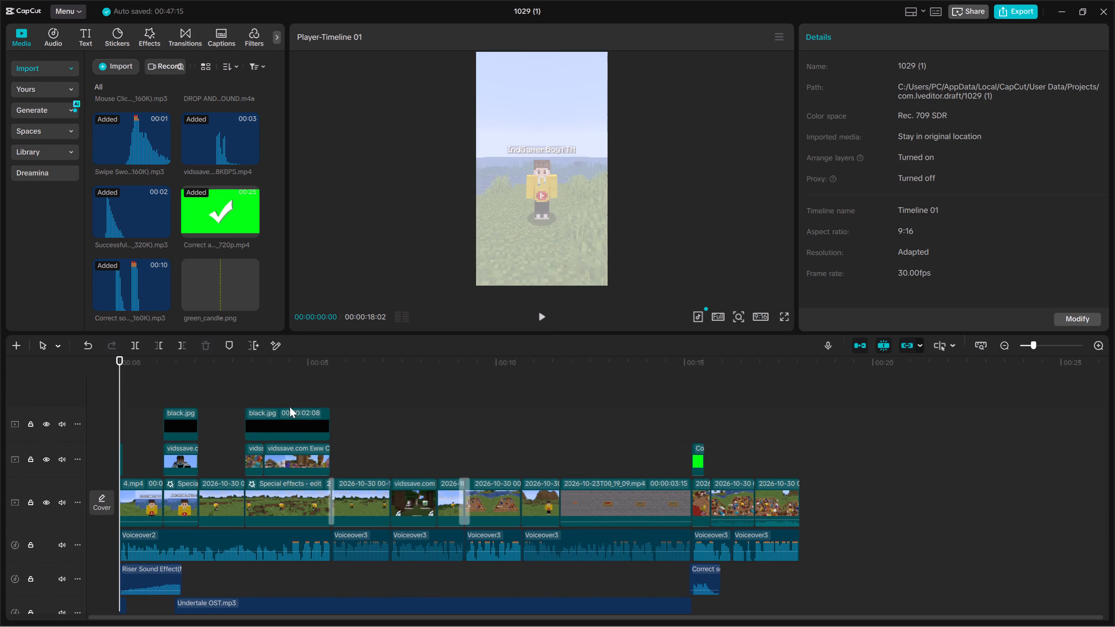
{"action": "left_click", "coordinate": [88, 38]}
{"action": "left_click_drag", "start_coordinate": [106, 84], "coordinate": [88, 396]}
{"action": "left_click_drag", "start_coordinate": [234, 414], "coordinate": [716, 450]}
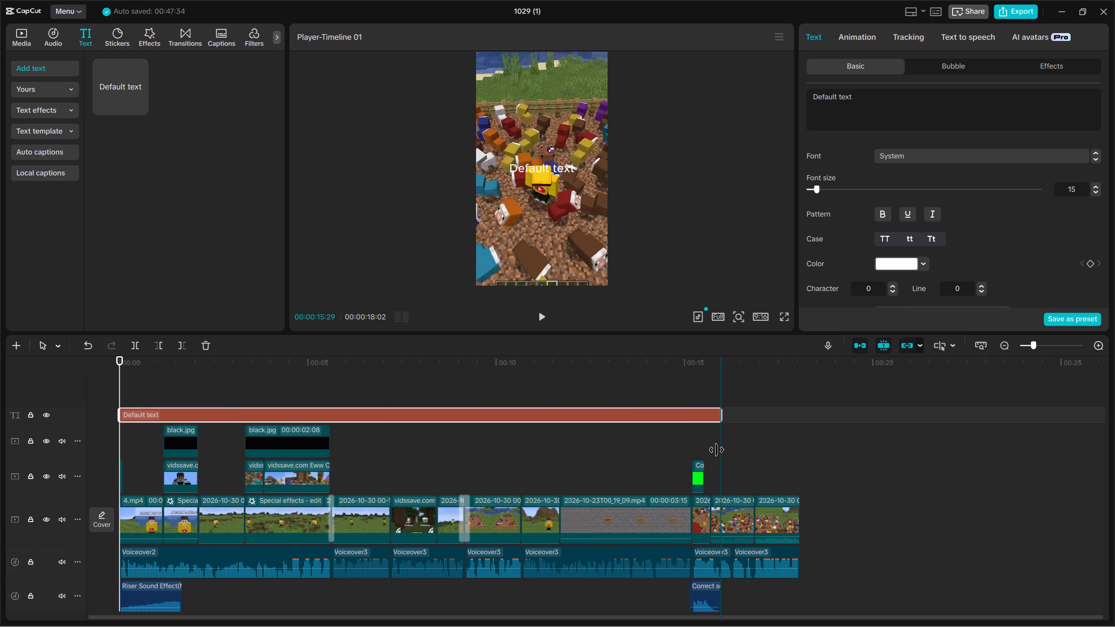
{"action": "left_click_drag", "start_coordinate": [716, 450], "coordinate": [712, 448]}
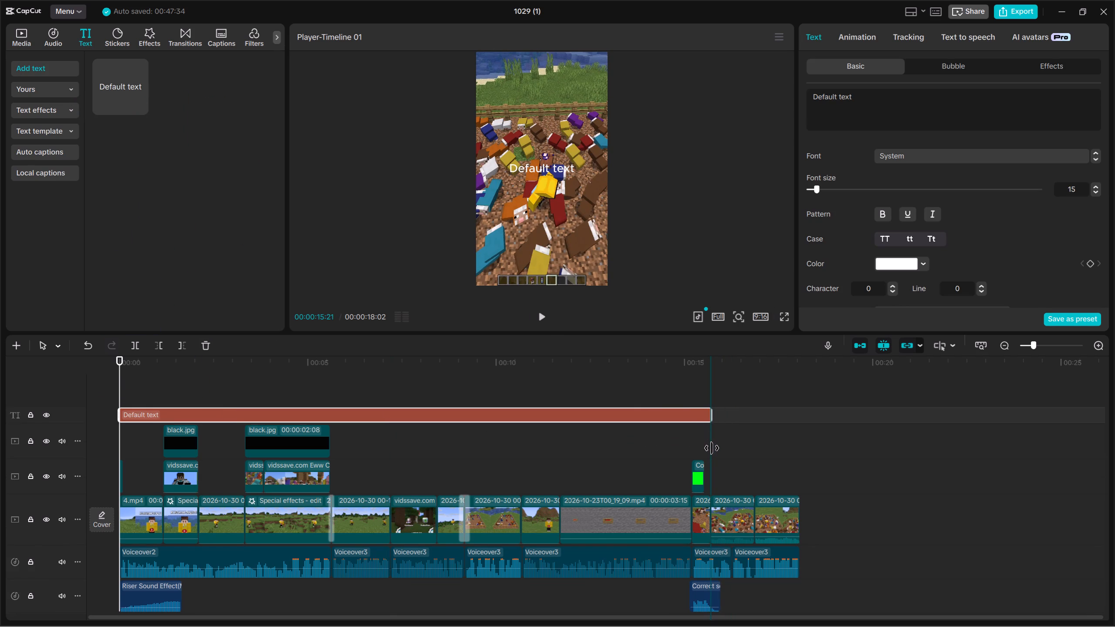
{"action": "left_click_drag", "start_coordinate": [712, 448], "coordinate": [801, 450]}
Set the text layer's font to Candy Beans and apply the preset style of white letters with a black outline.
{"action": "left_click", "coordinate": [945, 158]}
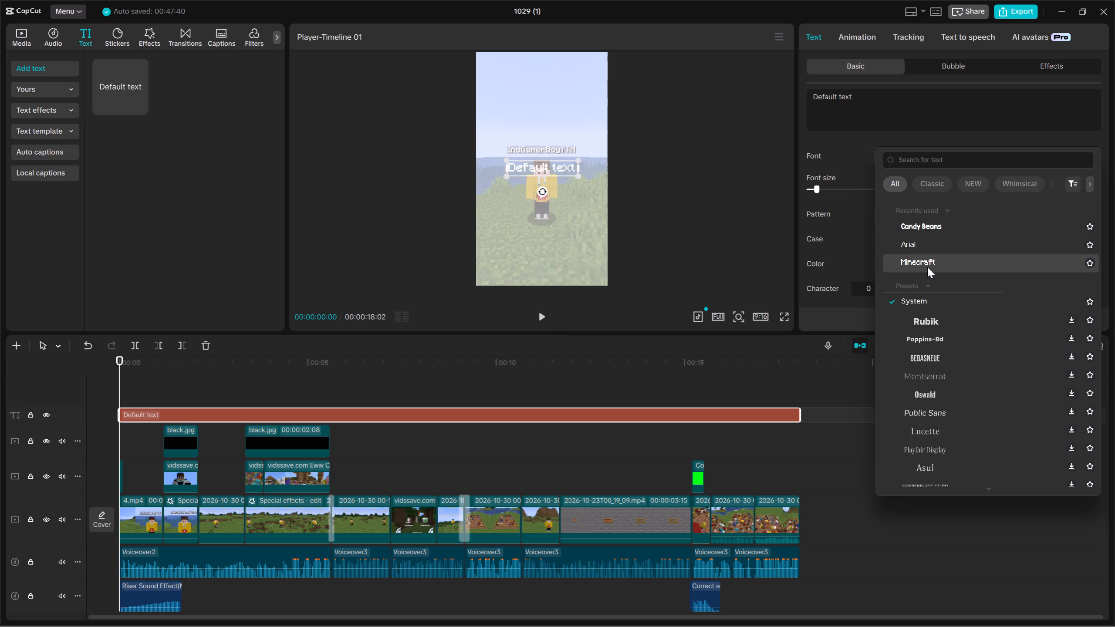
{"action": "left_click", "coordinate": [935, 221]}
{"action": "scroll", "coordinate": [933, 222], "scroll_direction": "down", "scroll_amount": 4}
{"action": "left_click", "coordinate": [852, 156]}
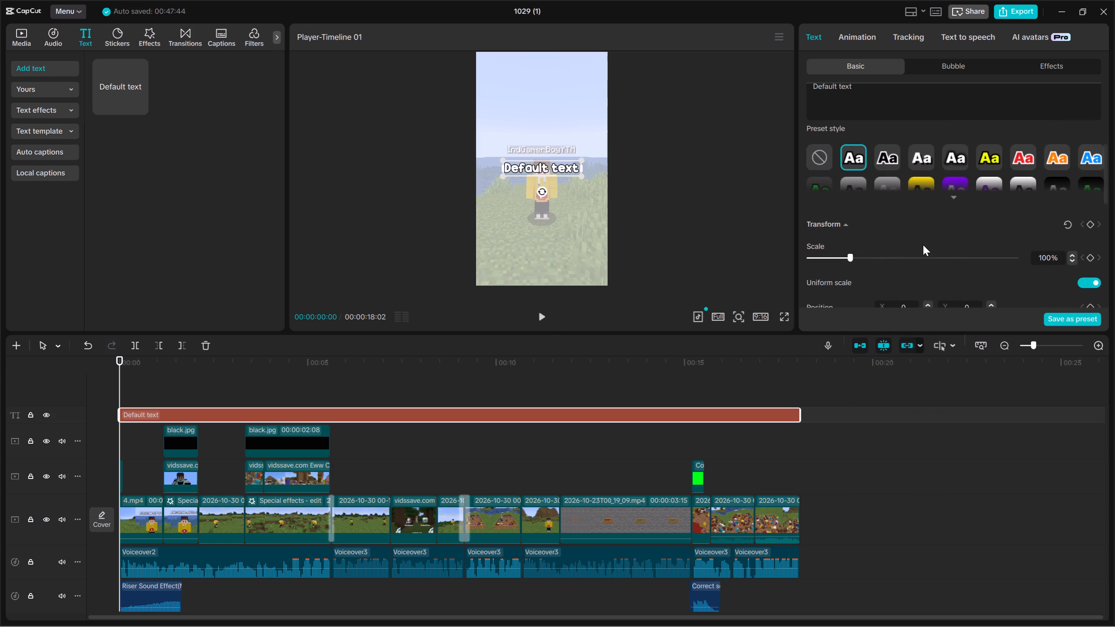
Enable a black glow on the text layer with intensity 44 and range 35, leaving its shadow off.
{"action": "scroll", "coordinate": [923, 245], "scroll_direction": "down", "scroll_amount": 8}
{"action": "left_click", "coordinate": [808, 221]}
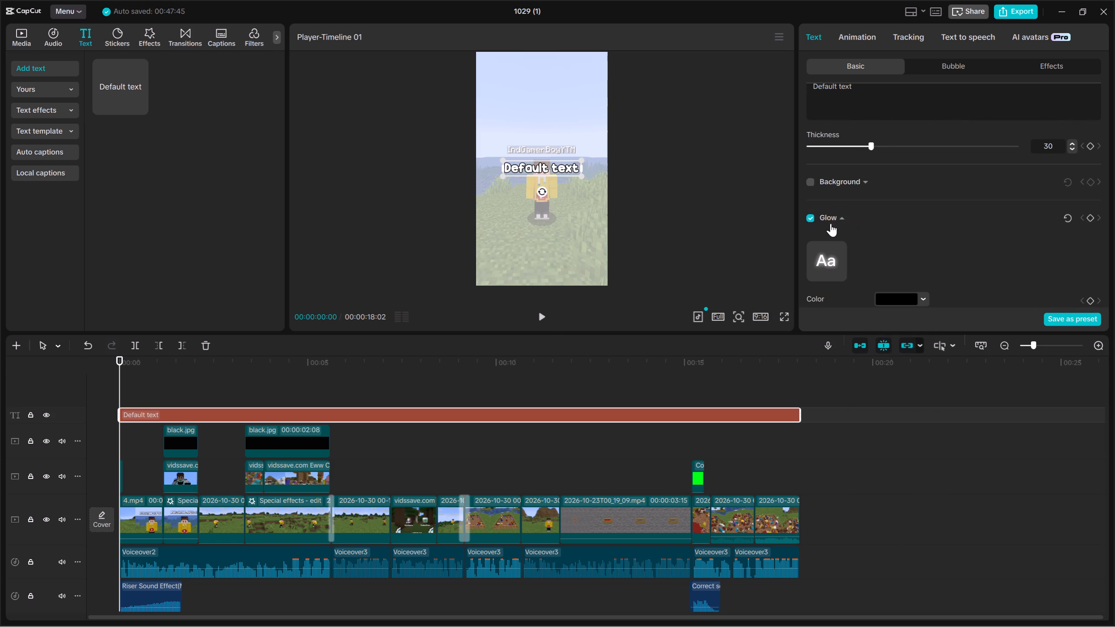
{"action": "left_click", "coordinate": [824, 260]}
{"action": "scroll", "coordinate": [933, 254], "scroll_direction": "down", "scroll_amount": 2}
{"action": "left_click_drag", "start_coordinate": [887, 187], "coordinate": [845, 187]}
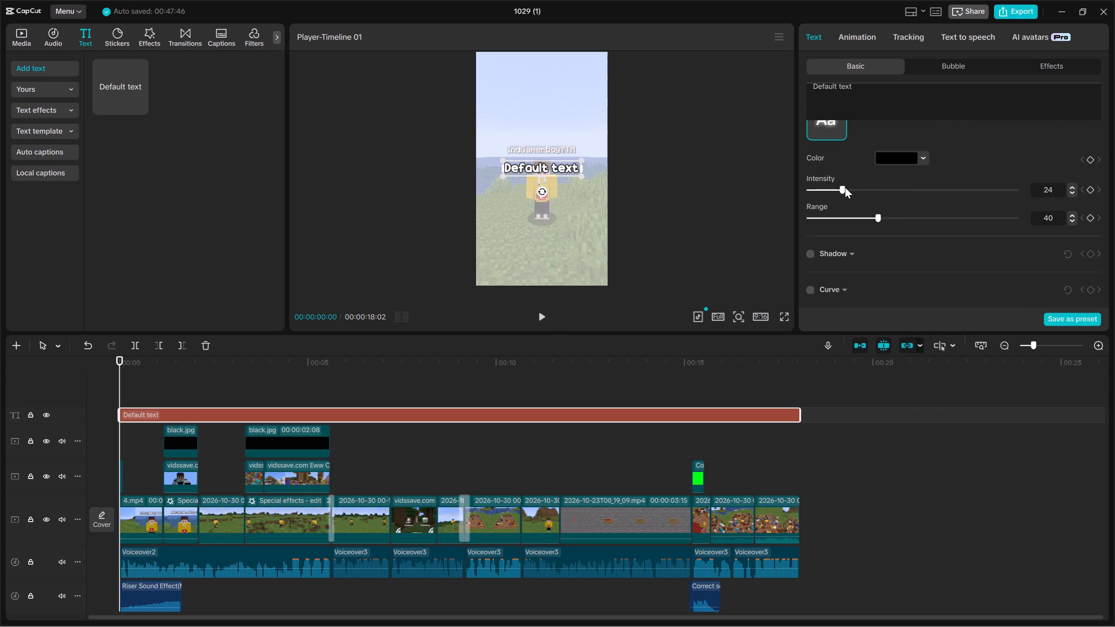
{"action": "left_click_drag", "start_coordinate": [845, 187], "coordinate": [852, 189]}
{"action": "left_click_drag", "start_coordinate": [860, 224], "coordinate": [866, 222]}
{"action": "left_click_drag", "start_coordinate": [859, 190], "coordinate": [888, 190]}
{"action": "left_click", "coordinate": [810, 255]}
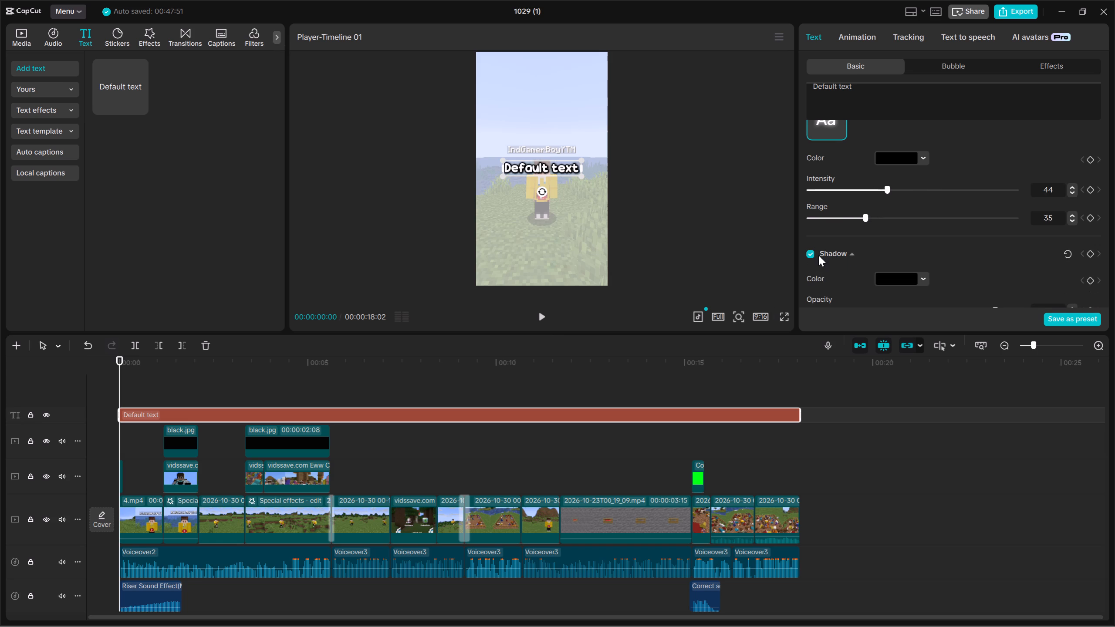
{"action": "left_click", "coordinate": [811, 253]}
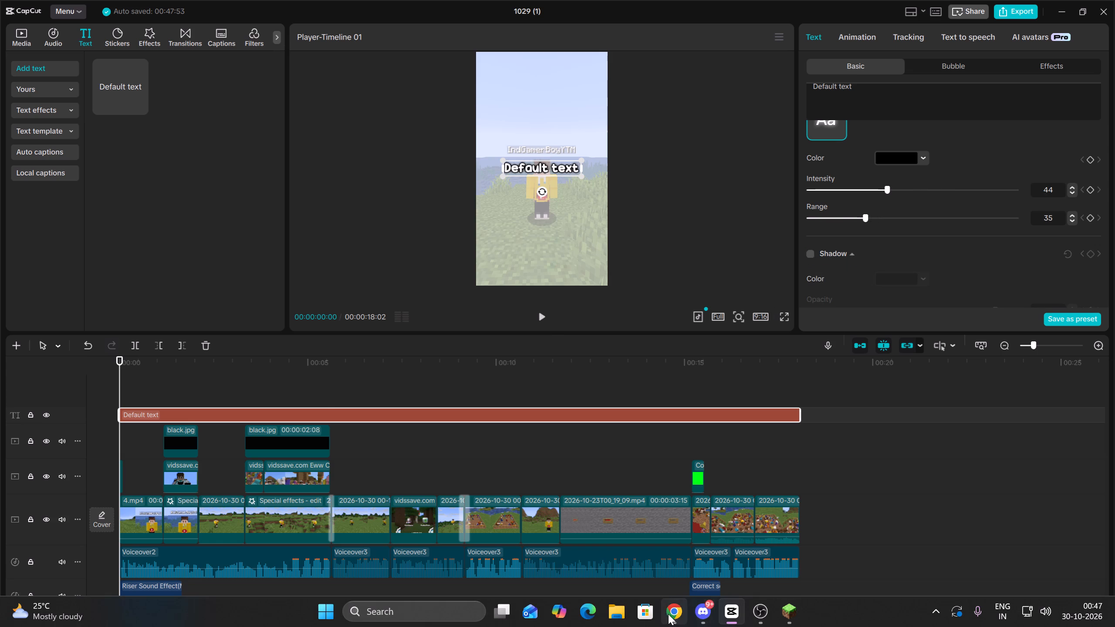
Switch to Google Chrome and browse the YouTube home feed, previewing videos with sound to find one to watch.
{"action": "left_click", "coordinate": [668, 614]}
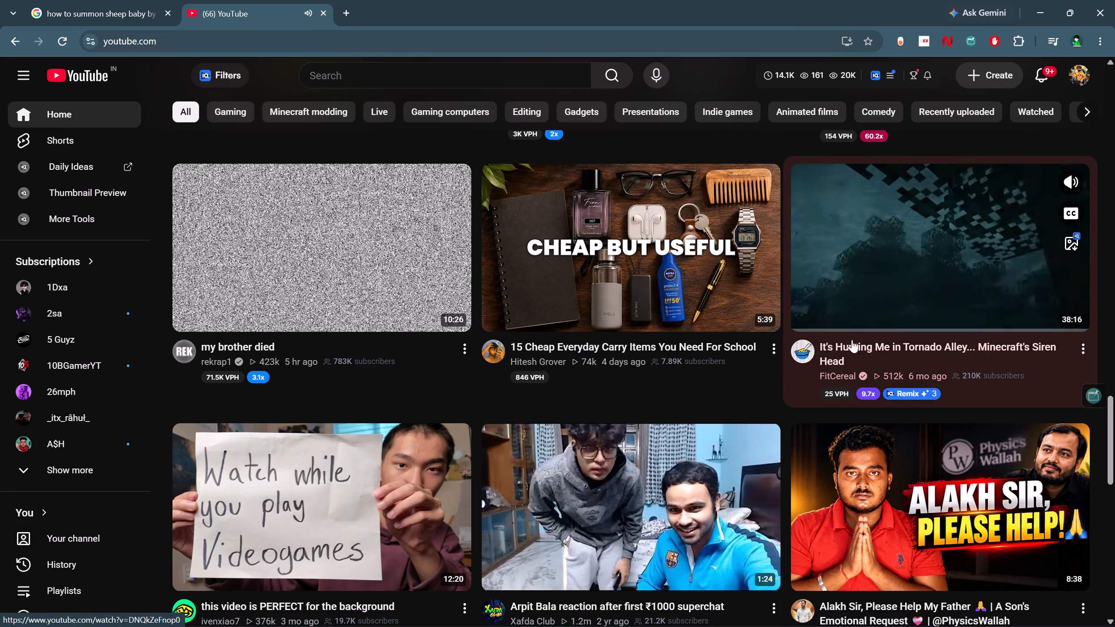
{"action": "left_click", "coordinate": [1062, 178]}
{"action": "scroll", "coordinate": [995, 253], "scroll_direction": "down", "scroll_amount": 2}
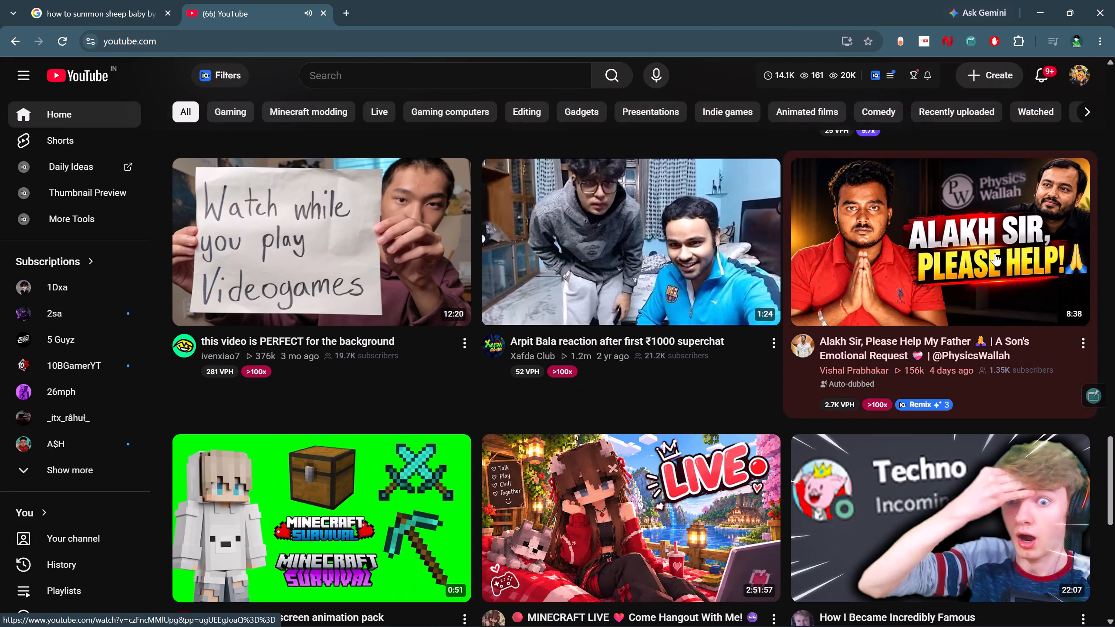
{"action": "scroll", "coordinate": [992, 253], "scroll_direction": "down", "scroll_amount": 1}
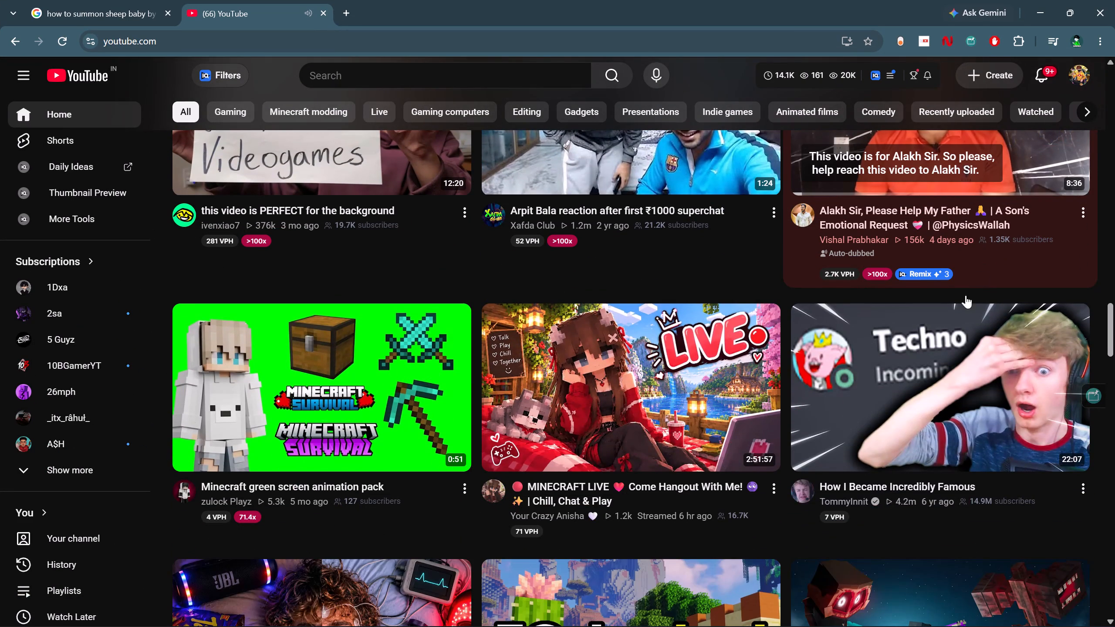
{"action": "scroll", "coordinate": [943, 324], "scroll_direction": "down", "scroll_amount": 12}
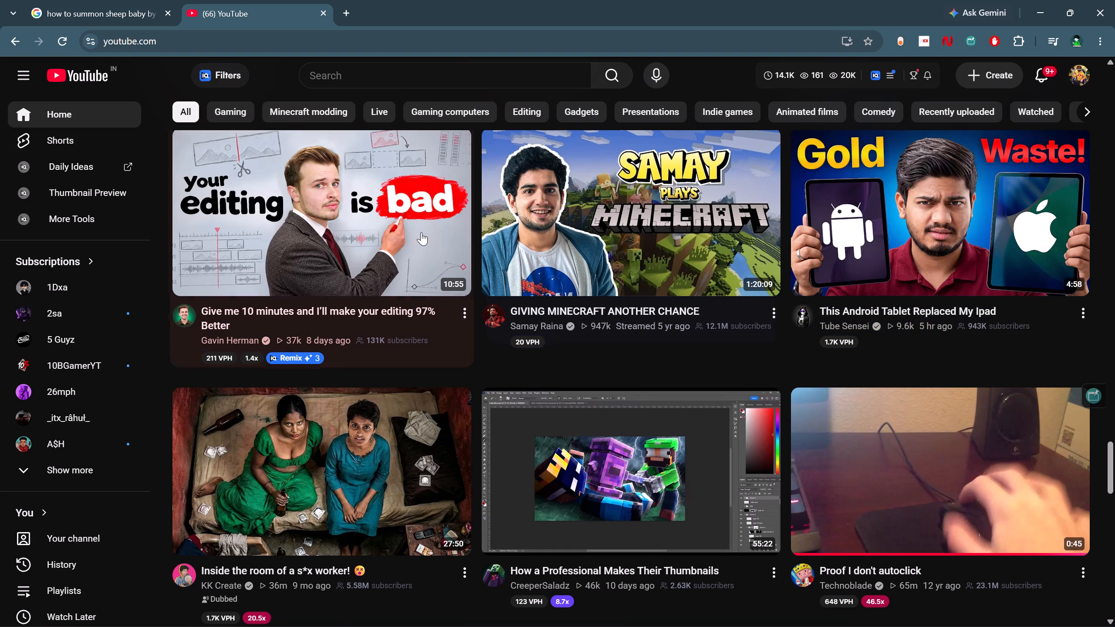
{"action": "scroll", "coordinate": [421, 232], "scroll_direction": "up", "scroll_amount": 1}
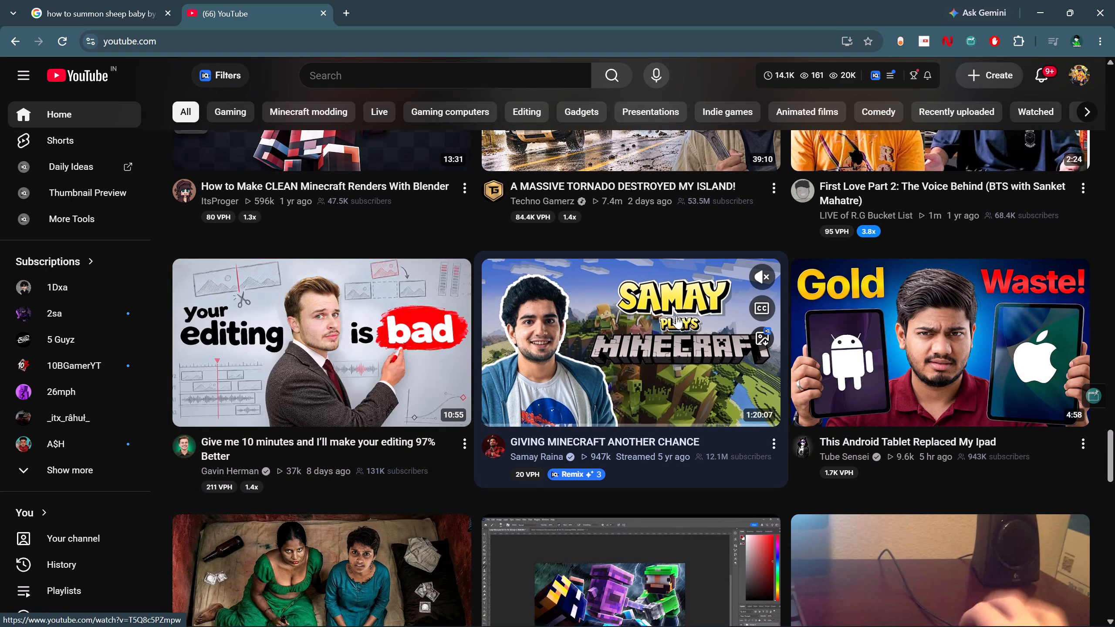
{"action": "left_click", "coordinate": [757, 273]}
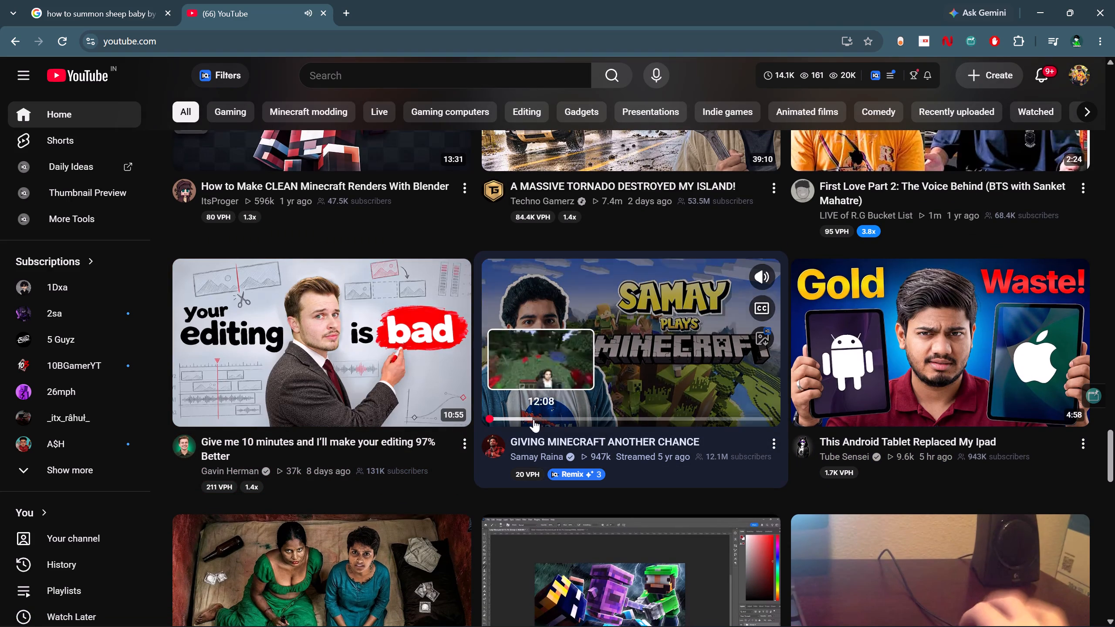
{"action": "left_click", "coordinate": [534, 419]}
{"action": "scroll", "coordinate": [679, 348], "scroll_direction": "down", "scroll_amount": 5}
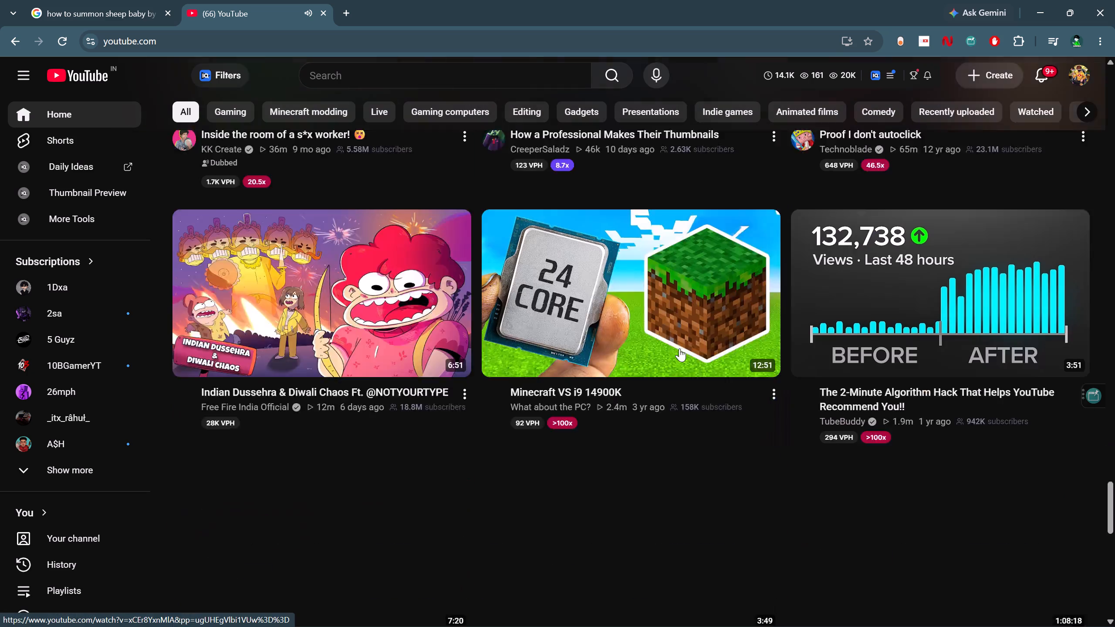
{"action": "scroll", "coordinate": [679, 348], "scroll_direction": "up", "scroll_amount": 2}
{"action": "scroll", "coordinate": [679, 348], "scroll_direction": "down", "scroll_amount": 3}
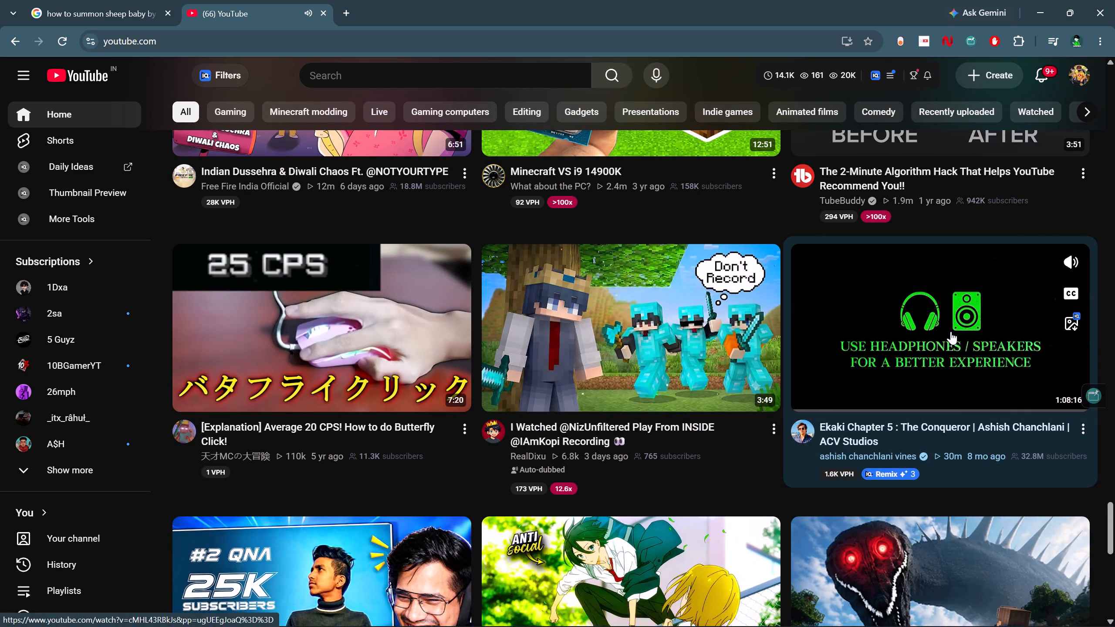
{"action": "scroll", "coordinate": [951, 331], "scroll_direction": "down", "scroll_amount": 3}
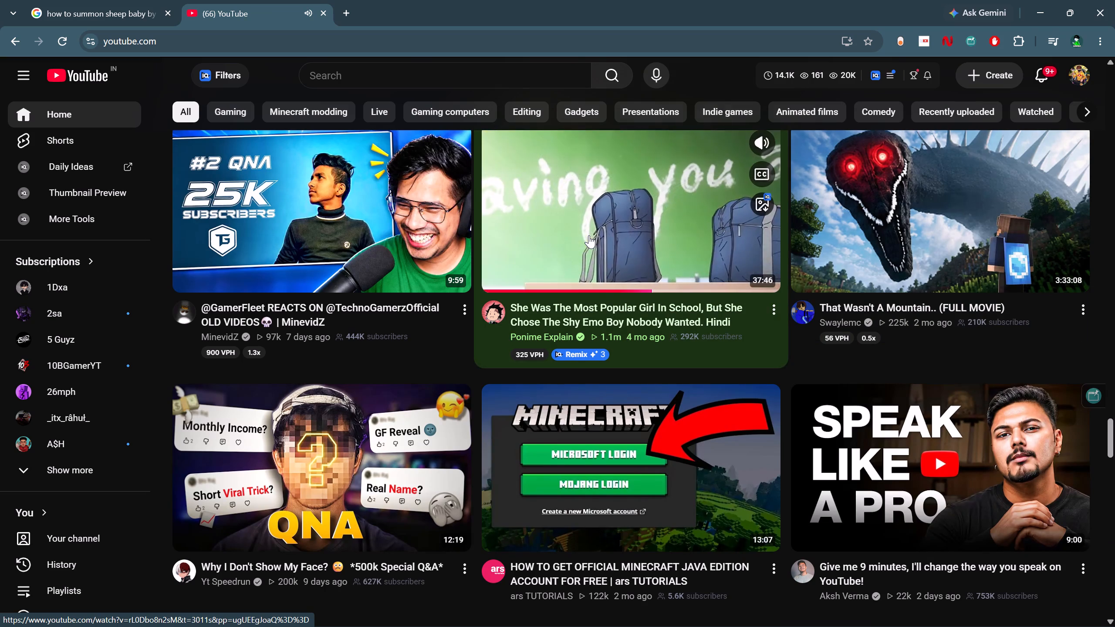
{"action": "scroll", "coordinate": [589, 235], "scroll_direction": "down", "scroll_amount": 3}
{"action": "scroll", "coordinate": [591, 236], "scroll_direction": "up", "scroll_amount": 2}
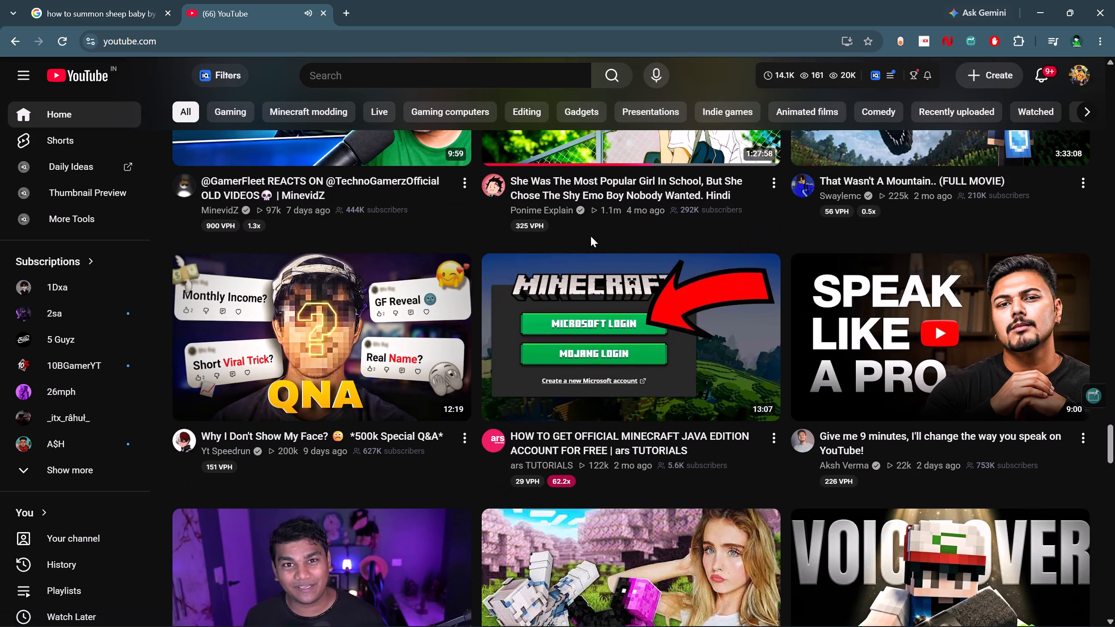
{"action": "scroll", "coordinate": [597, 238], "scroll_direction": "down", "scroll_amount": 3}
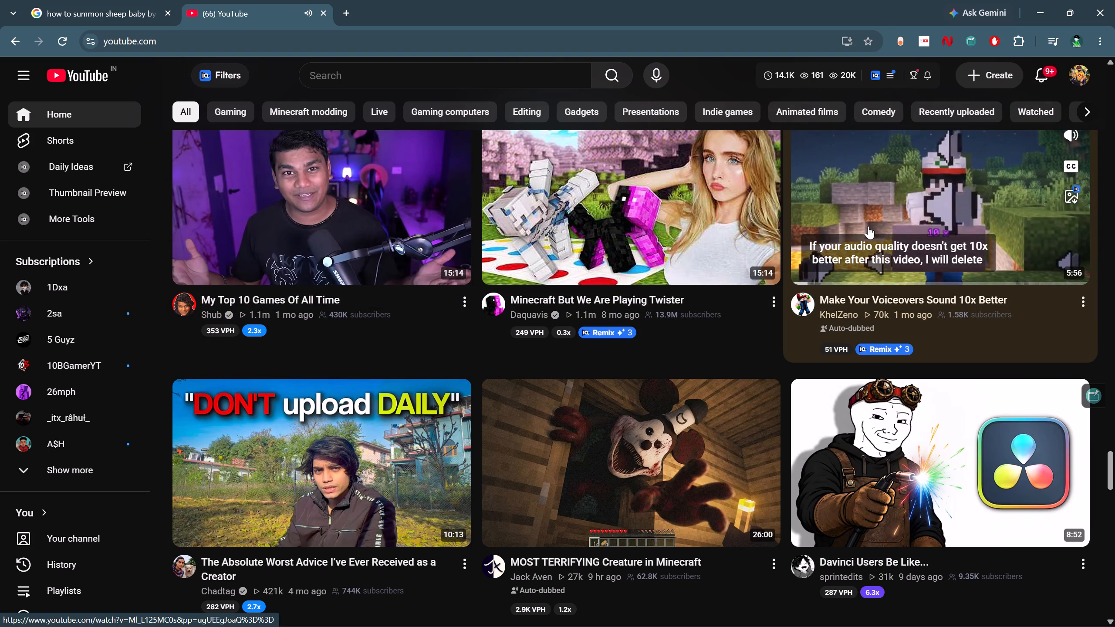
{"action": "scroll", "coordinate": [868, 226], "scroll_direction": "down", "scroll_amount": 6}
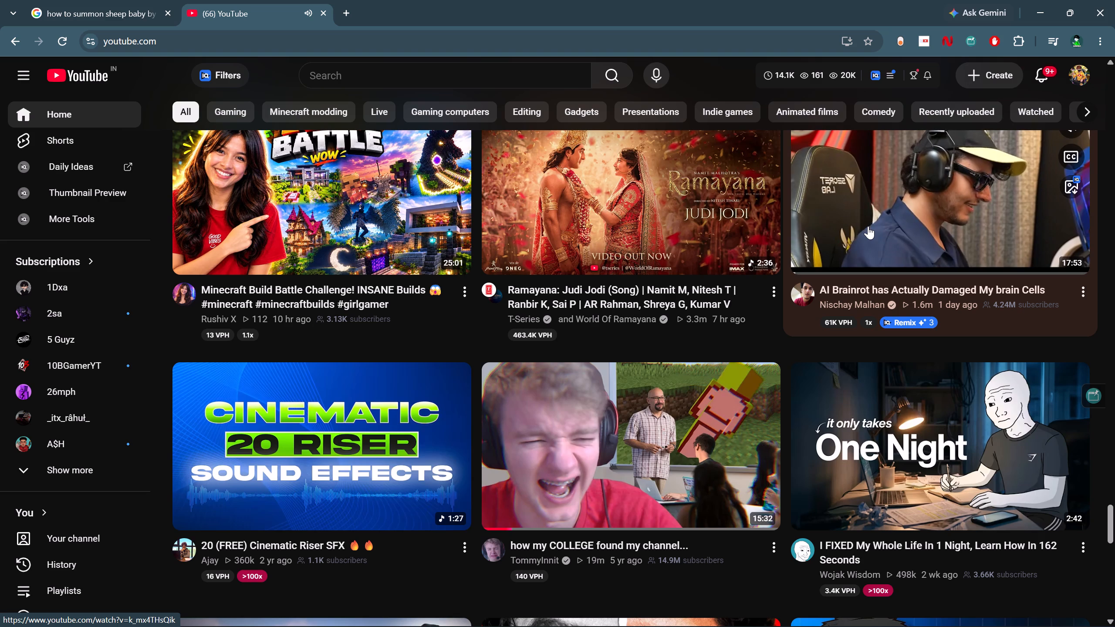
{"action": "scroll", "coordinate": [886, 226], "scroll_direction": "up", "scroll_amount": 1}
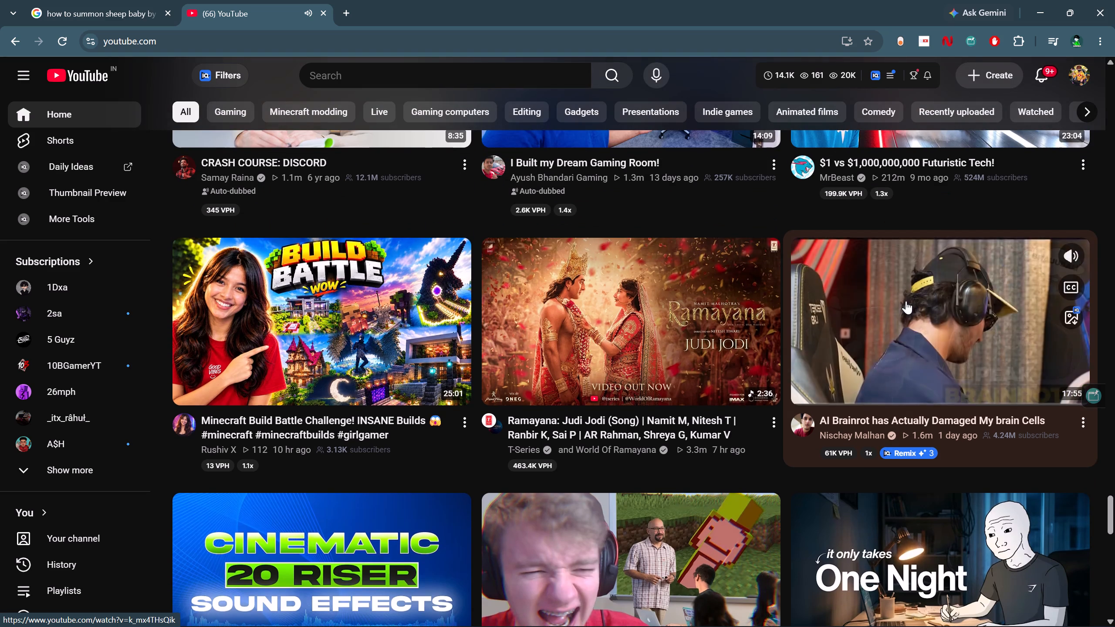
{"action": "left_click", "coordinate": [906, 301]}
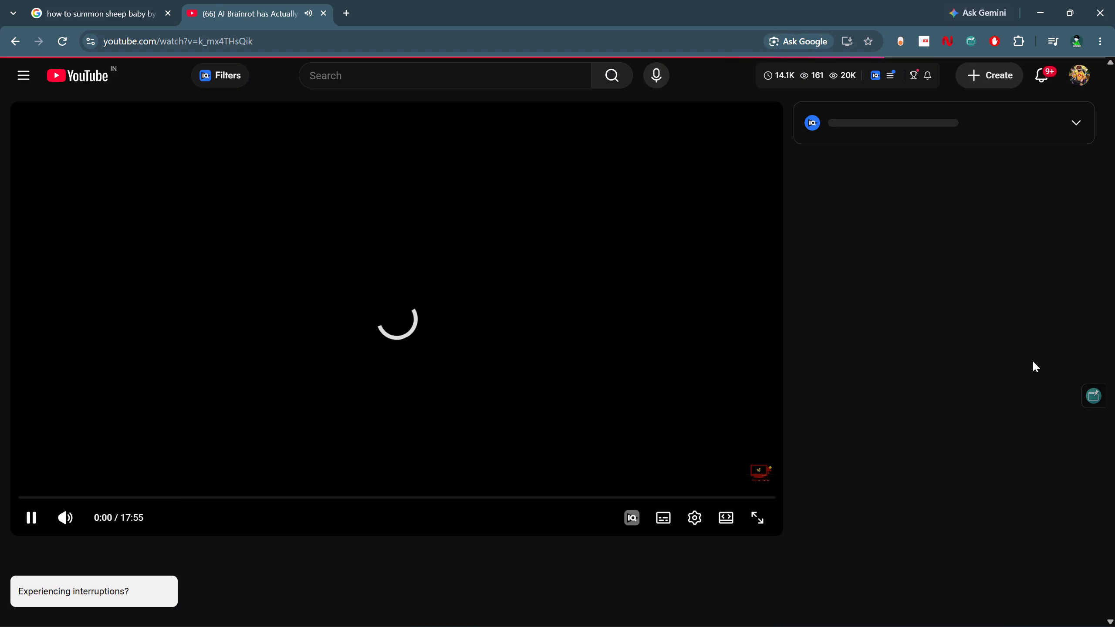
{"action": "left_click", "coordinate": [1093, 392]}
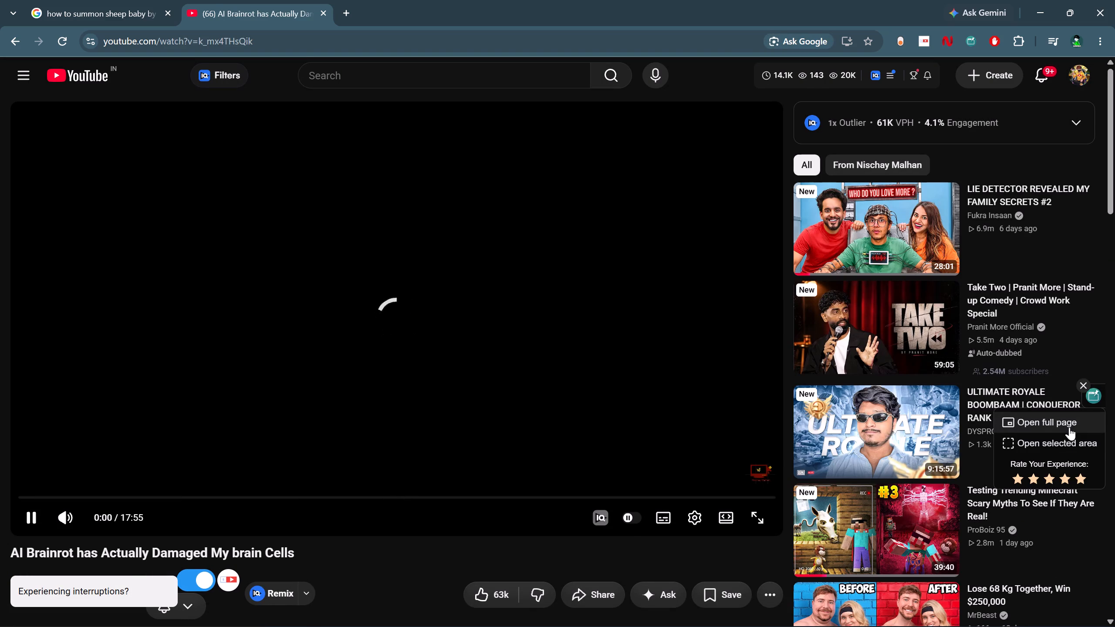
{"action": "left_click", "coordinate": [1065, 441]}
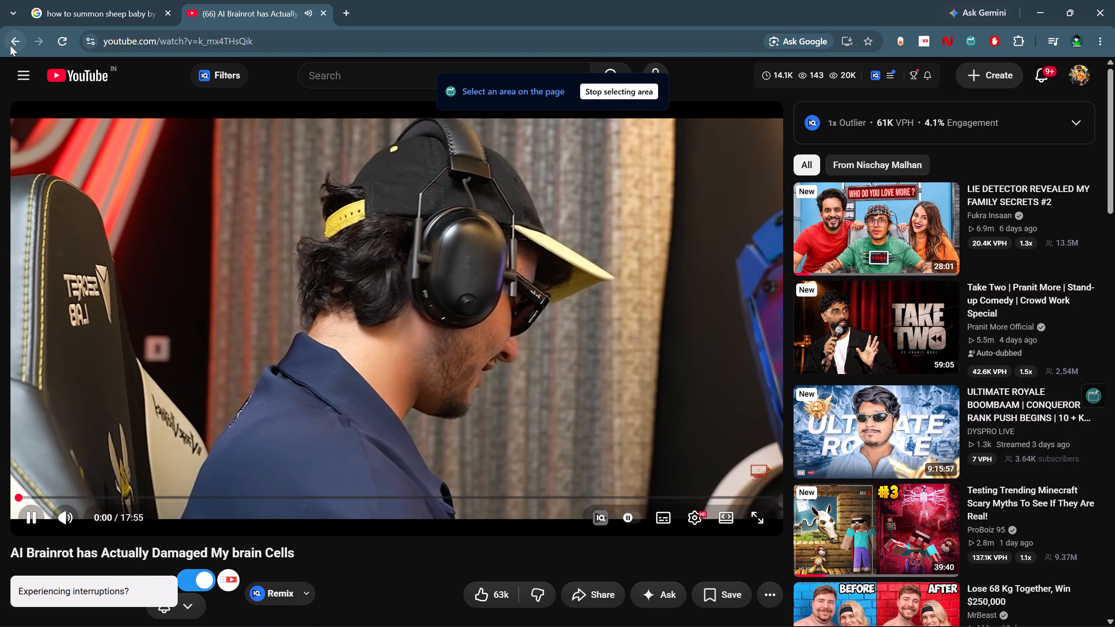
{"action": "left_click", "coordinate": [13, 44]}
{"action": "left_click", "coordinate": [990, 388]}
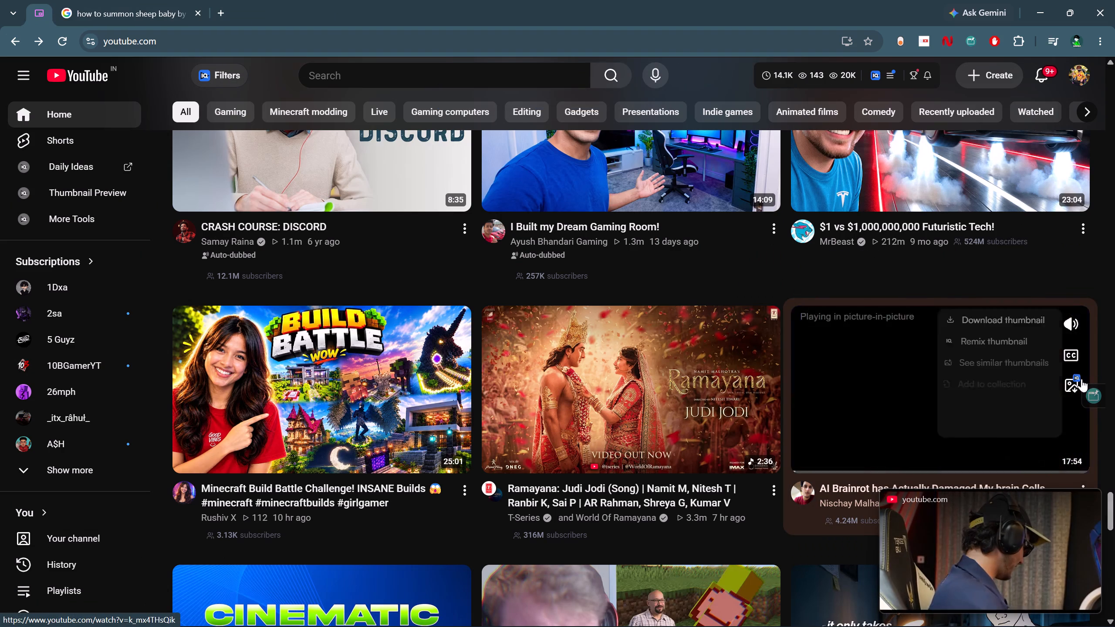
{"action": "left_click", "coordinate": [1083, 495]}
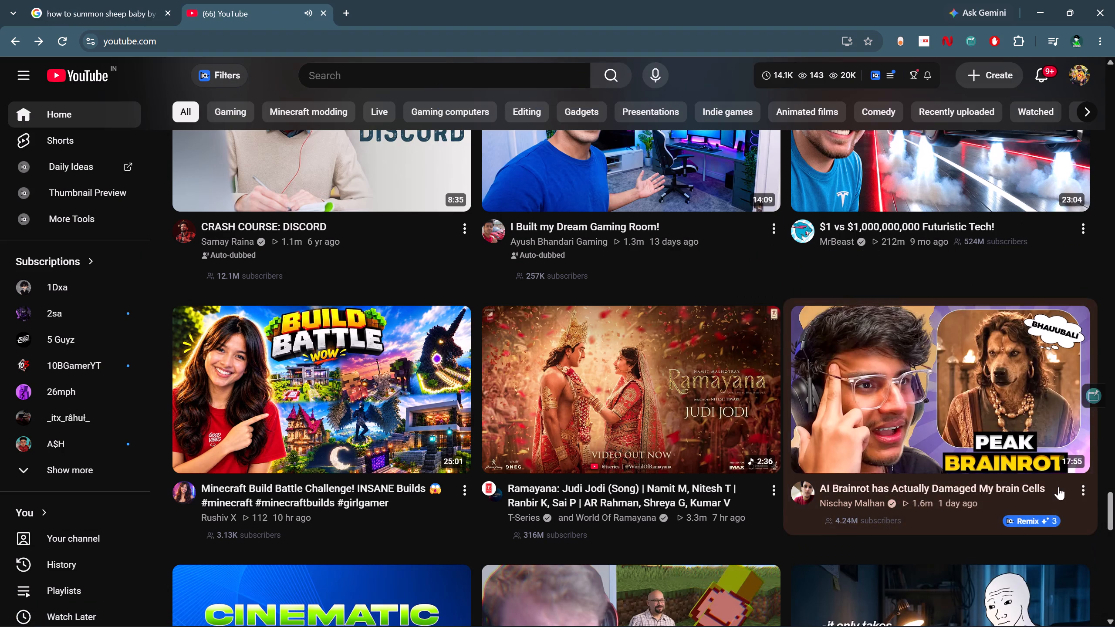
Open the YouTube video "AI Brainrot has Actually Damaged My brain Cells" and pop its player out into a floating picture-in-picture window.
{"action": "left_click", "coordinate": [897, 431]}
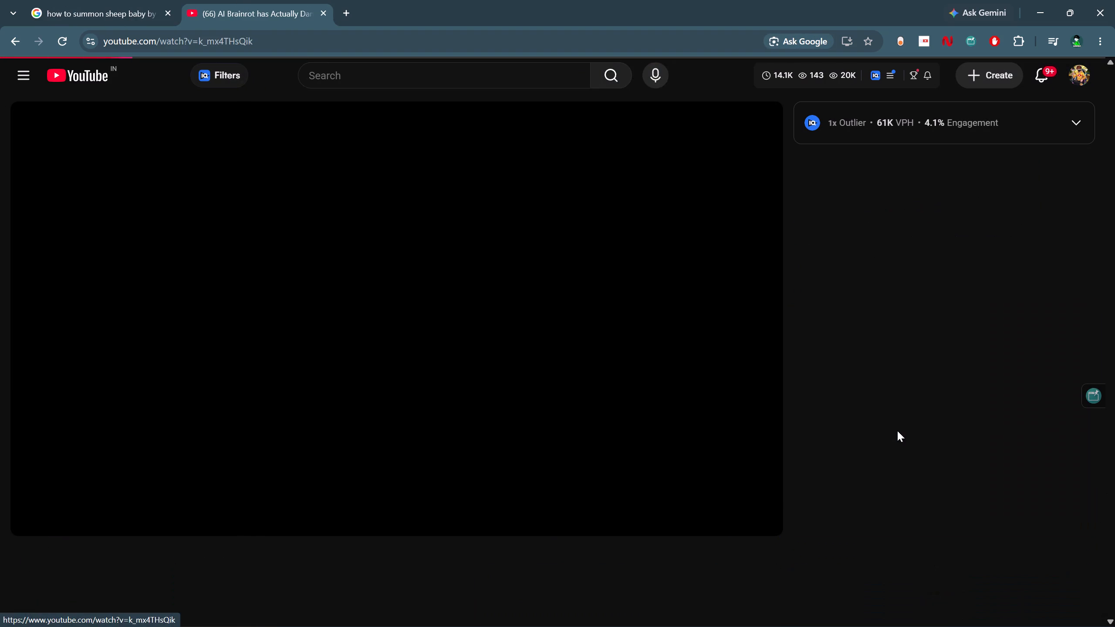
{"action": "left_click", "coordinate": [1090, 396]}
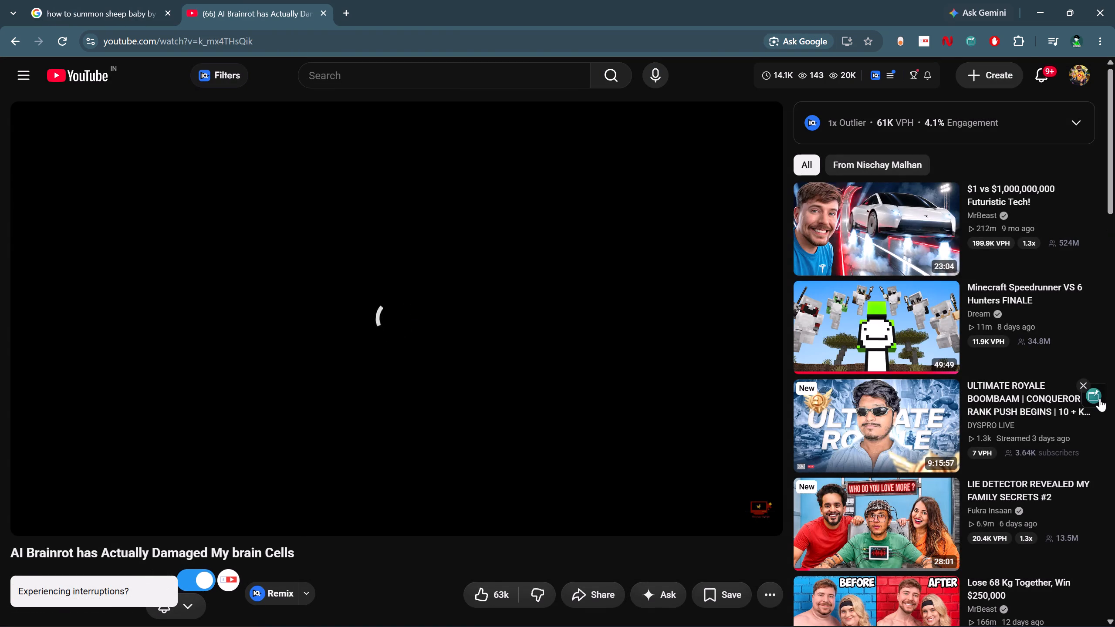
{"action": "left_click", "coordinate": [1100, 398]}
{"action": "double_click", "coordinate": [1100, 398]}
{"action": "left_click", "coordinate": [1100, 398]}
{"action": "left_click", "coordinate": [1100, 398]}
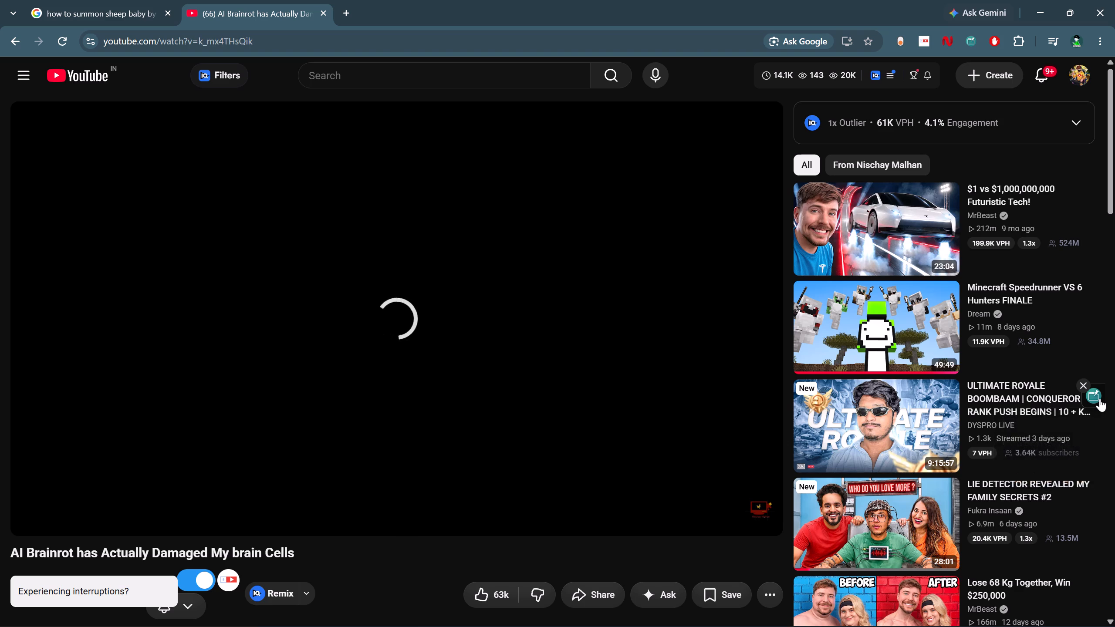
{"action": "double_click", "coordinate": [1100, 398]}
{"action": "left_click", "coordinate": [1081, 422]}
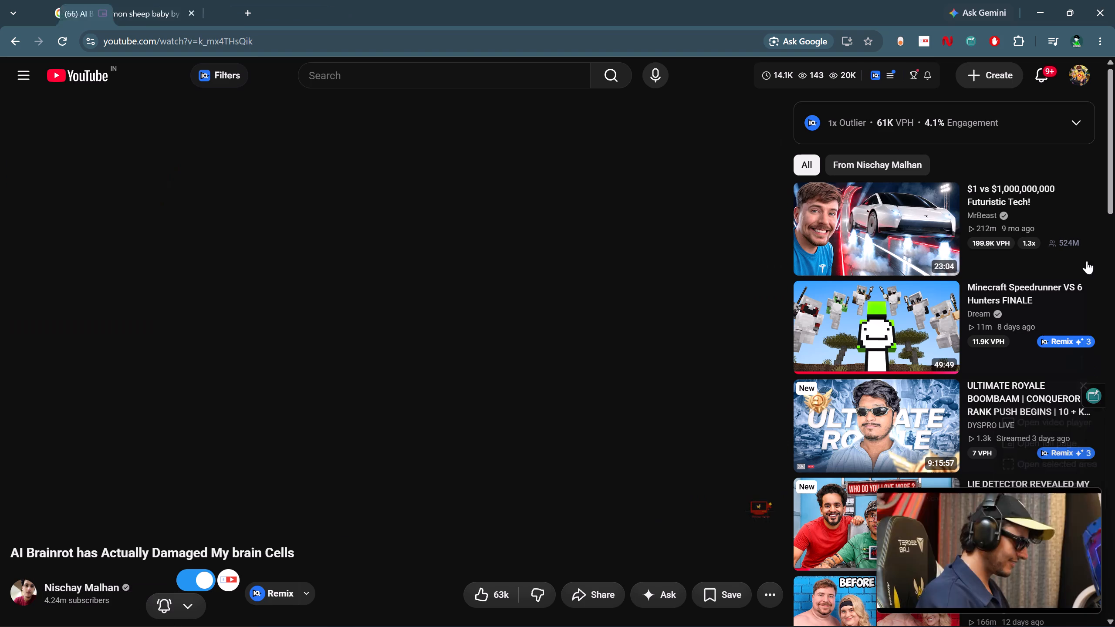
Switch back to CapCut, then move the floating YouTube player and shrink it to a small window over the timeline.
{"action": "left_click", "coordinate": [1024, 0]}
{"action": "left_click", "coordinate": [1039, 4]}
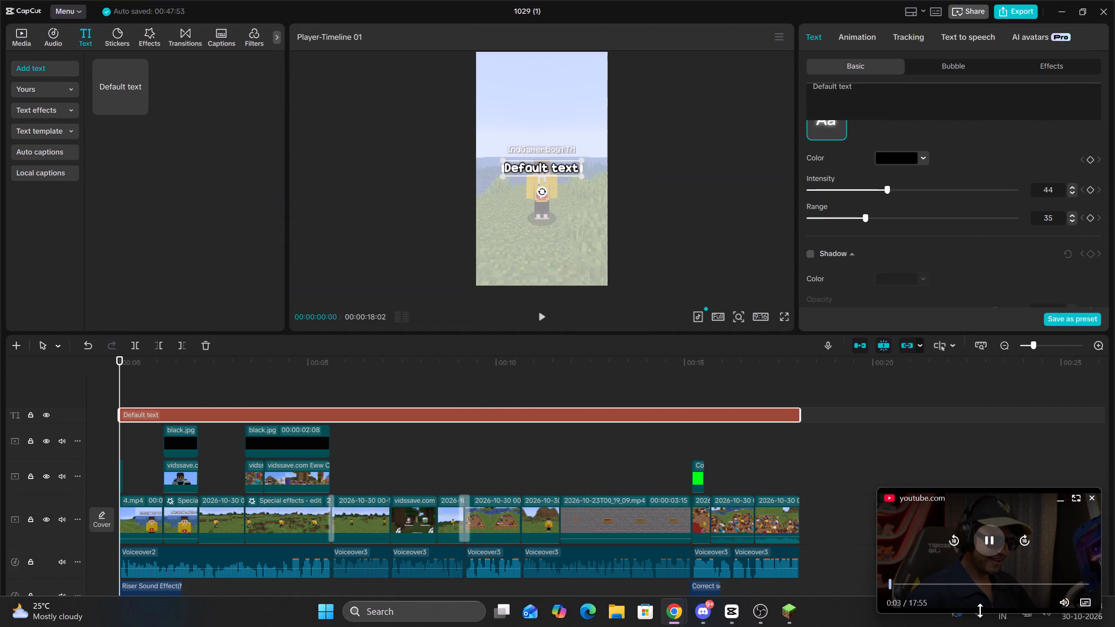
{"action": "left_click_drag", "start_coordinate": [1003, 500], "coordinate": [1010, 467]}
{"action": "left_click", "coordinate": [946, 606]}
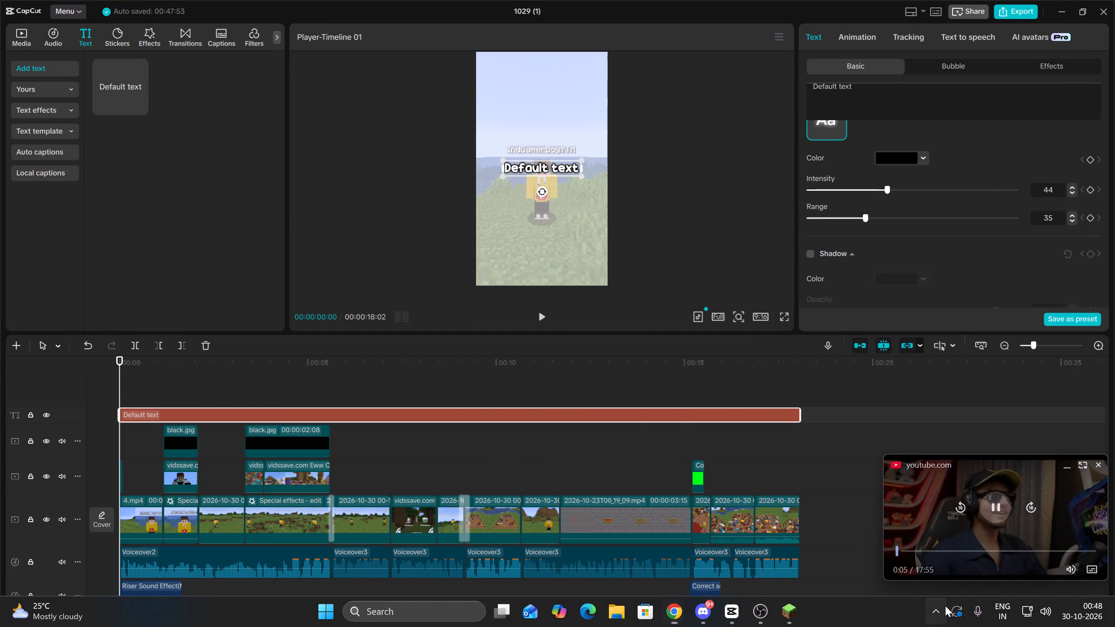
{"action": "left_click_drag", "start_coordinate": [886, 459], "coordinate": [924, 492]}
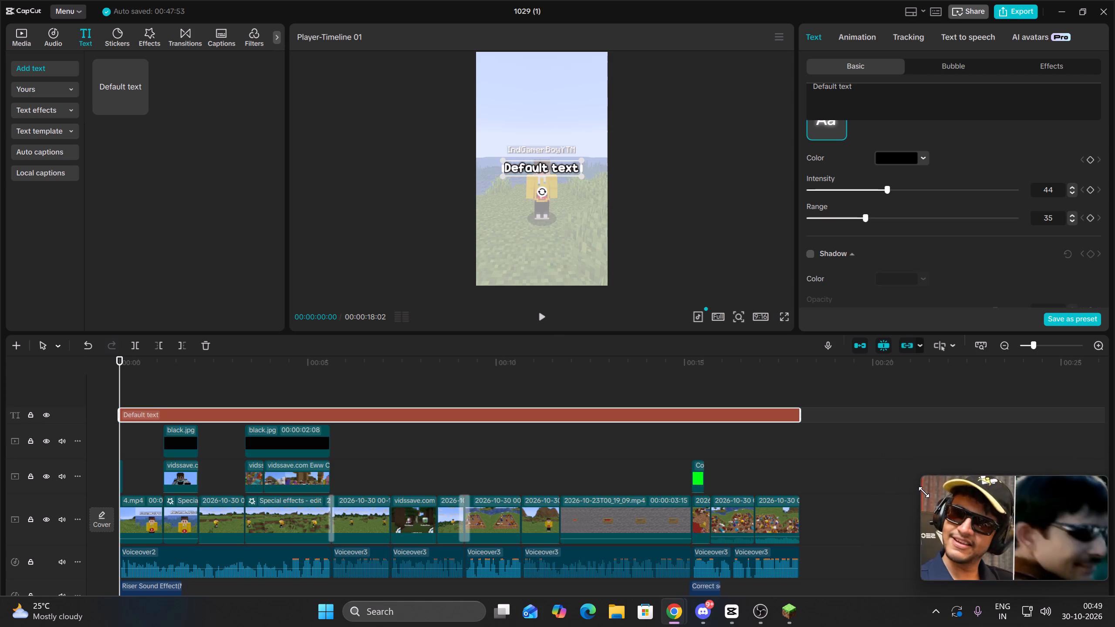
{"action": "left_click_drag", "start_coordinate": [924, 492], "coordinate": [926, 494]}
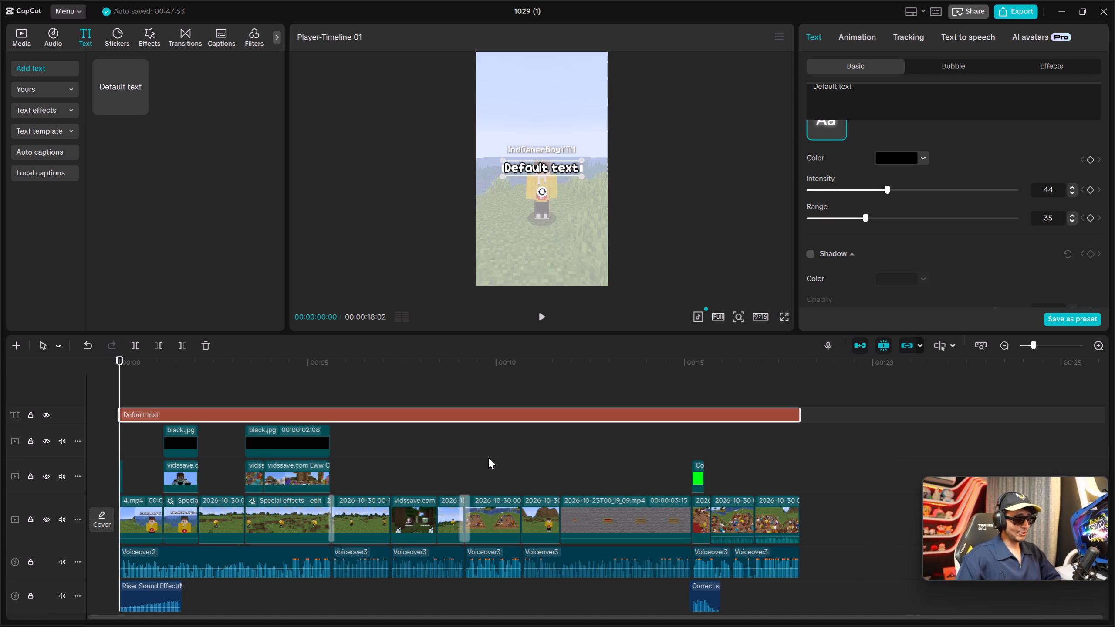
Move the default text layer down to the character's feet, keeping it horizontally centred, and scale it slightly smaller.
{"action": "left_click", "coordinate": [148, 392]}
{"action": "left_click_drag", "start_coordinate": [145, 392], "coordinate": [89, 398]}
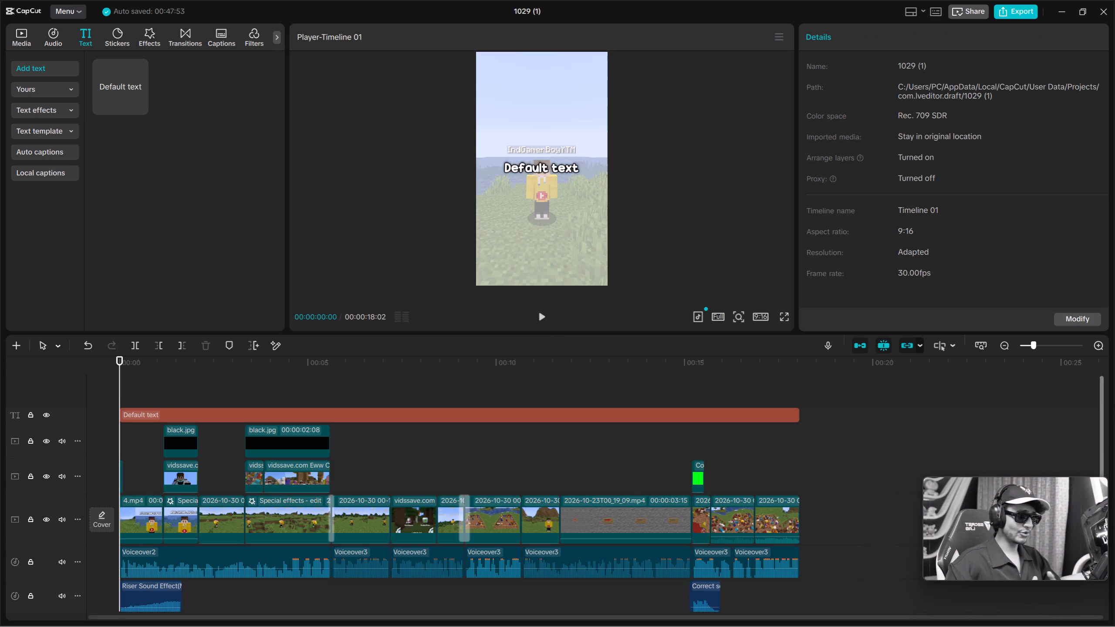
{"action": "triple_click", "coordinate": [1093, 348]}
{"action": "left_click", "coordinate": [1094, 348]}
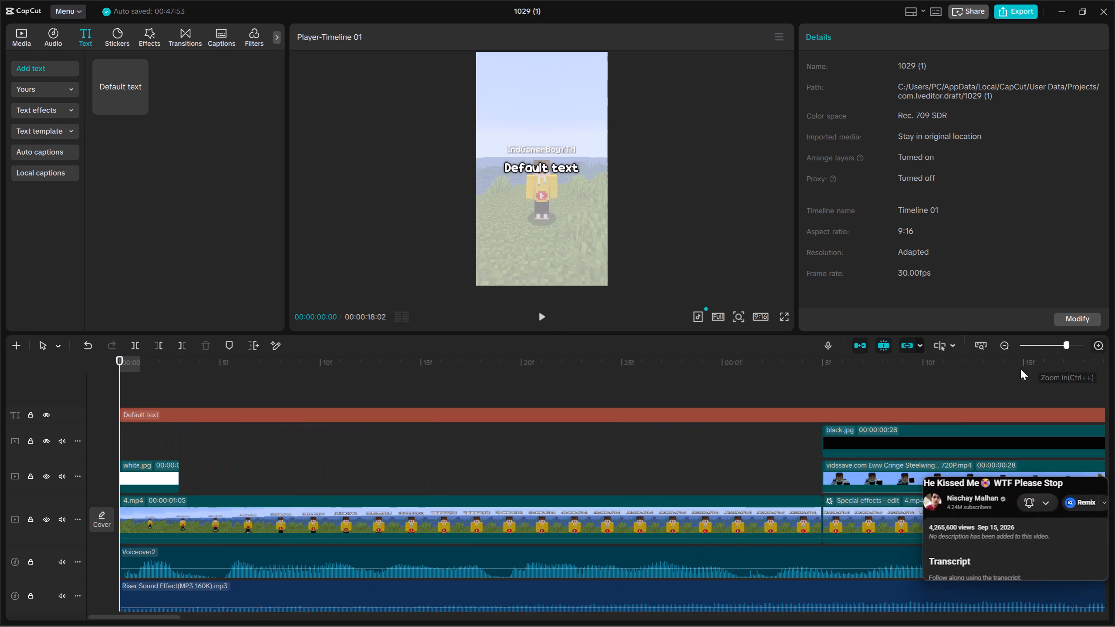
{"action": "key", "text": "space"}
{"action": "key", "text": "space"}
{"action": "left_click", "coordinate": [368, 408]}
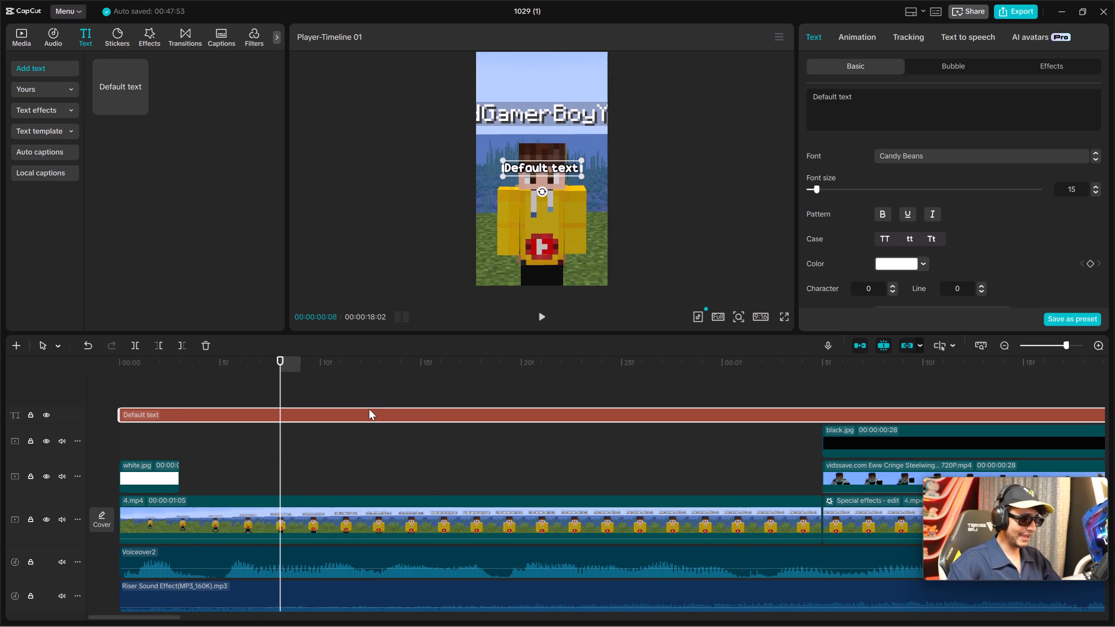
{"action": "key", "text": "Up"}
{"action": "key", "text": "Up"}
{"action": "key", "text": "Up"}
{"action": "key", "text": "Up"}
{"action": "left_click_drag", "start_coordinate": [563, 171], "coordinate": [563, 253]}
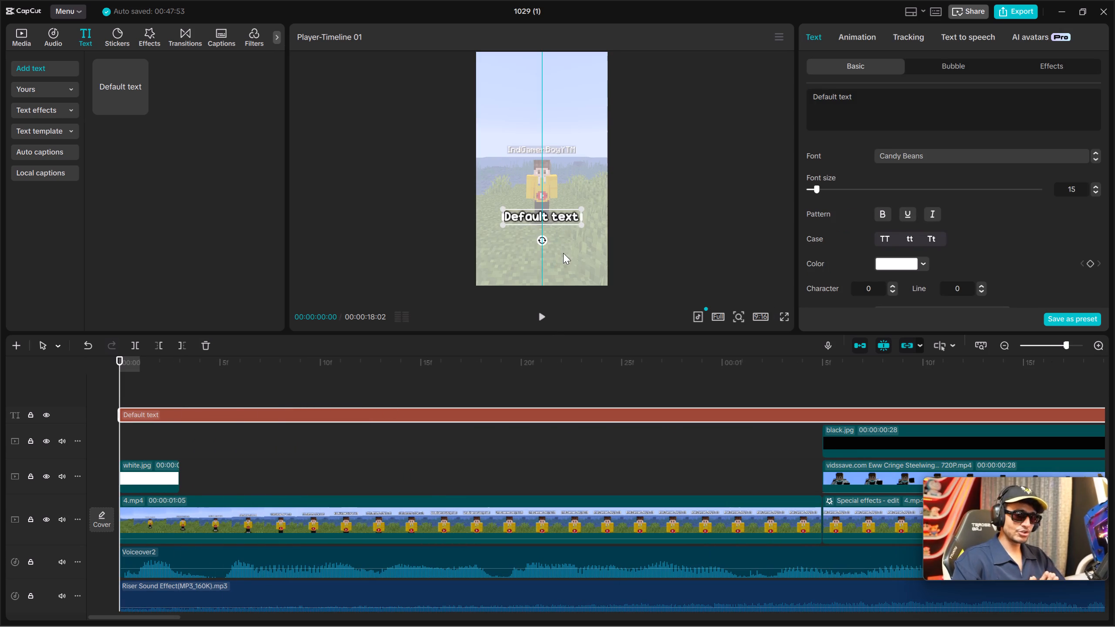
{"action": "left_click_drag", "start_coordinate": [563, 253], "coordinate": [561, 226]}
{"action": "left_click", "coordinate": [579, 225]}
{"action": "left_click_drag", "start_coordinate": [578, 230], "coordinate": [564, 225]}
Enlarge the video preview by reducing the height of the timeline area.
{"action": "left_click_drag", "start_coordinate": [542, 334], "coordinate": [541, 339]}
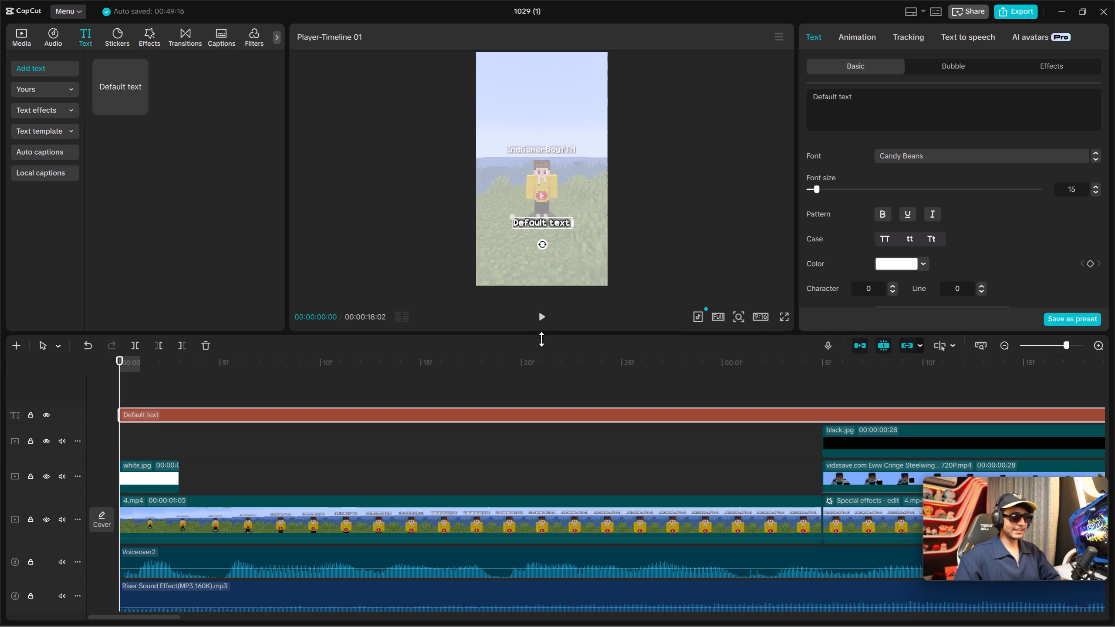
{"action": "left_click_drag", "start_coordinate": [541, 339], "coordinate": [527, 437]}
{"action": "scroll", "coordinate": [476, 468], "scroll_direction": "down", "scroll_amount": 2}
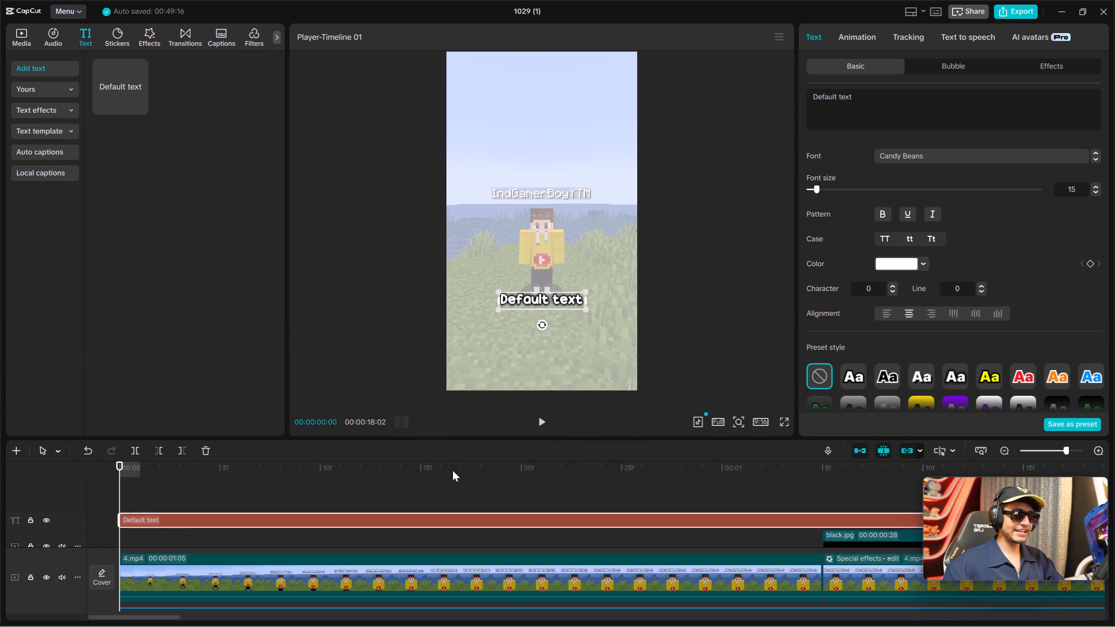
Listen to the opening voiceover and replace the default text with "Kya Tume".
{"action": "key", "text": "space"}
{"action": "key", "text": "space"}
{"action": "left_click_drag", "start_coordinate": [960, 108], "coordinate": [759, 88]}
{"action": "key", "text": "BackSpace"}
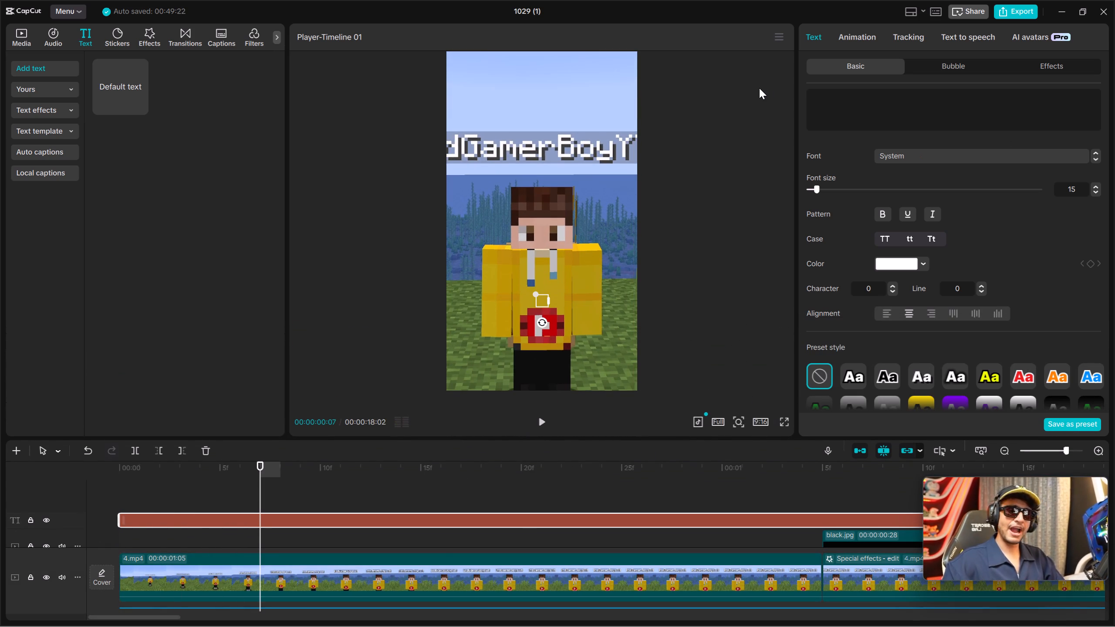
{"action": "type", "text": "Kya Tume"}
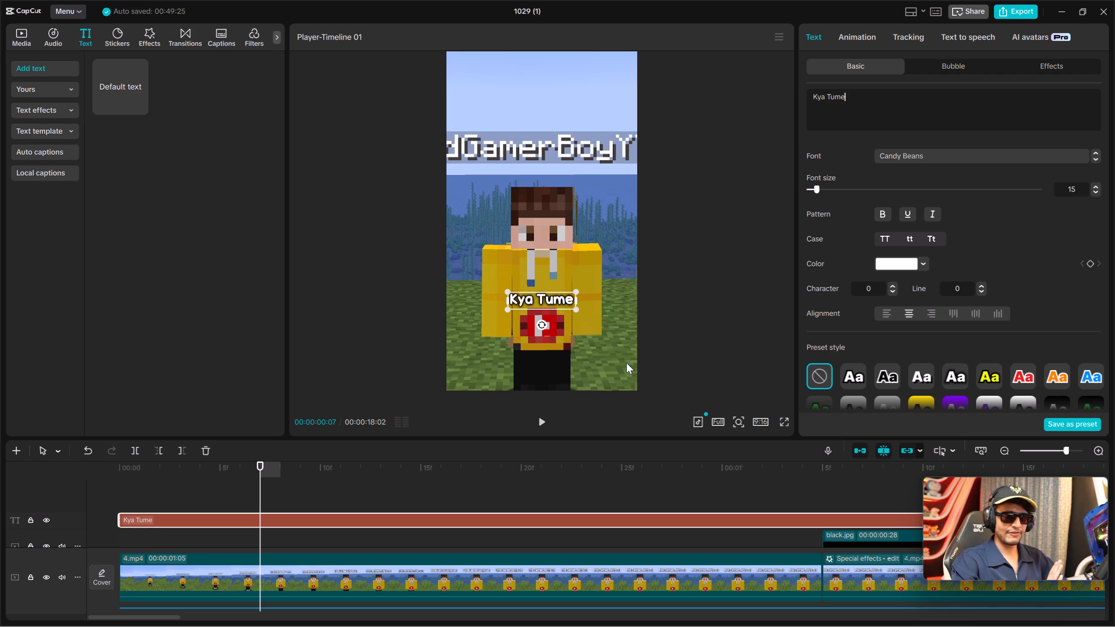
Split the caption at 00:00:00:12, listen to the following voiceover, and set the second segment's text to "Bhi Steelwing".
{"action": "double_click", "coordinate": [545, 428]}
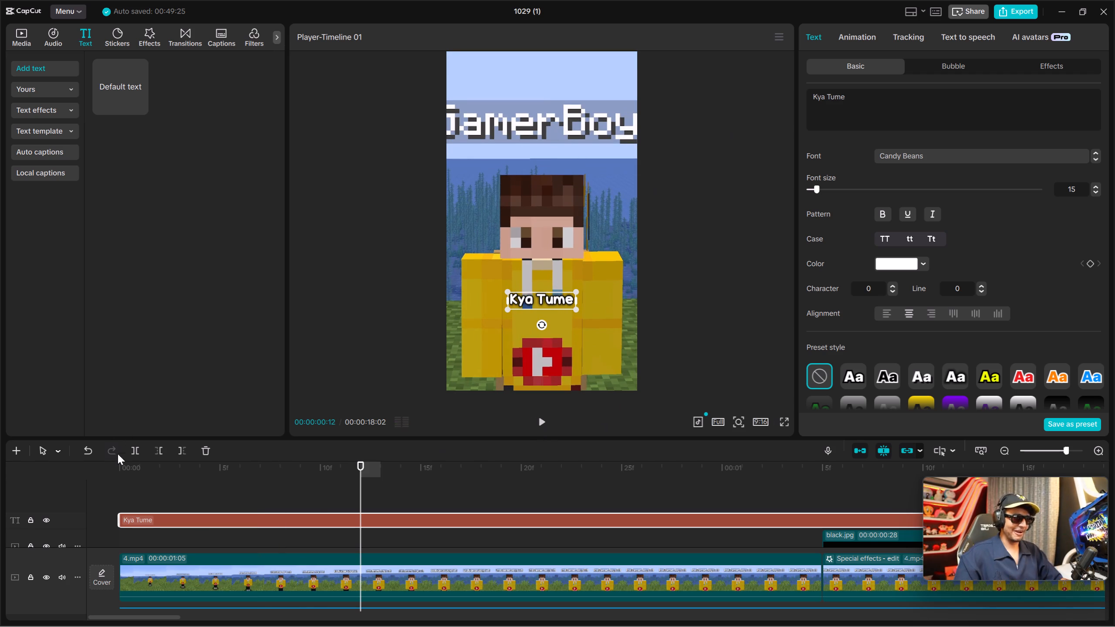
{"action": "left_click", "coordinate": [132, 450]}
{"action": "key", "text": "space"}
{"action": "key", "text": "space"}
{"action": "key", "text": "Up"}
{"action": "key", "text": "space"}
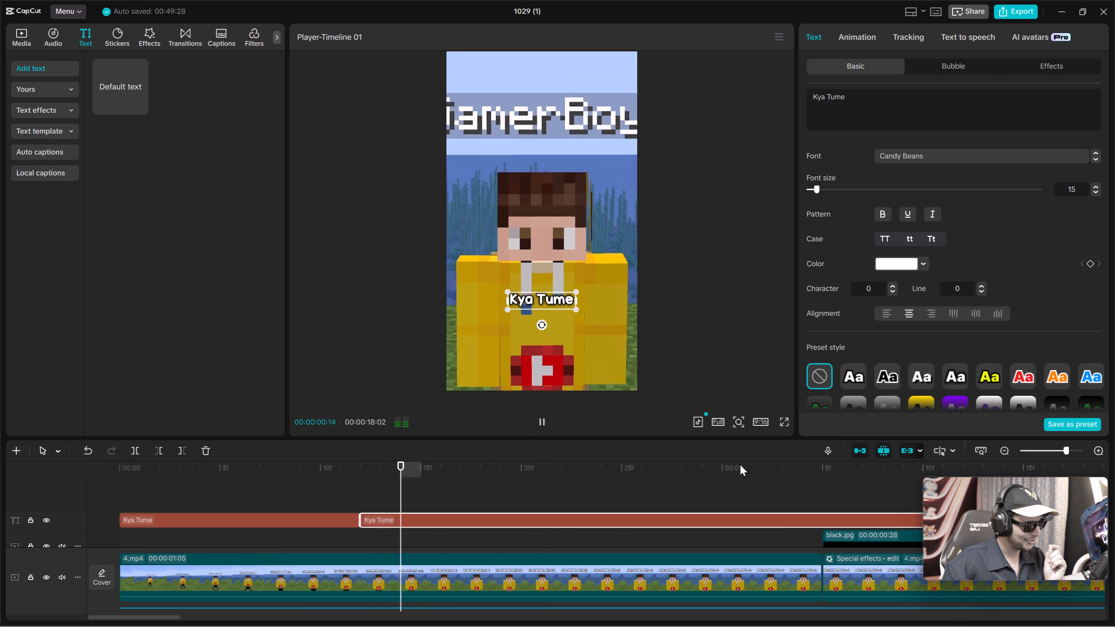
{"action": "key", "text": "space"}
{"action": "key", "text": "Up"}
{"action": "key", "text": "space"}
{"action": "key", "text": "space"}
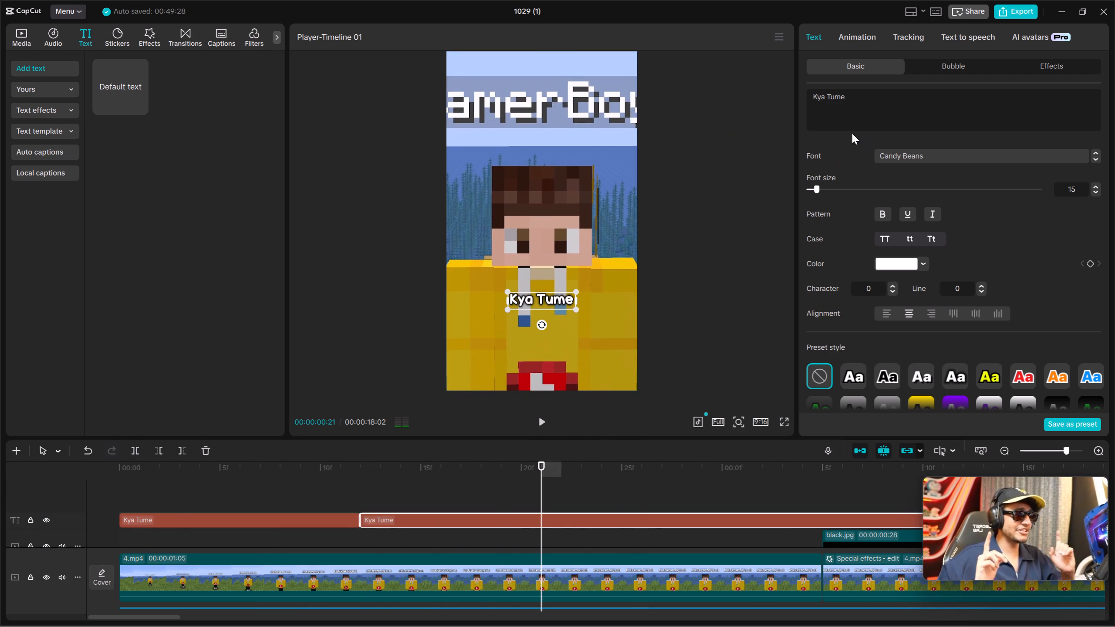
{"action": "key", "text": "Up"}
{"action": "key", "text": "Up"}
{"action": "key", "text": "Up"}
{"action": "key", "text": "Up"}
{"action": "key", "text": "space"}
{"action": "key", "text": "space"}
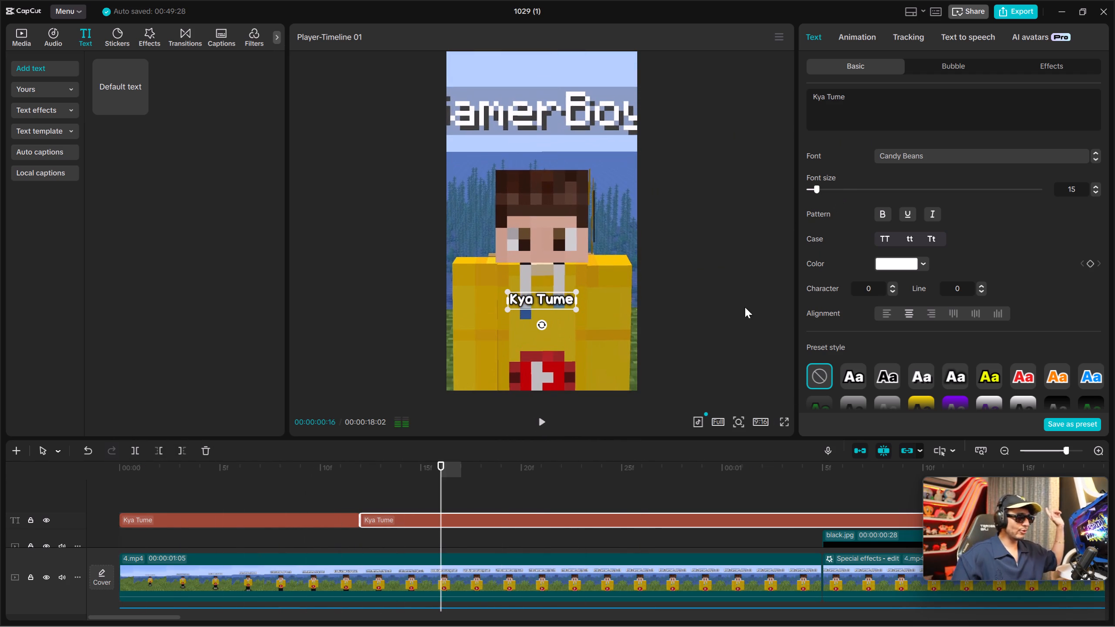
{"action": "key", "text": "Up"}
{"action": "left_click_drag", "start_coordinate": [861, 99], "coordinate": [811, 83]}
{"action": "key", "text": "BackSpace"}
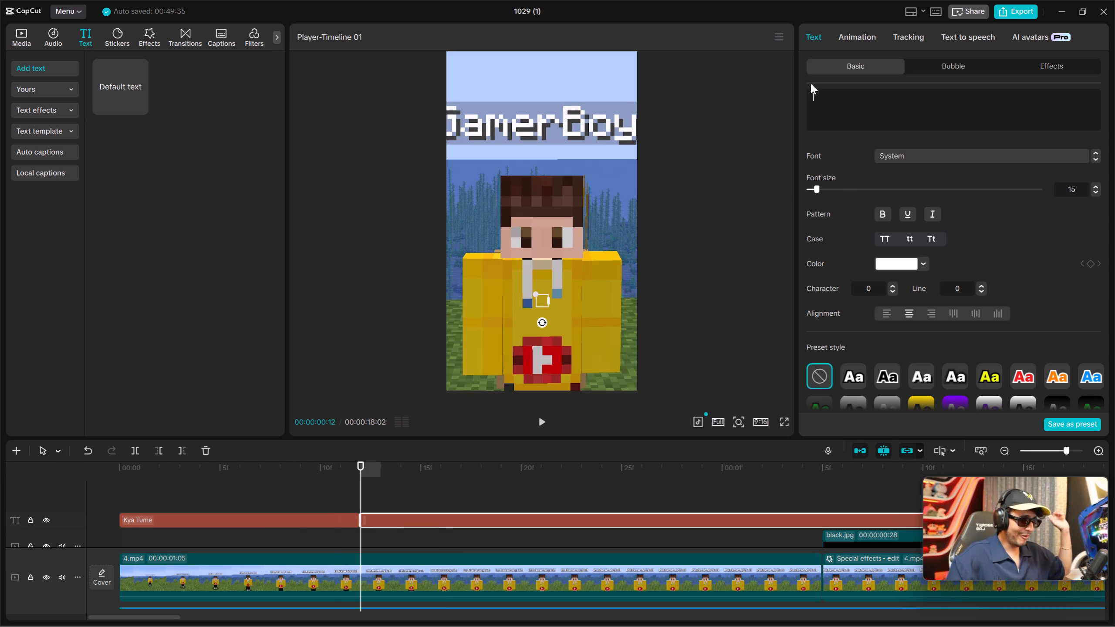
{"action": "type", "text": "Bhi Steelwing"}
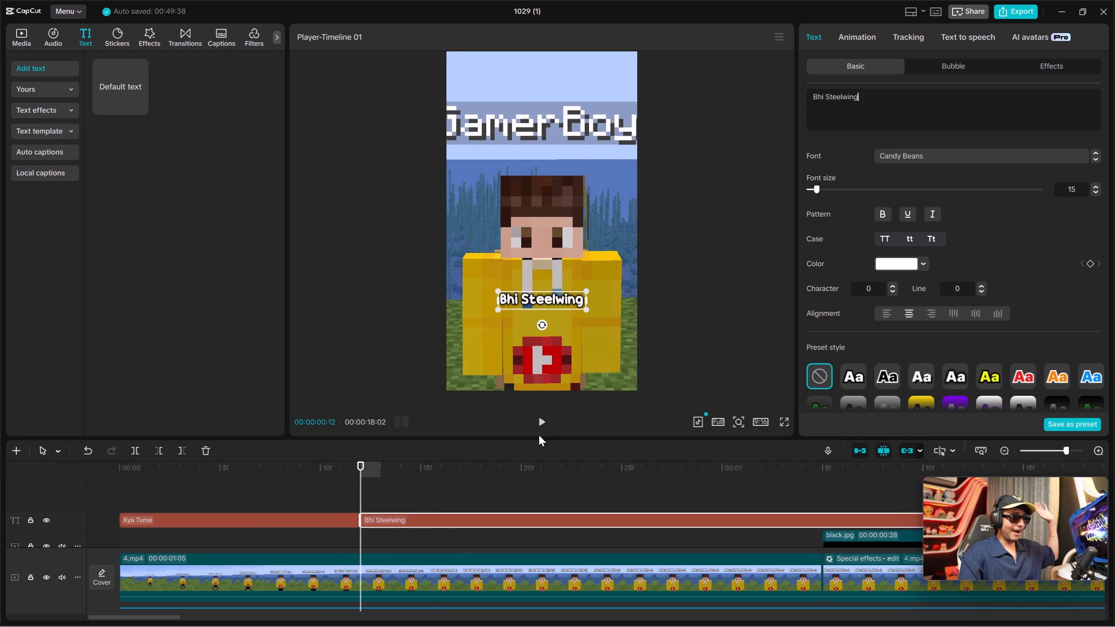
Split the "Bhi Steelwing" caption at 00:00:01:05 and set the new segment's text to "Kiye Video".
{"action": "left_click", "coordinate": [543, 422]}
{"action": "key", "text": "space"}
{"action": "key", "text": "space"}
{"action": "key", "text": "space"}
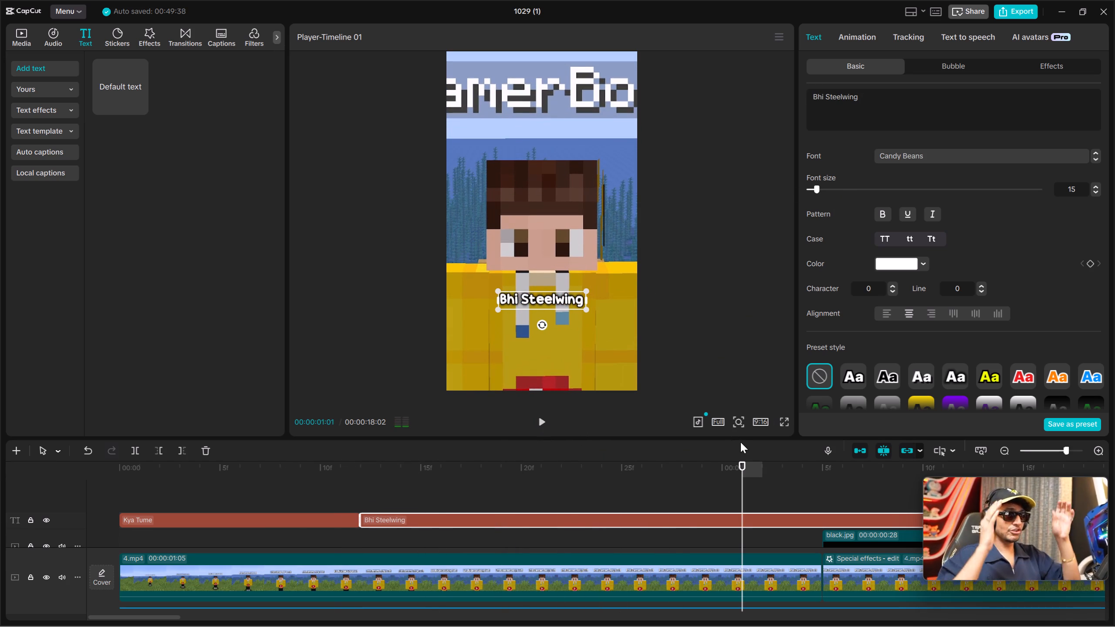
{"action": "double_click", "coordinate": [540, 424]}
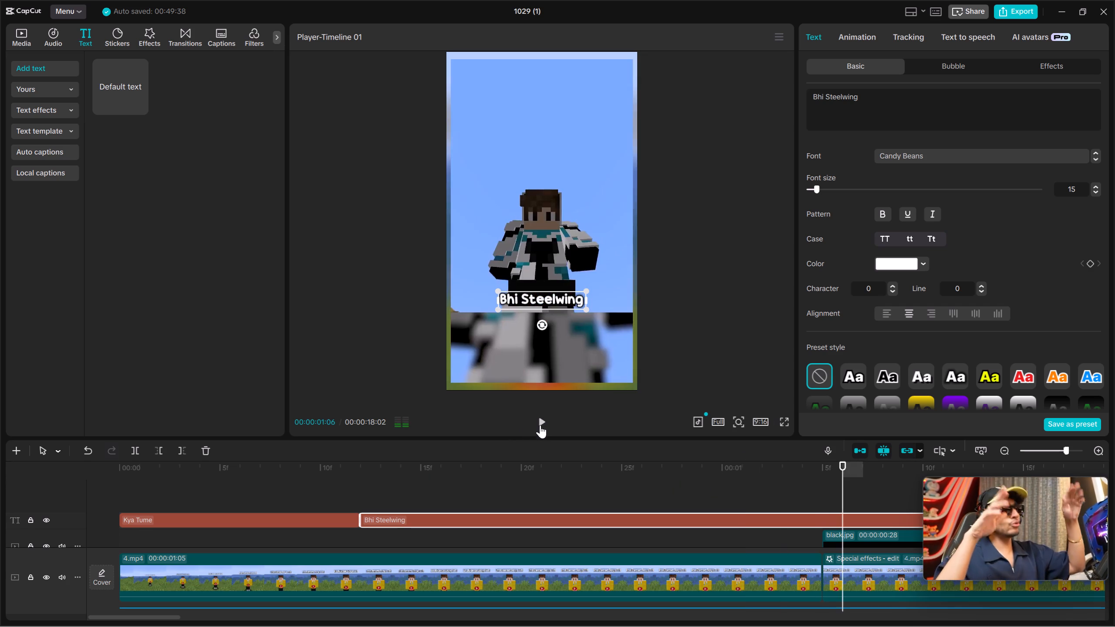
{"action": "key", "text": "Up"}
{"action": "left_click", "coordinate": [136, 450]}
{"action": "left_click_drag", "start_coordinate": [869, 104], "coordinate": [801, 91]}
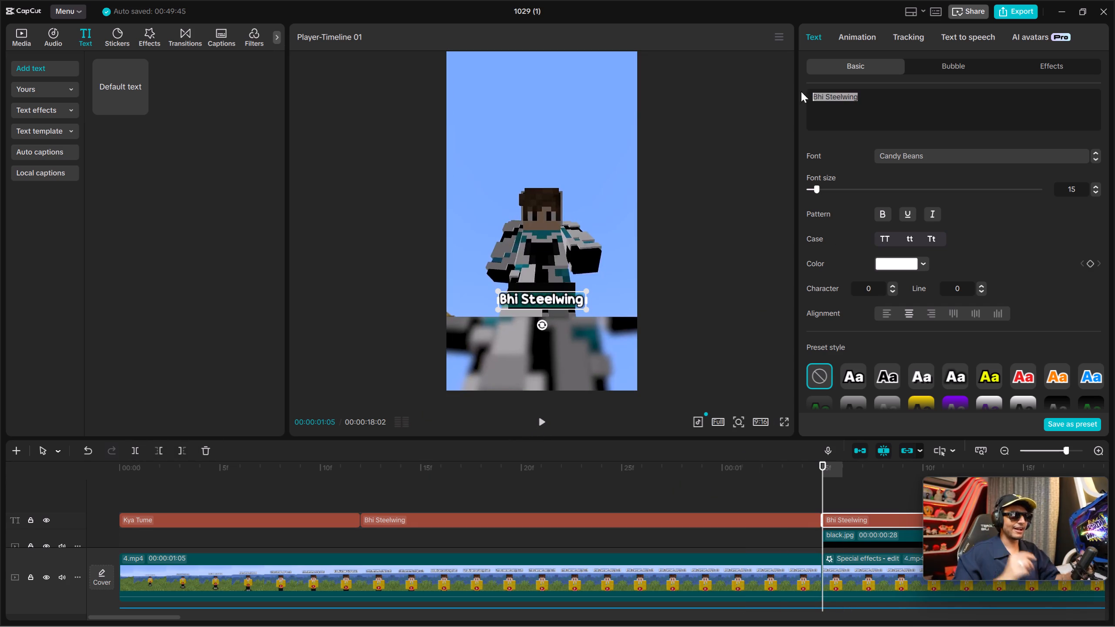
{"action": "left_click_drag", "start_coordinate": [801, 91], "coordinate": [798, 91]}
{"action": "key", "text": "BackSpace"}
{"action": "type", "text": "Ki"}
{"action": "key", "text": "space"}
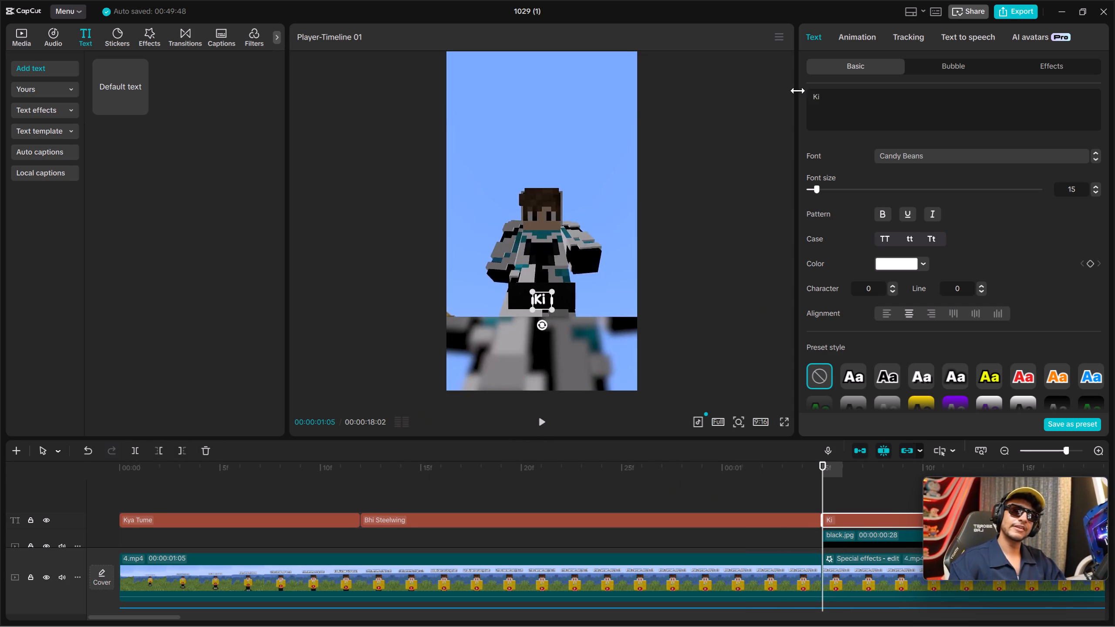
{"action": "key", "text": "BackSpace"}
{"action": "type", "text": "ye Video"}
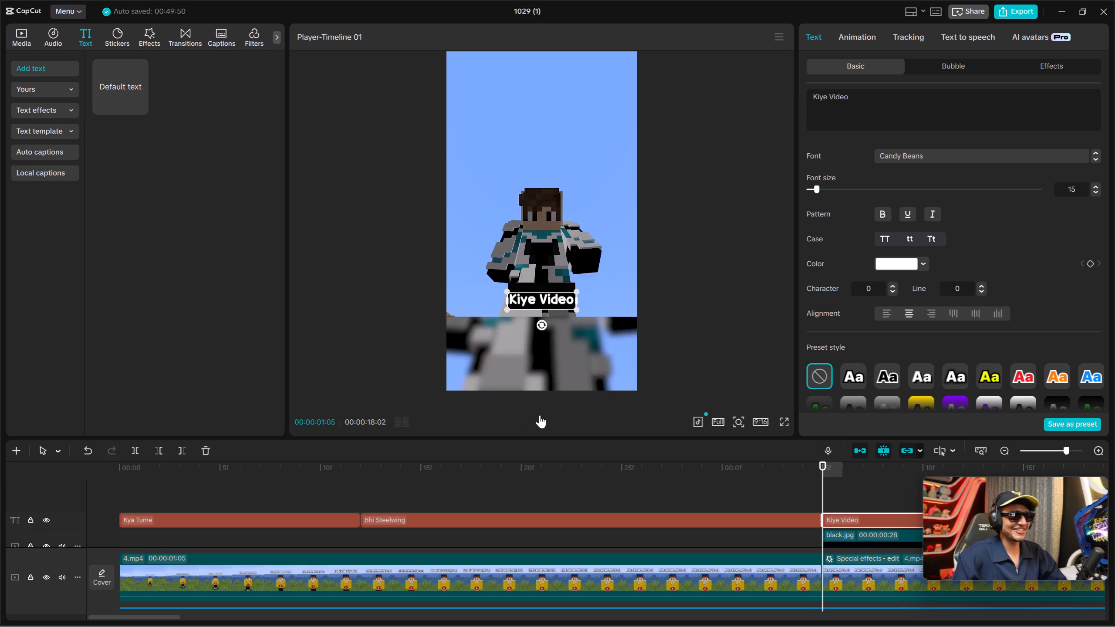
Split the "Kiye Video" caption at 00:00:01:20 and set the new segment's text to "Dekhi Hai".
{"action": "left_click", "coordinate": [542, 416]}
{"action": "key", "text": "space"}
{"action": "key", "text": "space"}
{"action": "key", "text": "space"}
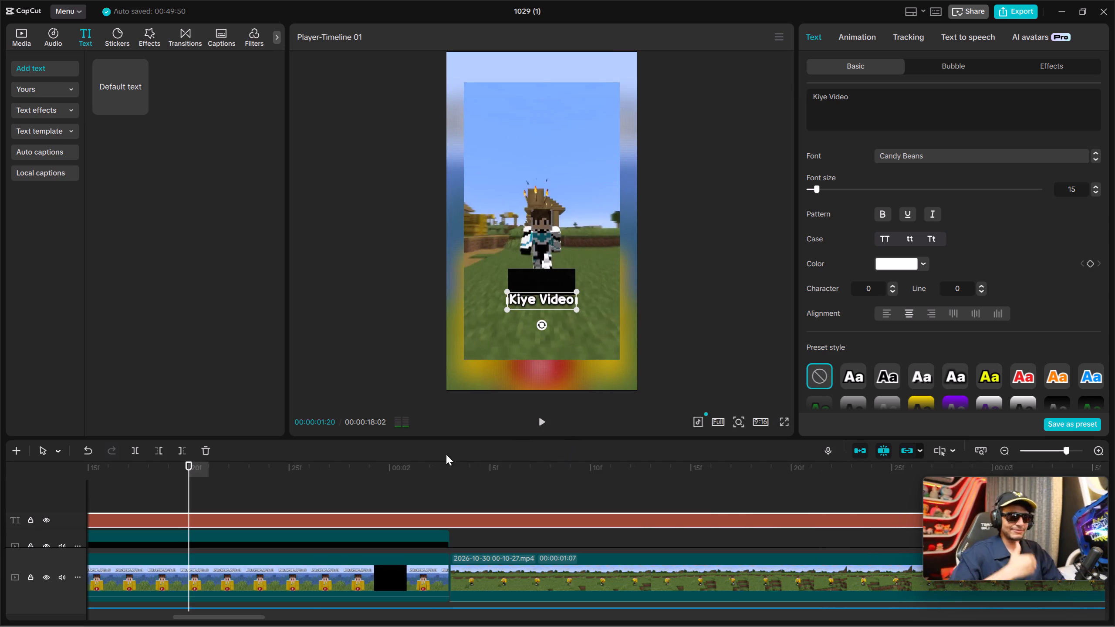
{"action": "left_click", "coordinate": [135, 450]}
{"action": "key", "text": "space"}
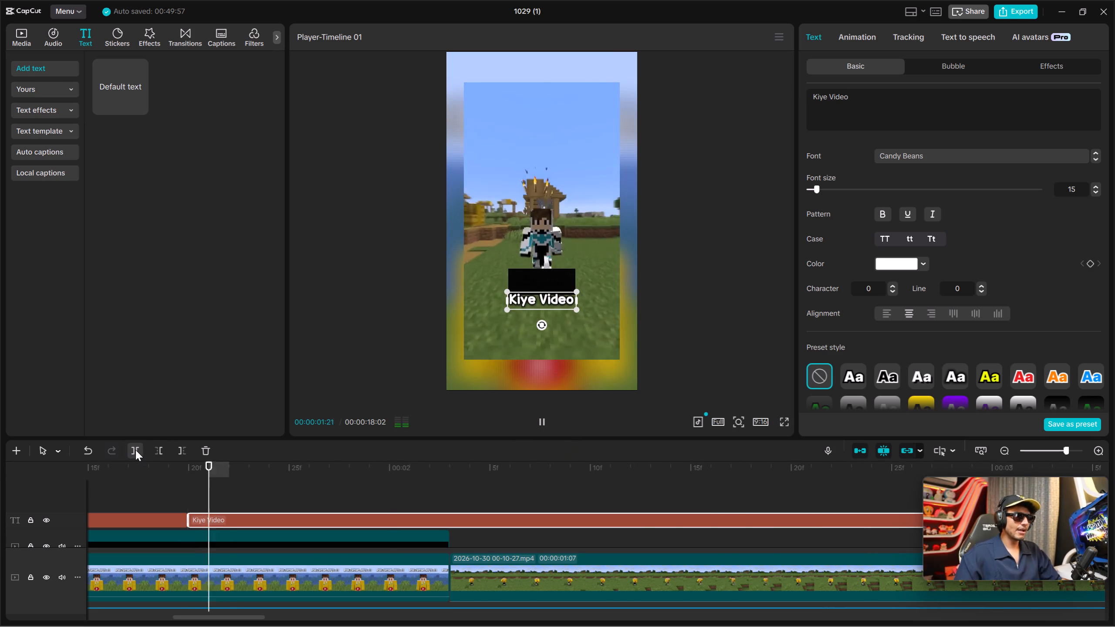
{"action": "key", "text": "space"}
{"action": "left_click_drag", "start_coordinate": [952, 123], "coordinate": [809, 96]}
{"action": "key", "text": "BackSpace"}
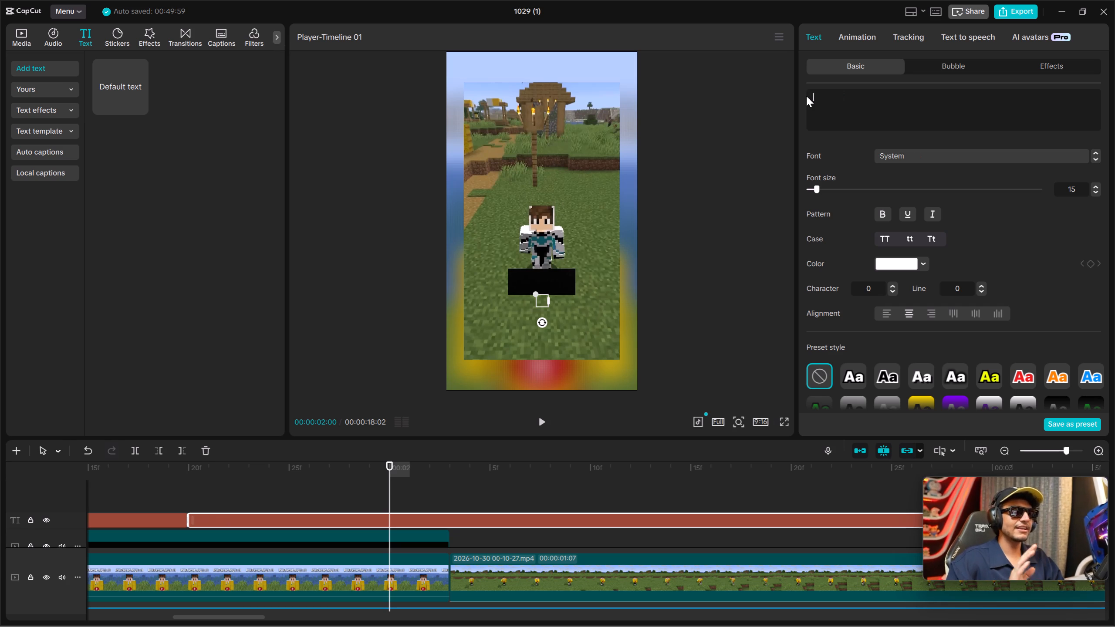
{"action": "type", "text": "Dekhi Hai"}
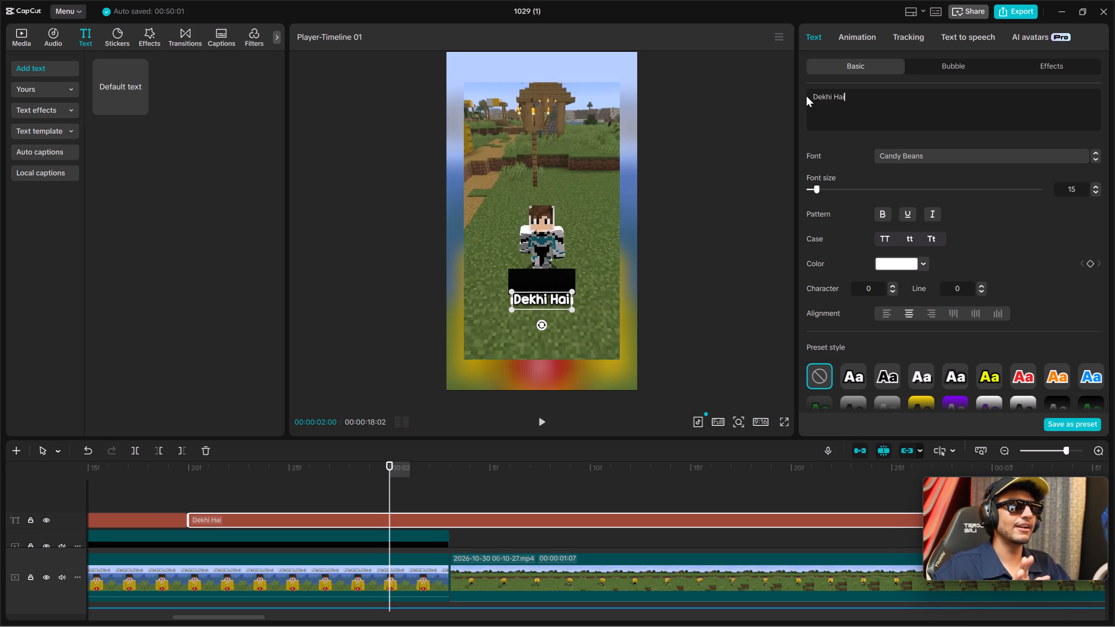
{"action": "double_click", "coordinate": [537, 420]}
{"action": "key", "text": "Up"}
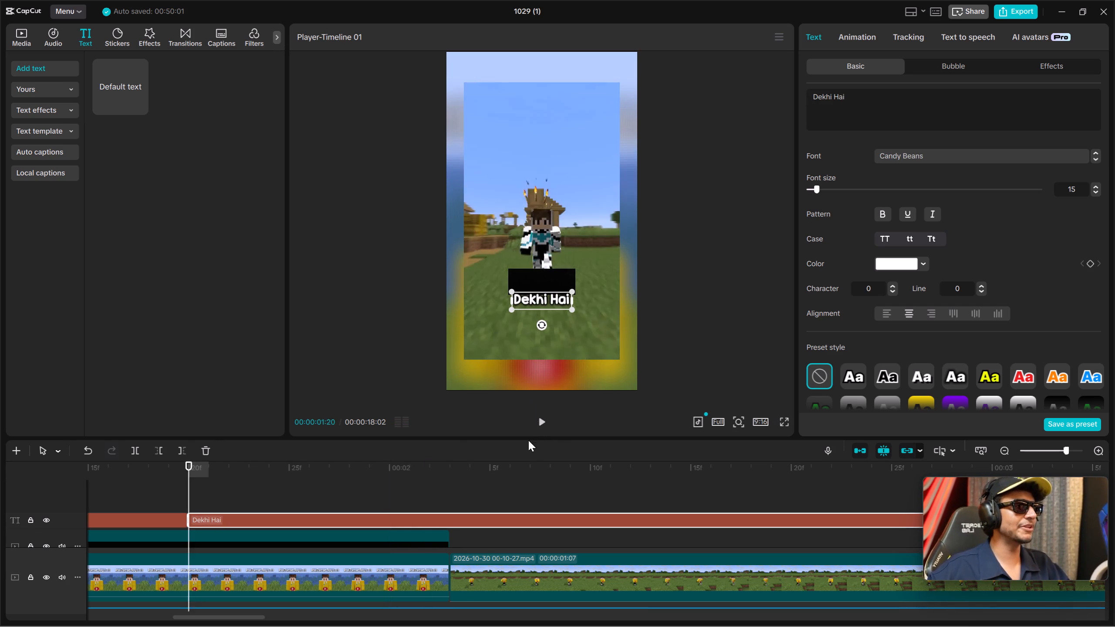
{"action": "key", "text": "Down"}
{"action": "left_click", "coordinate": [133, 447]}
Select the "Kiye Video" caption at 00:00:01:05 and look through its position, stroke and glow settings, shifting the floating player lower.
{"action": "key", "text": "Up"}
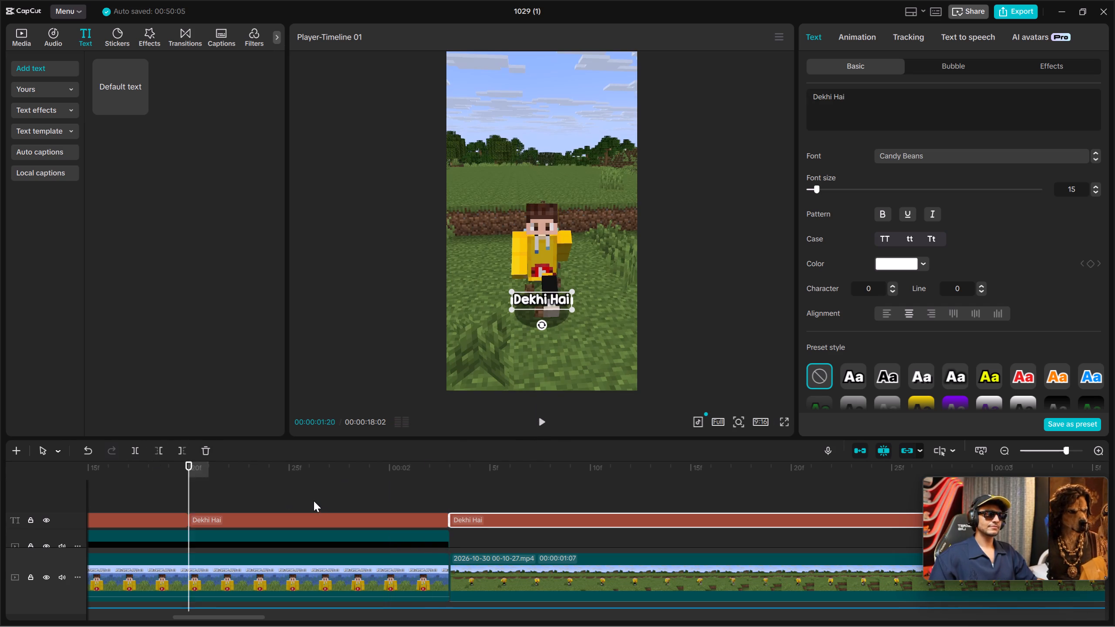
{"action": "key", "text": "Up"}
{"action": "left_click", "coordinate": [486, 518]}
{"action": "key", "text": "Up"}
{"action": "key", "text": "Up"}
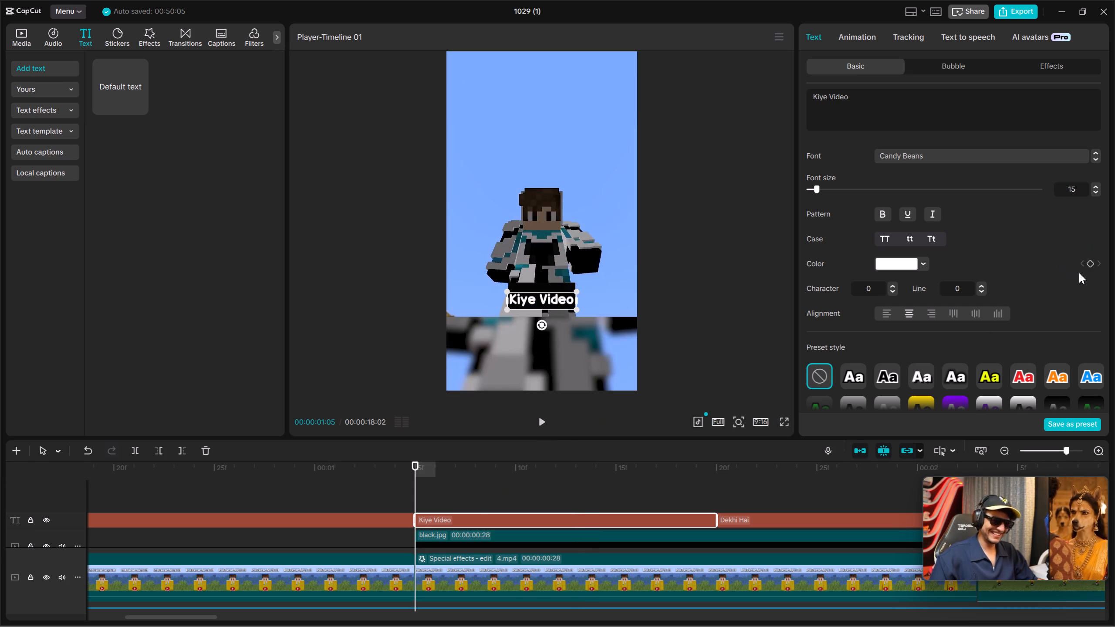
{"action": "scroll", "coordinate": [990, 192], "scroll_direction": "up", "scroll_amount": 3}
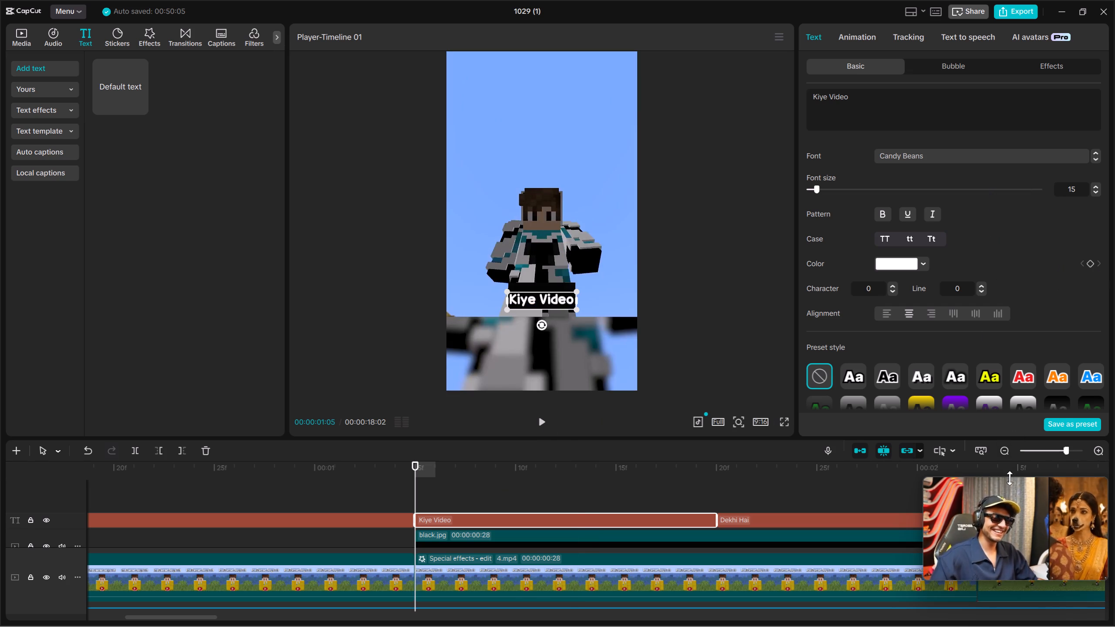
{"action": "left_click_drag", "start_coordinate": [1008, 483], "coordinate": [1005, 525]}
{"action": "scroll", "coordinate": [1046, 296], "scroll_direction": "down", "scroll_amount": 6}
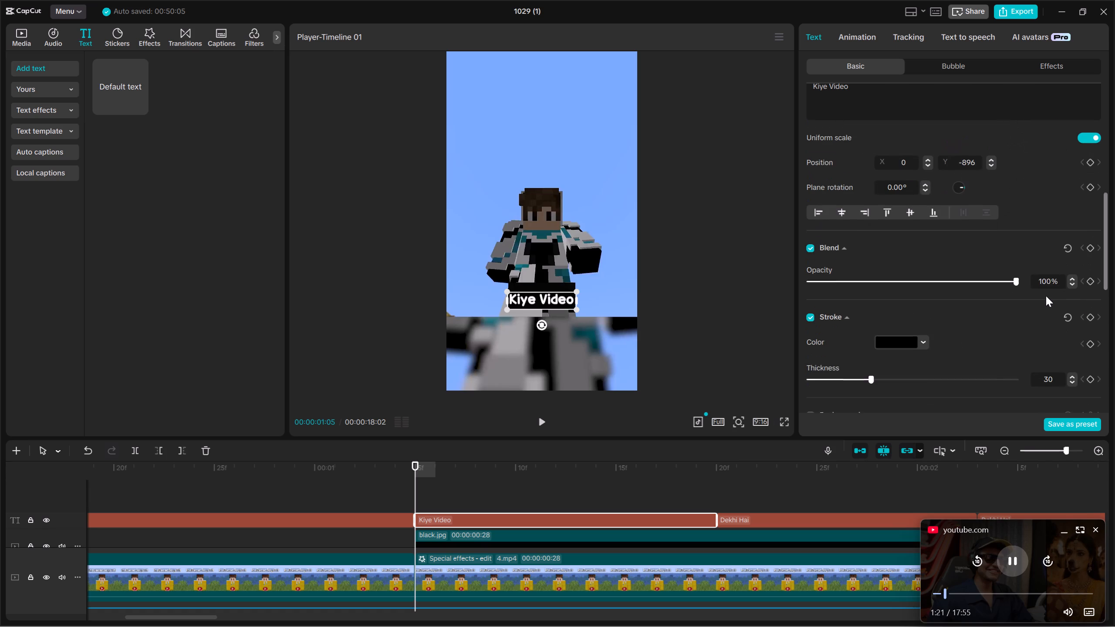
{"action": "scroll", "coordinate": [1038, 297], "scroll_direction": "down", "scroll_amount": 5}
{"action": "scroll", "coordinate": [1034, 296], "scroll_direction": "up", "scroll_amount": 2}
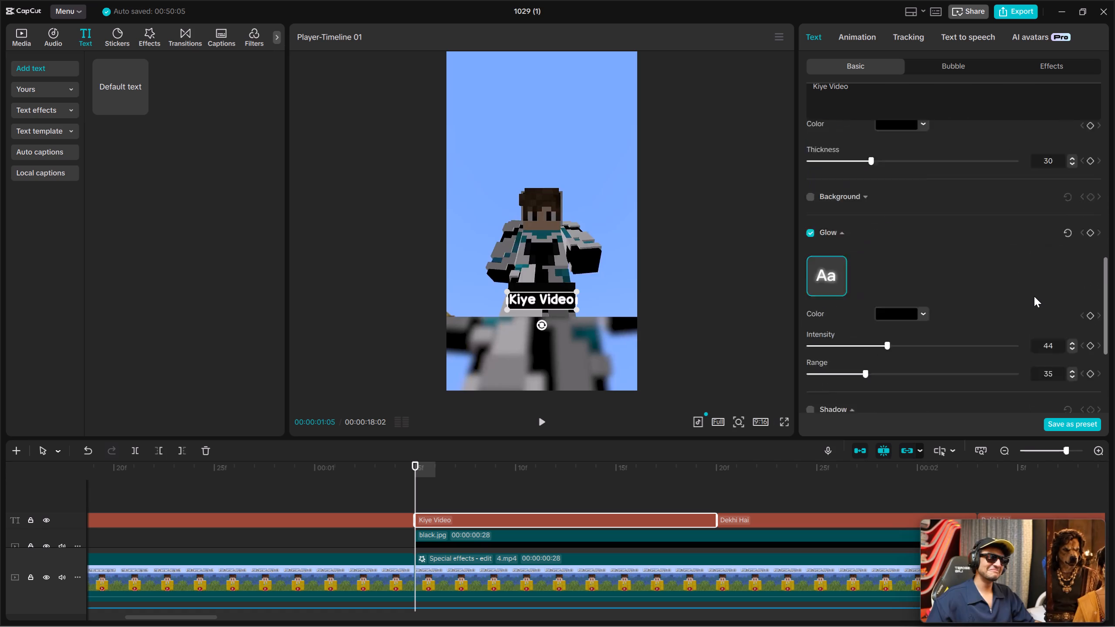
{"action": "scroll", "coordinate": [1034, 296], "scroll_direction": "up", "scroll_amount": 20}
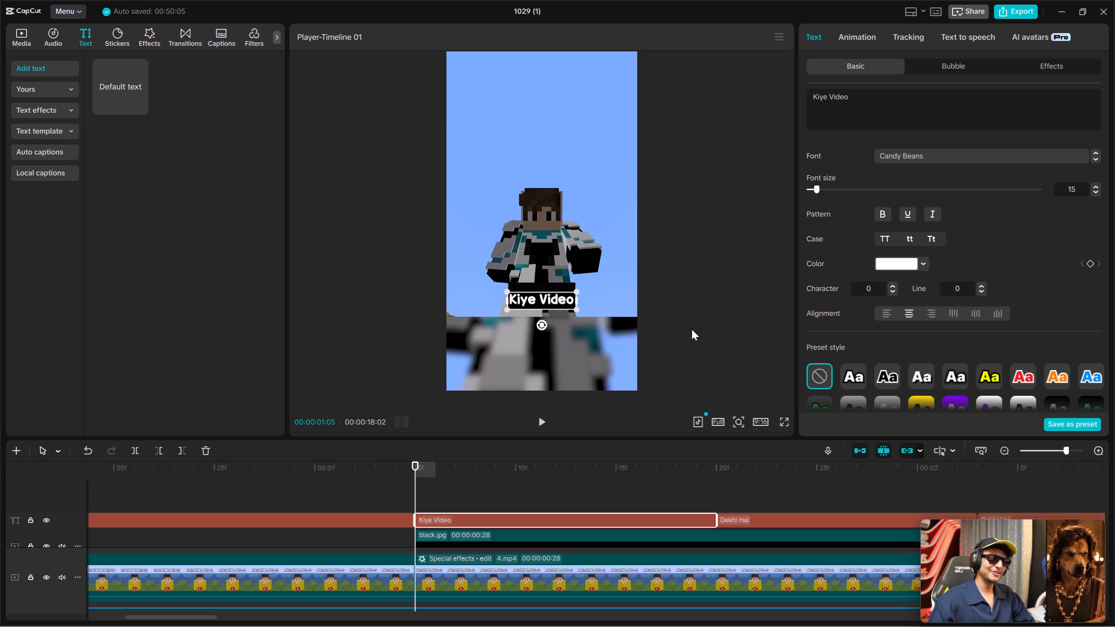
Nudge the "Kiye Video" caption slightly upward in the frame and play back its segment.
{"action": "left_click_drag", "start_coordinate": [547, 293], "coordinate": [547, 287]}
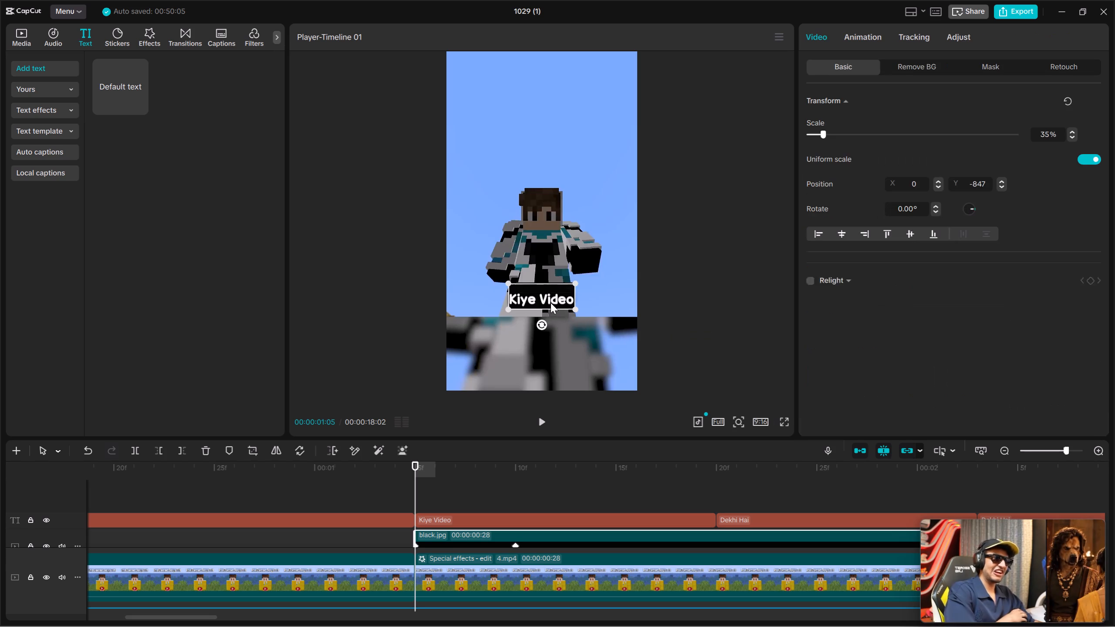
{"action": "left_click", "coordinate": [551, 303]}
{"action": "left_click_drag", "start_coordinate": [552, 301], "coordinate": [540, 302]}
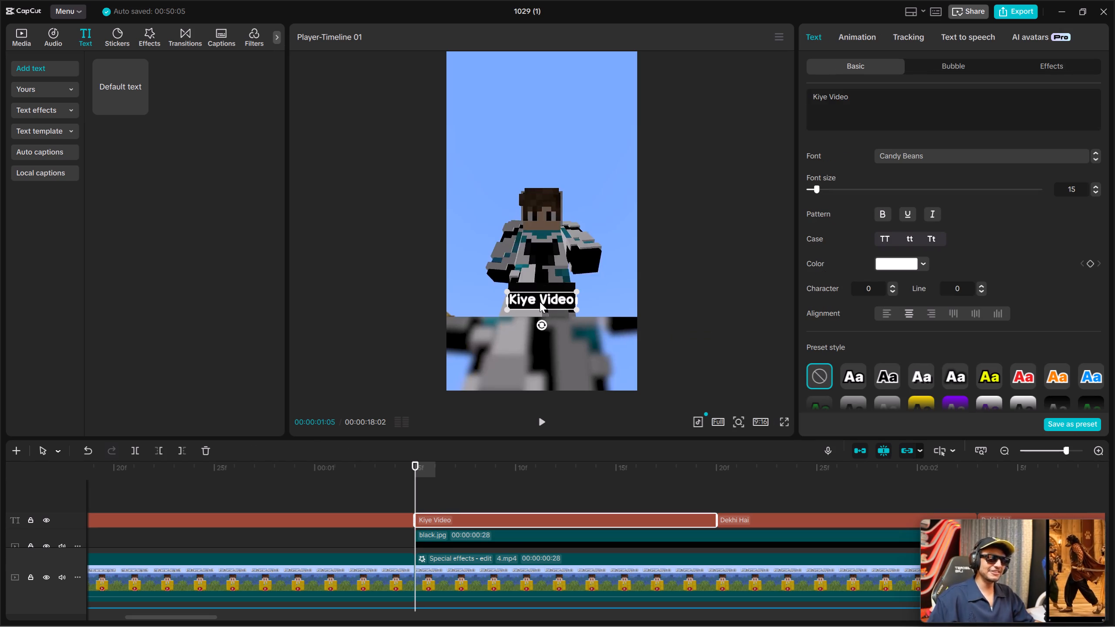
{"action": "left_click_drag", "start_coordinate": [540, 302], "coordinate": [554, 297]}
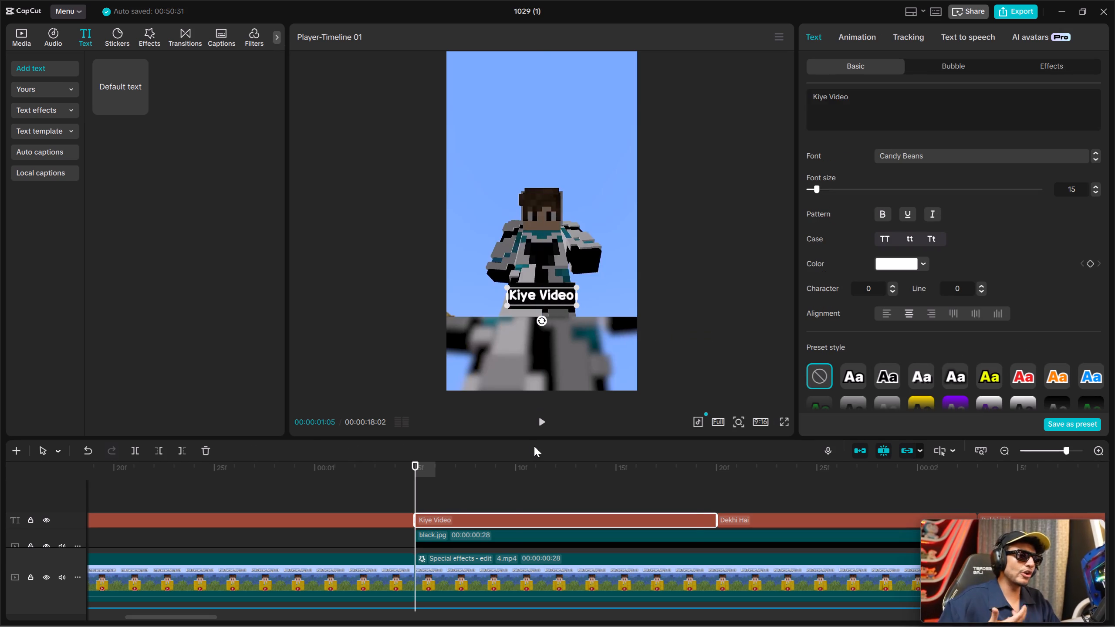
{"action": "key", "text": "space"}
{"action": "key", "text": "space"}
{"action": "key", "text": "Up"}
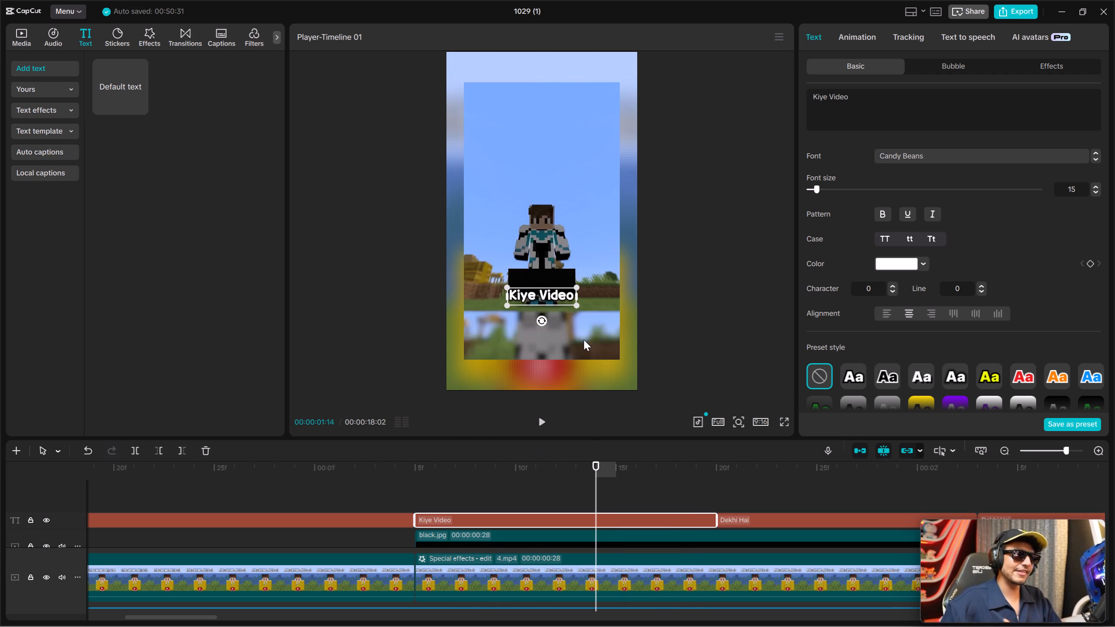
Raise the "Kiye Video" caption onto the black box below the character and check its placement in playback.
{"action": "left_click_drag", "start_coordinate": [557, 293], "coordinate": [556, 276]}
{"action": "key", "text": "Up"}
{"action": "key", "text": "Up"}
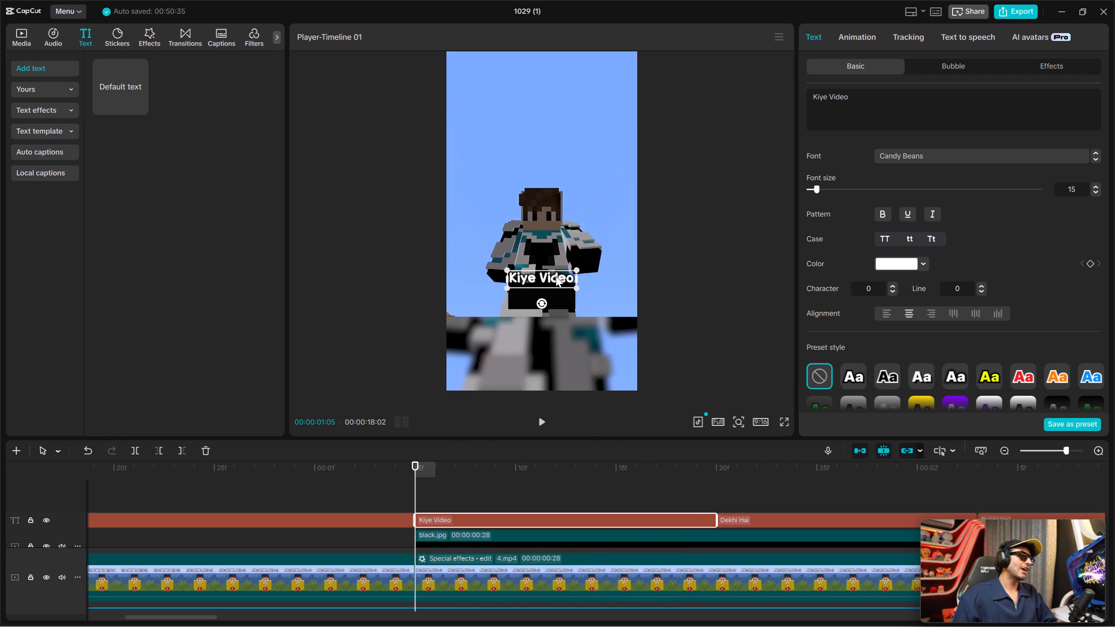
{"action": "key", "text": "space"}
{"action": "key", "text": "space"}
{"action": "key", "text": "Up"}
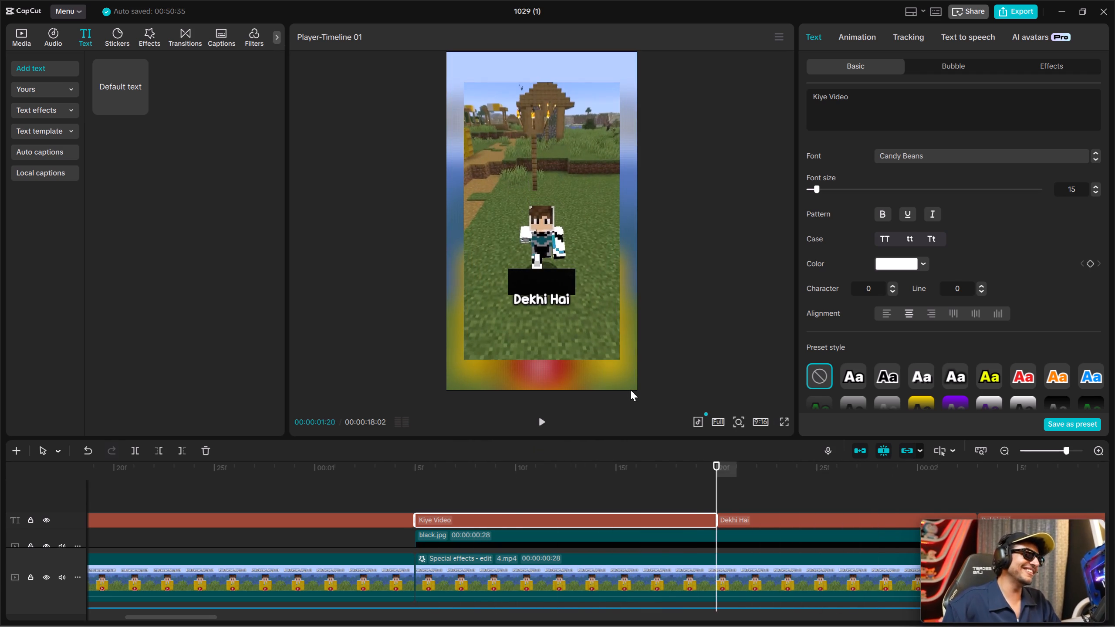
{"action": "key", "text": "Up"}
{"action": "key", "text": "Up"}
{"action": "key", "text": "Up"}
{"action": "key", "text": "space"}
{"action": "key", "text": "space"}
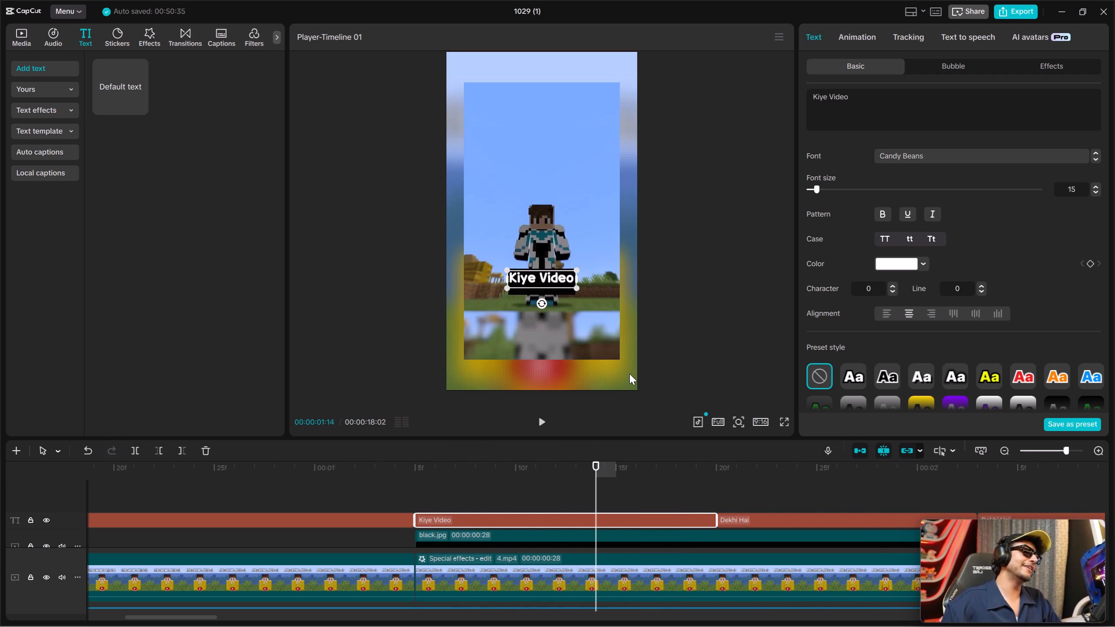
{"action": "key", "text": "space"}
{"action": "key", "text": "space"}
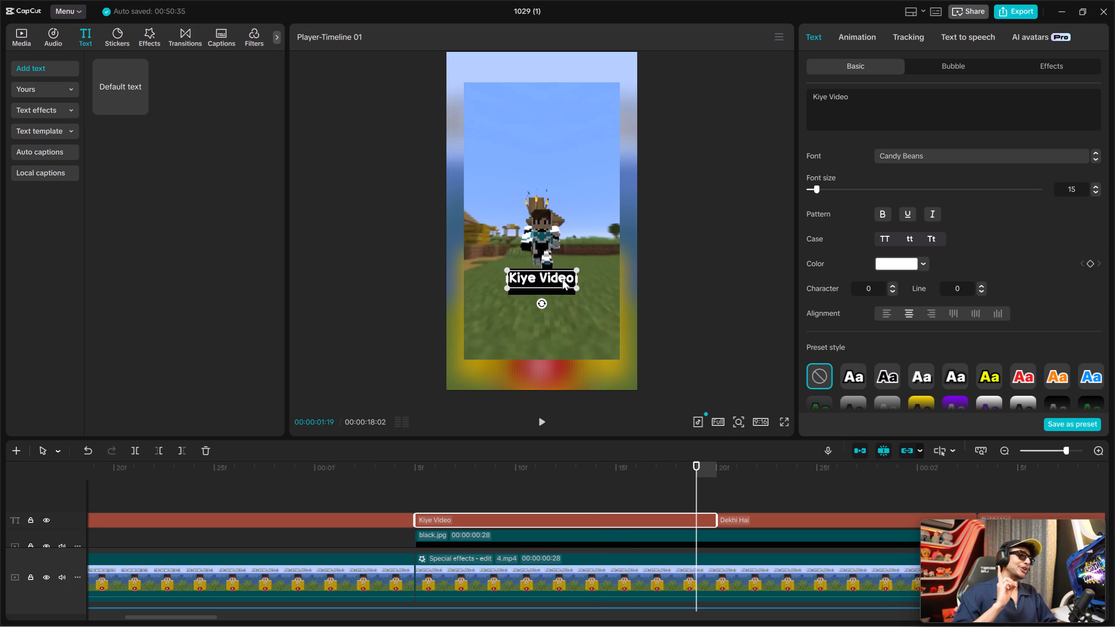
{"action": "left_click", "coordinate": [562, 279]}
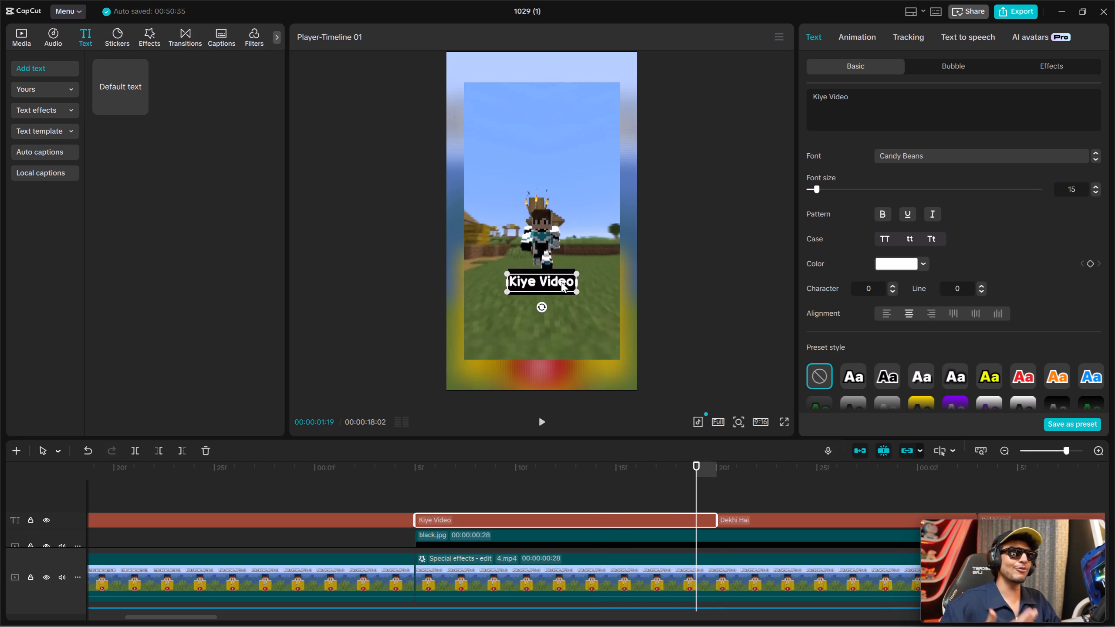
{"action": "key", "text": "space"}
{"action": "key", "text": "space"}
Move the "Dekhi Hai" caption starting at 00:00:01:20 up onto the black box and preview it.
{"action": "left_click", "coordinate": [741, 522]}
{"action": "key", "text": "Up"}
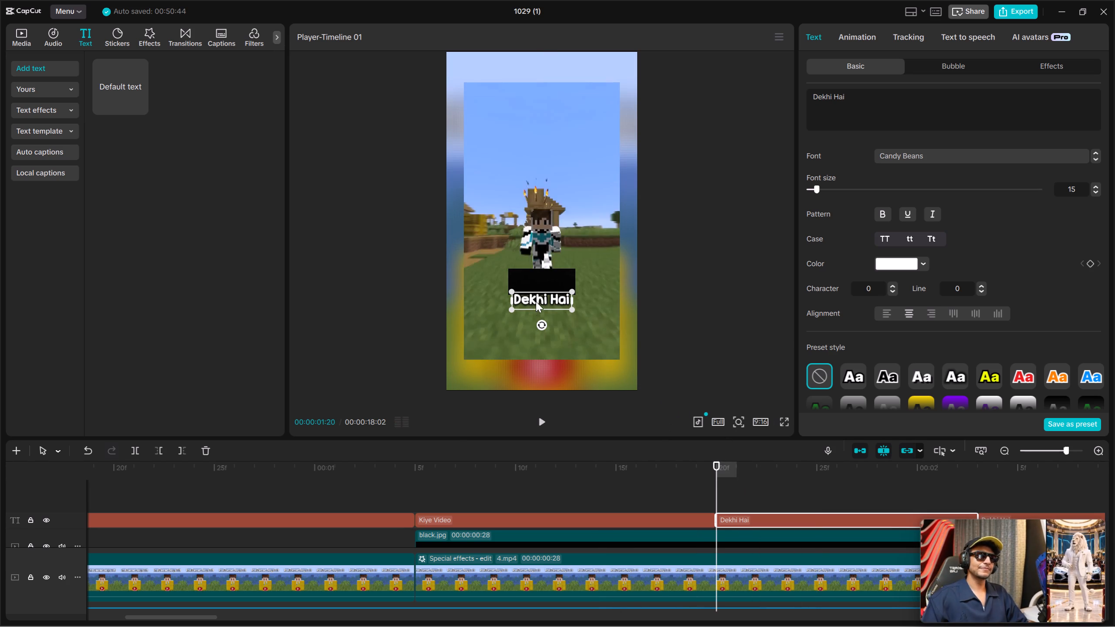
{"action": "left_click_drag", "start_coordinate": [546, 299], "coordinate": [546, 280]}
{"action": "key", "text": "space"}
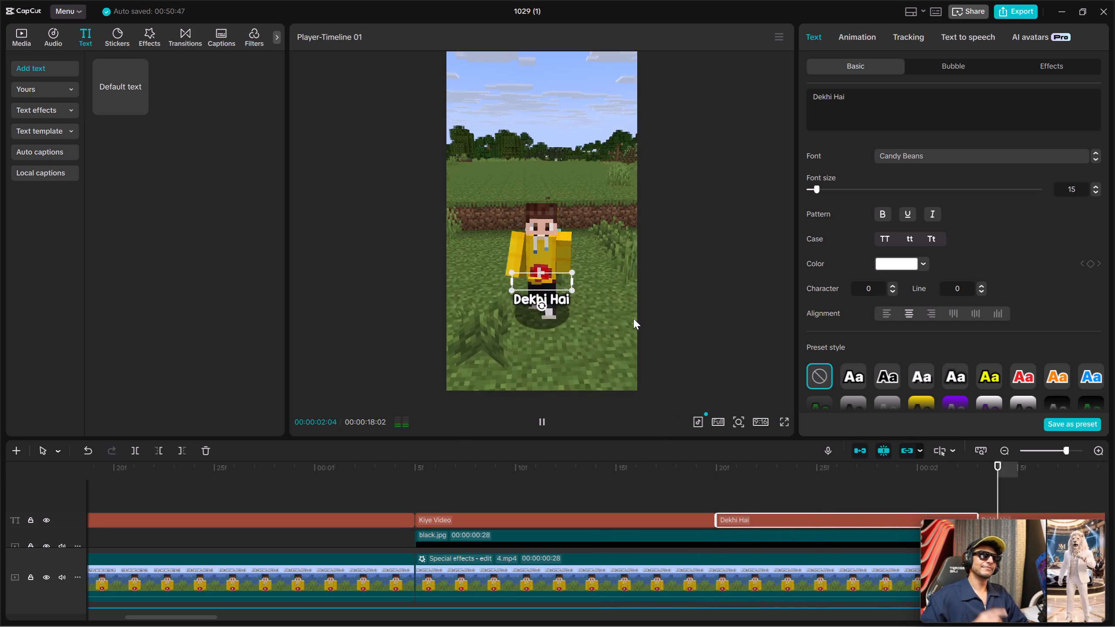
{"action": "key", "text": "space"}
{"action": "key", "text": "space"}
{"action": "key", "text": "space"}
{"action": "key", "text": "Up"}
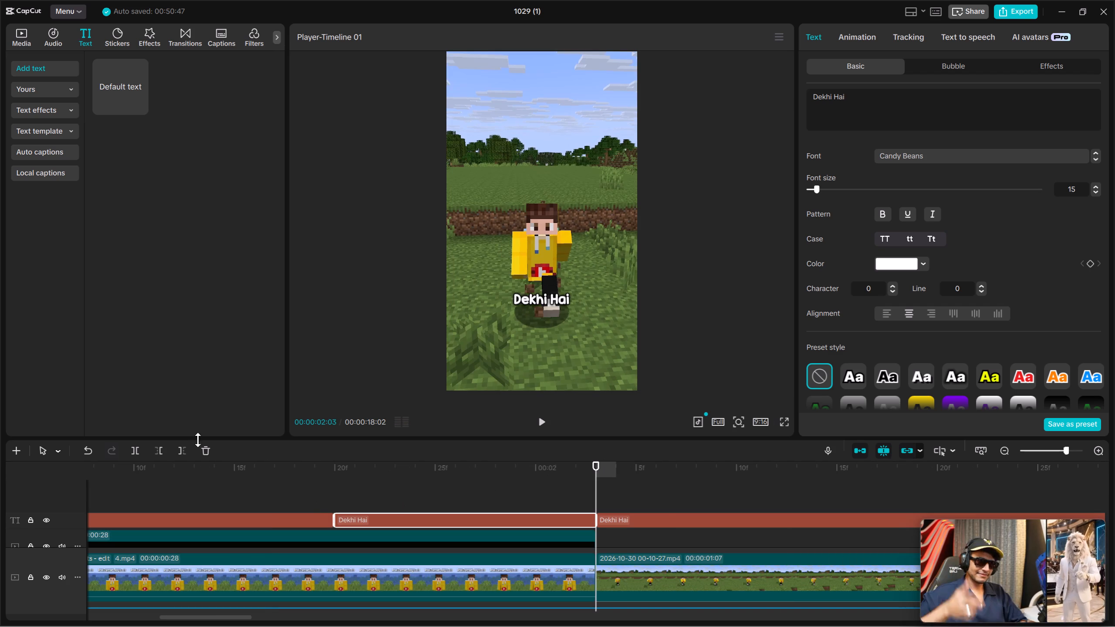
Set the text of the second "Dekhi Hai" caption, starting at 00:00:02:03, to "Jismai".
{"action": "left_click", "coordinate": [134, 447]}
{"action": "left_click", "coordinate": [631, 515]}
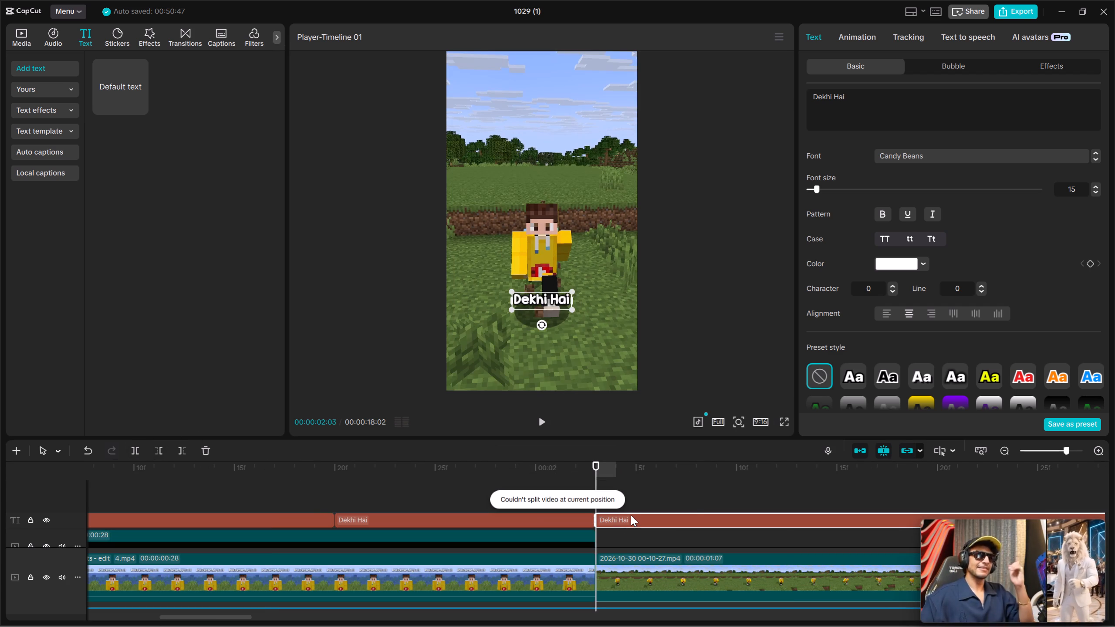
{"action": "key", "text": "space"}
{"action": "key", "text": "space"}
{"action": "left_click_drag", "start_coordinate": [865, 123], "coordinate": [797, 91]}
{"action": "key", "text": "BackSpace"}
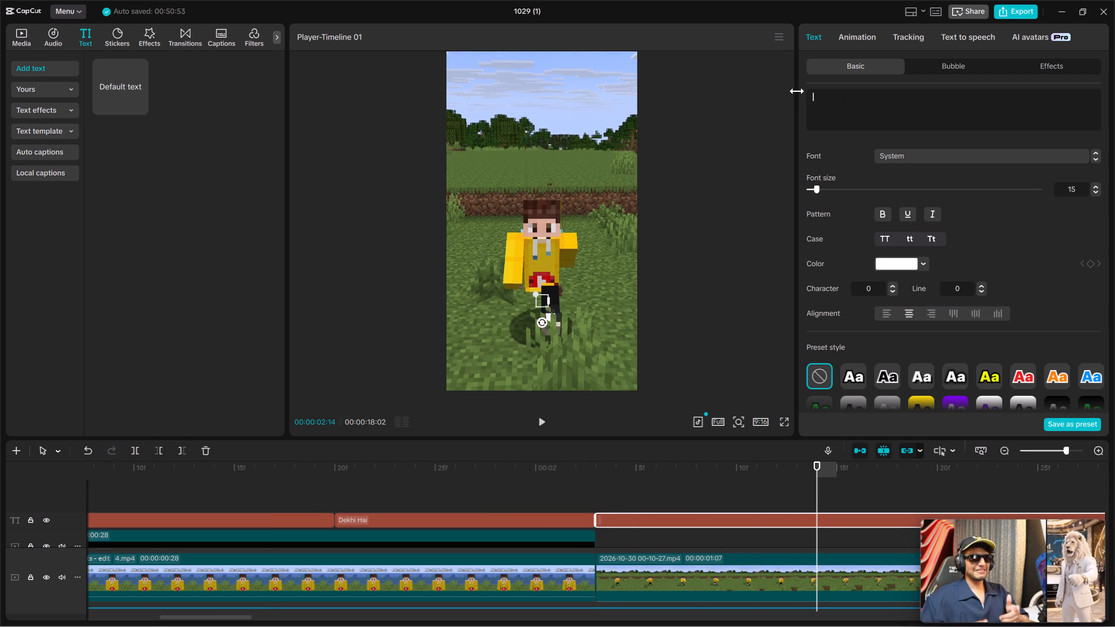
{"action": "type", "text": "Jismai"}
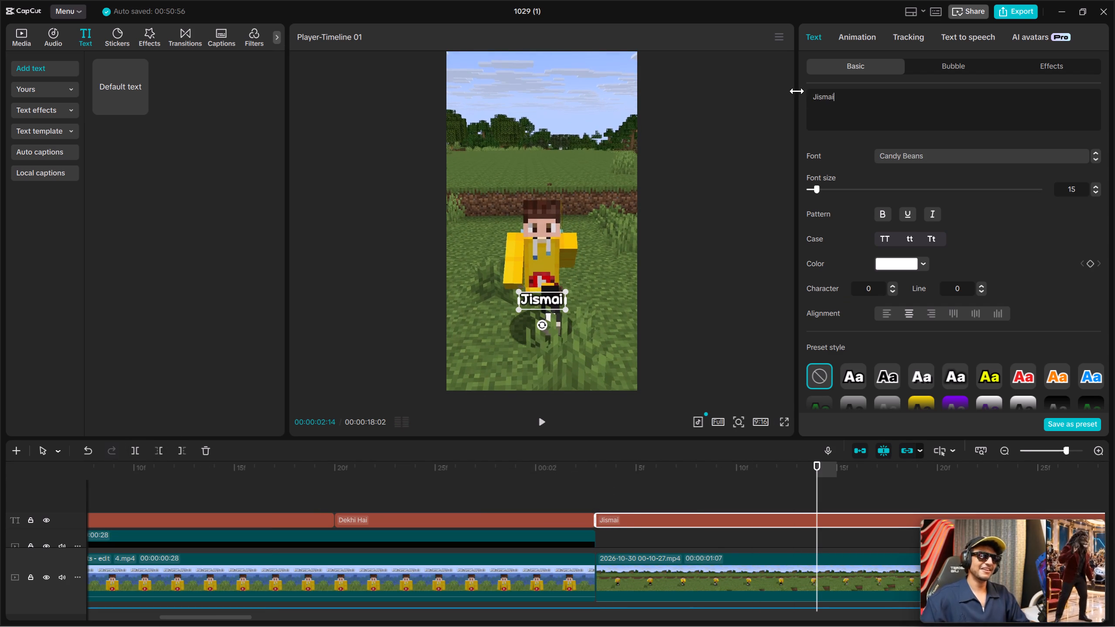
Split the "Jismai" caption at 00:00:02:10 and set the new segment's text to "Vo Mob".
{"action": "key", "text": "Up"}
{"action": "left_click", "coordinate": [729, 502]}
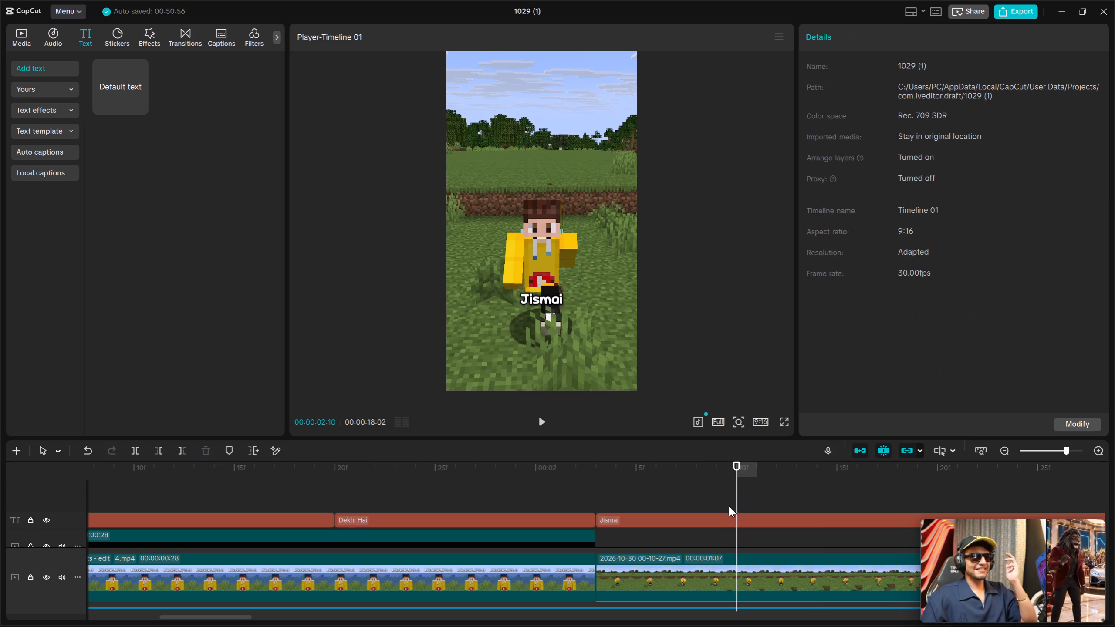
{"action": "left_click", "coordinate": [726, 524]}
{"action": "left_click", "coordinate": [140, 450]}
{"action": "key", "text": "space"}
{"action": "key", "text": "space"}
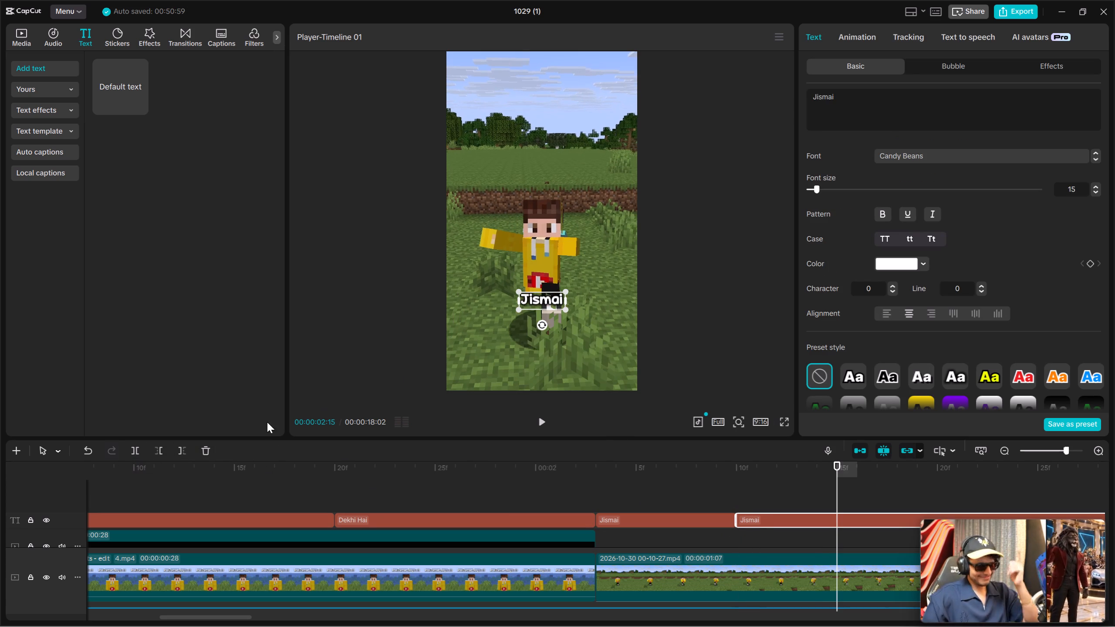
{"action": "left_click_drag", "start_coordinate": [860, 105], "coordinate": [773, 84]}
{"action": "key", "text": "BackSpace"}
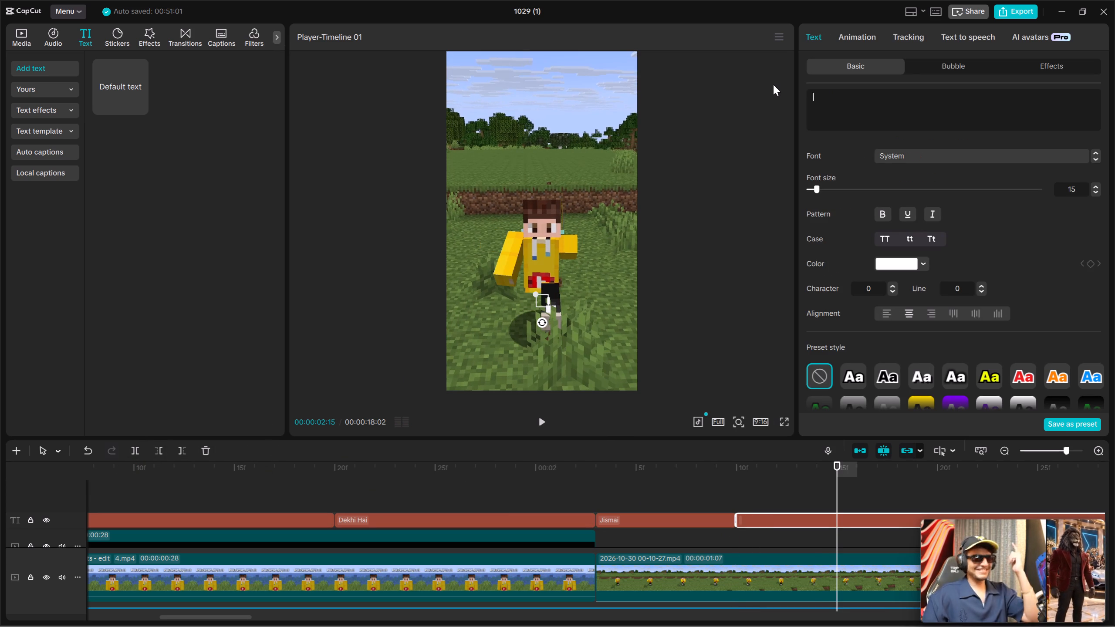
{"action": "type", "text": "Vo Mov"}
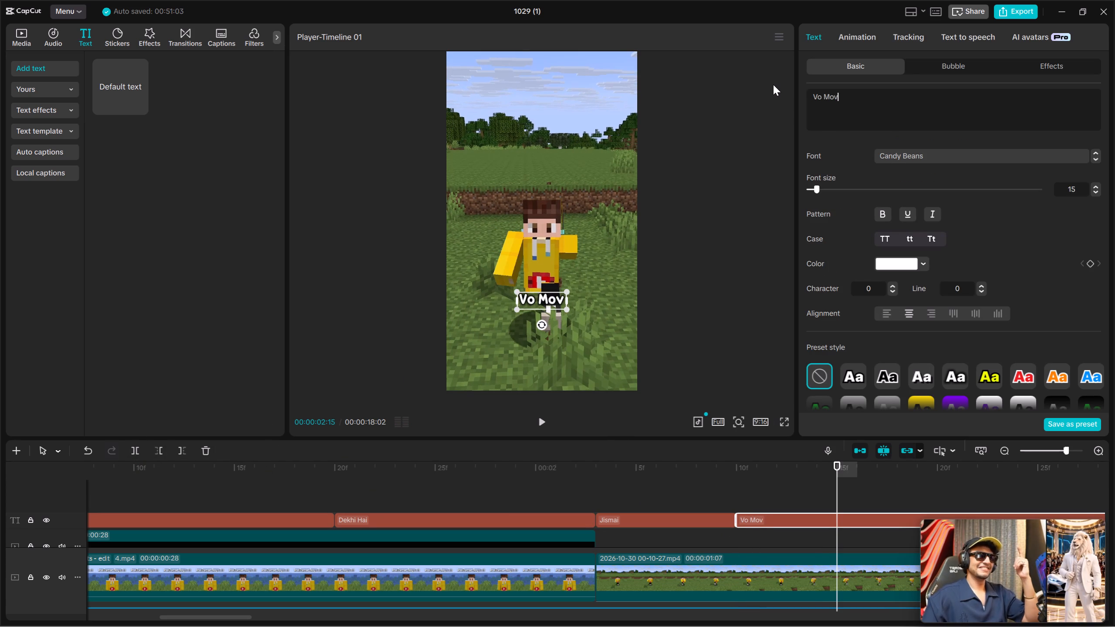
{"action": "key", "text": "BackSpace"}
{"action": "key", "text": "b"}
Play back the "Vo Mob" caption against the voiceover and change its text to "Vo Kisi".
{"action": "left_click", "coordinate": [542, 425]}
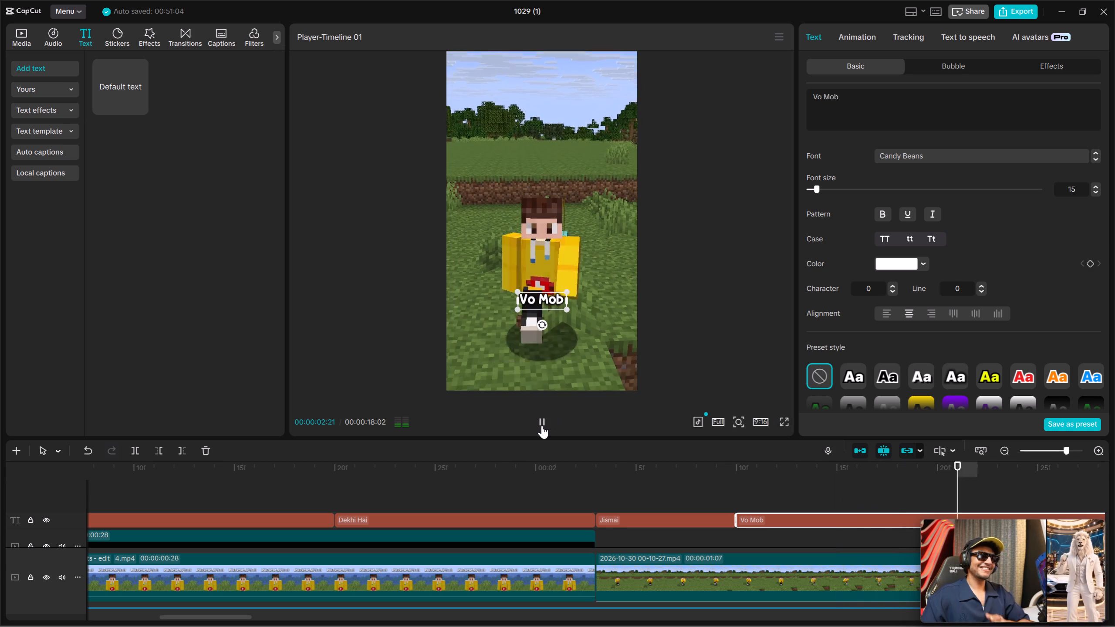
{"action": "key", "text": "space"}
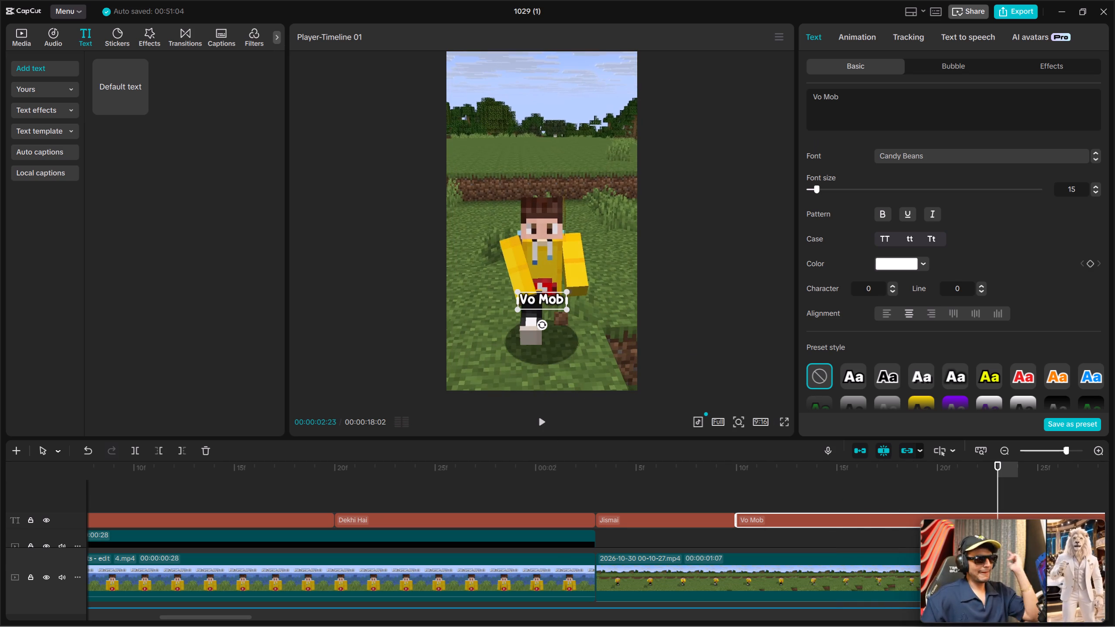
{"action": "key", "text": "space"}
{"action": "key", "text": "space"}
{"action": "key", "text": "Up"}
{"action": "left_click", "coordinate": [863, 104]}
{"action": "key", "text": "BackSpace"}
{"action": "key", "text": "BackSpace"}
{"action": "key", "text": "BackSpace"}
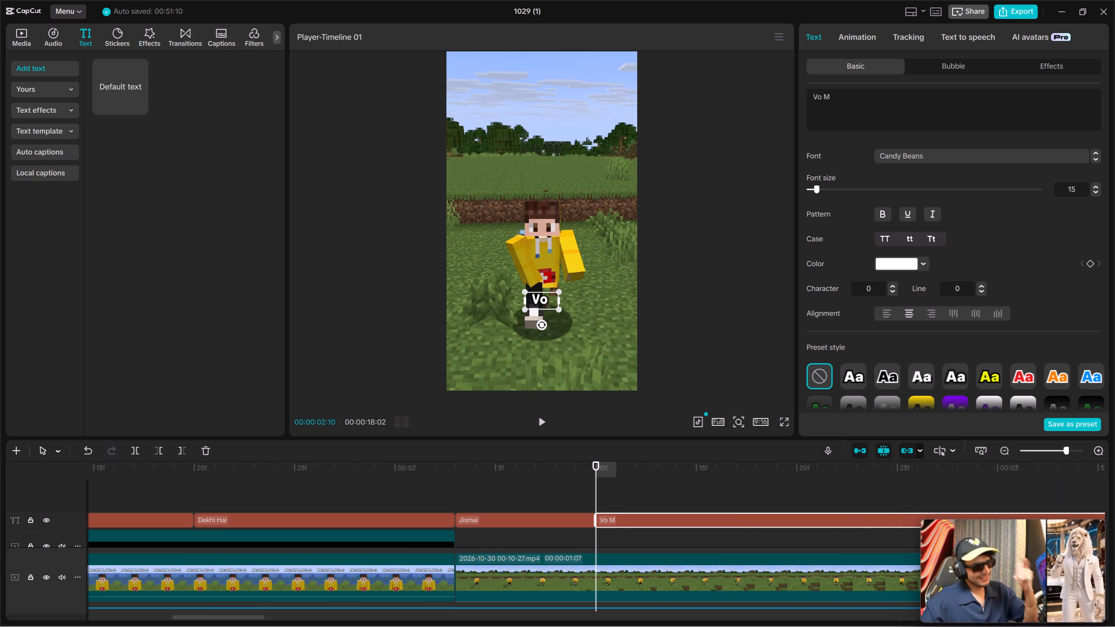
{"action": "type", "text": "Kisi"}
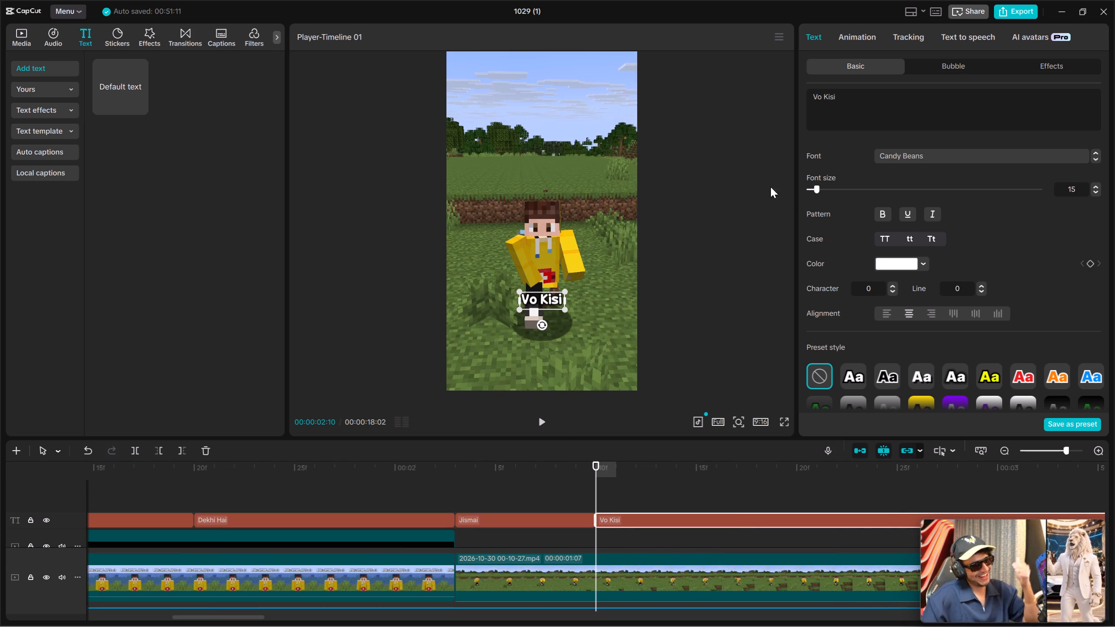
Split the "Vo Kisi" caption at about 00:00:02:24 and set the new segment's text to "Mod ka".
{"action": "left_click", "coordinate": [612, 488]}
{"action": "key", "text": "Up"}
{"action": "left_click", "coordinate": [611, 519]}
{"action": "key", "text": "space"}
{"action": "key", "text": "space"}
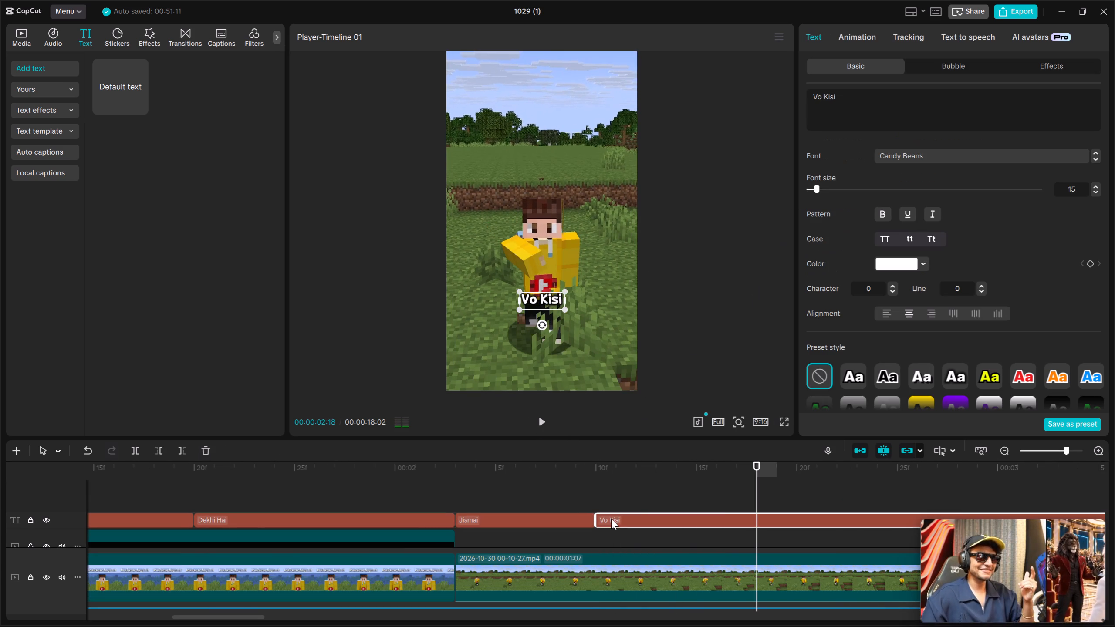
{"action": "key", "text": "space"}
{"action": "key", "text": "space"}
{"action": "left_click", "coordinate": [139, 451]}
{"action": "key", "text": "space"}
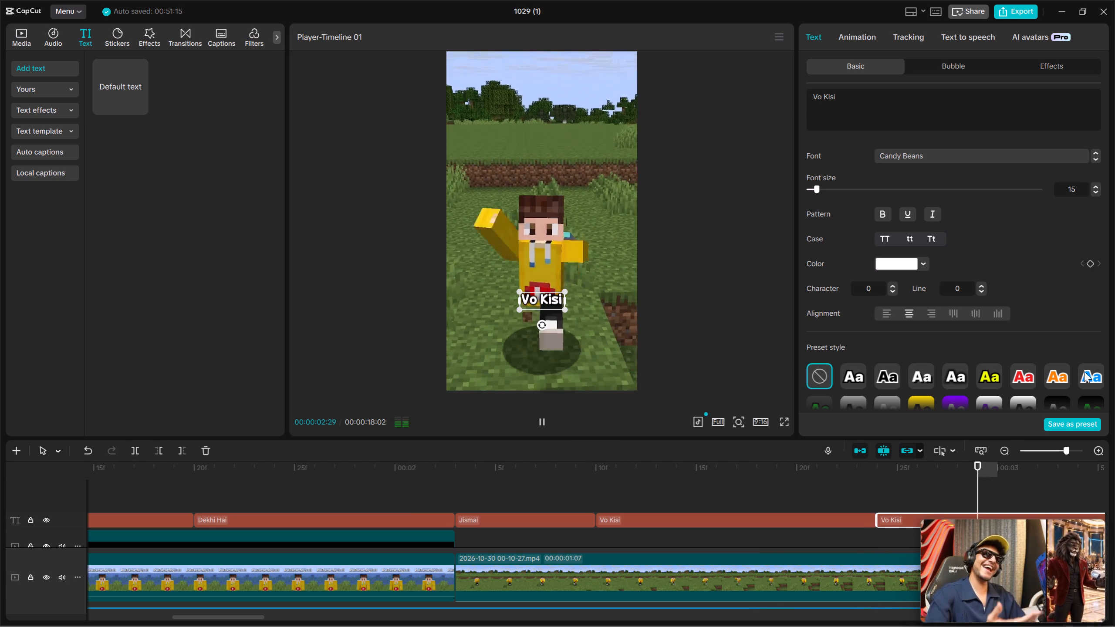
{"action": "key", "text": "space"}
{"action": "left_click_drag", "start_coordinate": [952, 102], "coordinate": [799, 90]}
{"action": "key", "text": "BackSpace"}
{"action": "type", "text": "Mod ka"}
{"action": "key", "text": "space"}
{"action": "key", "text": "BackSpace"}
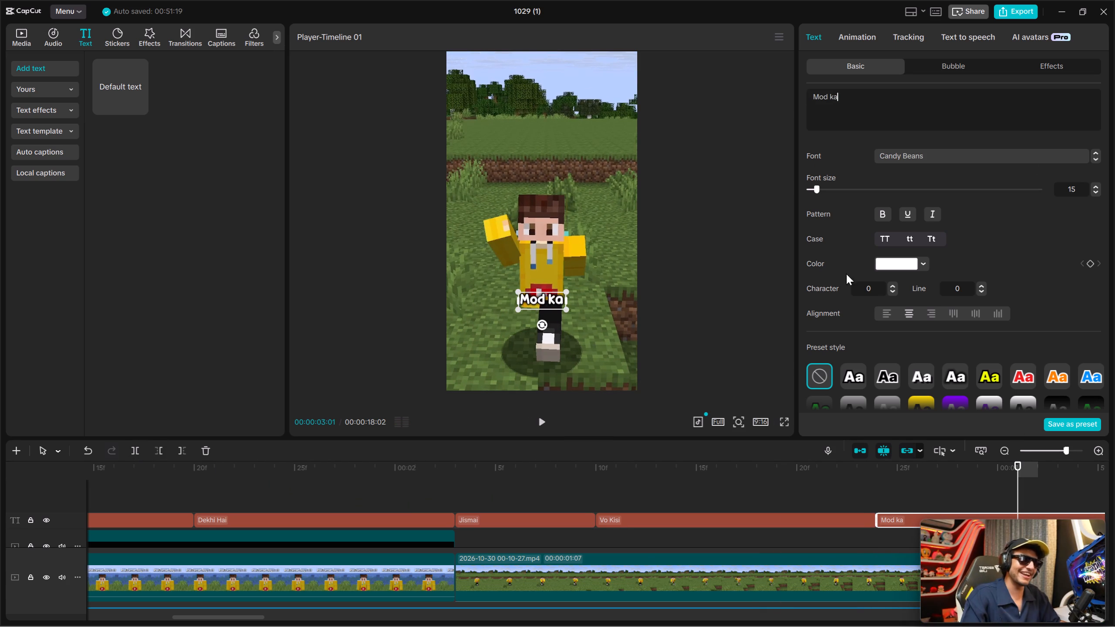
Move the floating YouTube player off the timeline so the caption track is clear.
{"action": "left_click", "coordinate": [922, 496]}
{"action": "left_click_drag", "start_coordinate": [973, 529], "coordinate": [117, 125]}
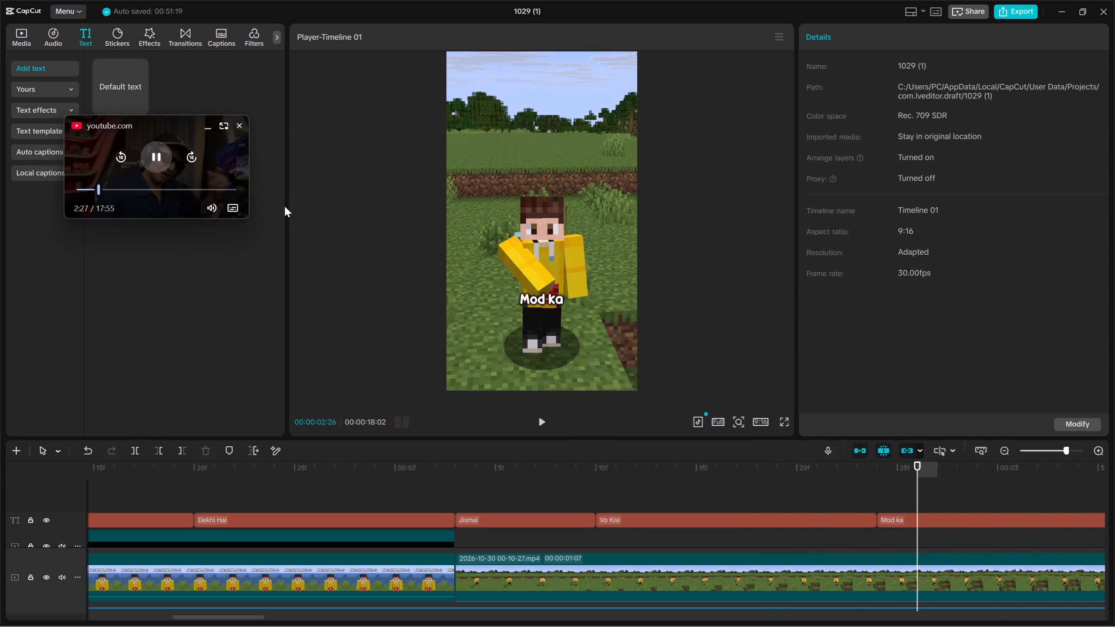
{"action": "left_click_drag", "start_coordinate": [243, 218], "coordinate": [220, 195]}
{"action": "left_click", "coordinate": [231, 149]}
{"action": "left_click_drag", "start_coordinate": [163, 124], "coordinate": [105, 16]}
{"action": "left_click_drag", "start_coordinate": [862, 491], "coordinate": [866, 493]}
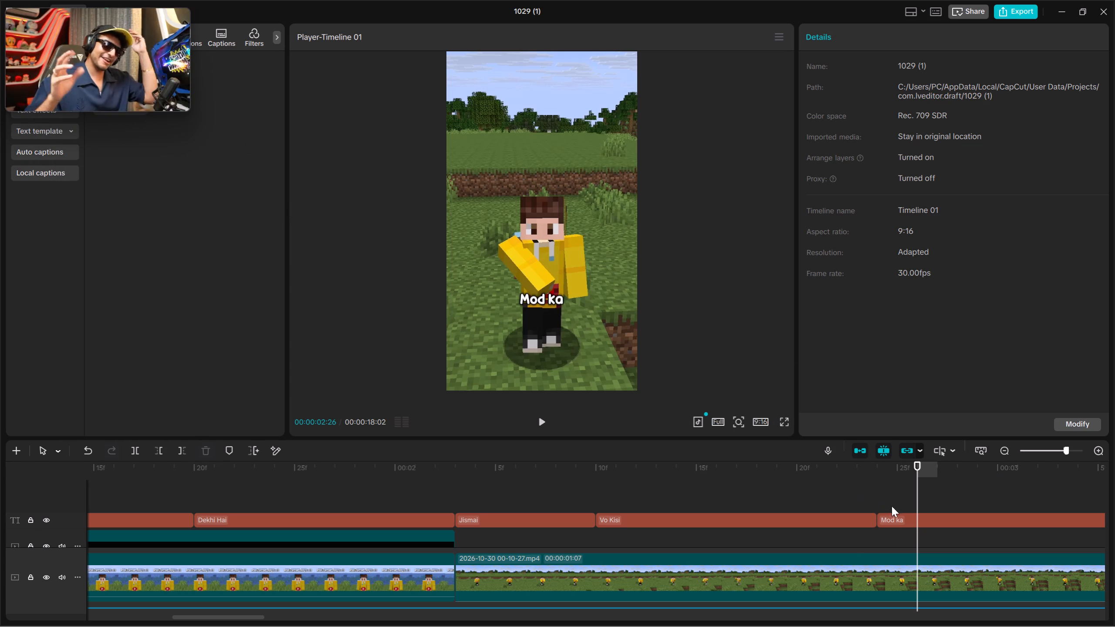
Split the "Mod ka" caption at 00:00:03:09 and set the new segment's text to "Use Karke".
{"action": "left_click", "coordinate": [892, 521]}
{"action": "key", "text": "Up"}
{"action": "key", "text": "space"}
{"action": "key", "text": "space"}
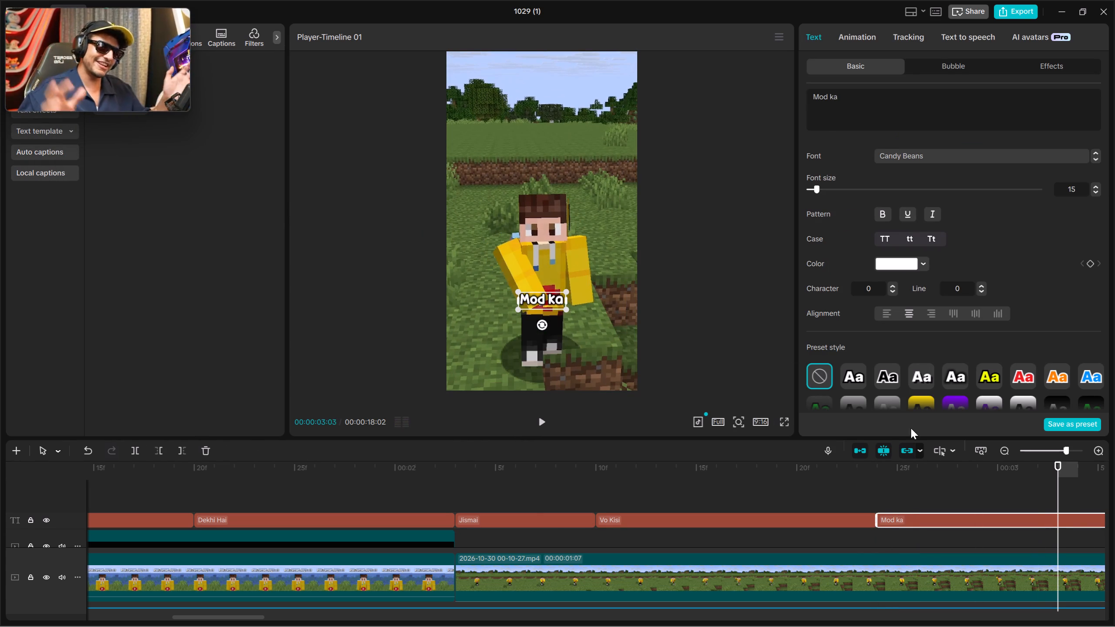
{"action": "key", "text": "space"}
{"action": "key", "text": "space"}
{"action": "left_click", "coordinate": [135, 450]}
{"action": "key", "text": "space"}
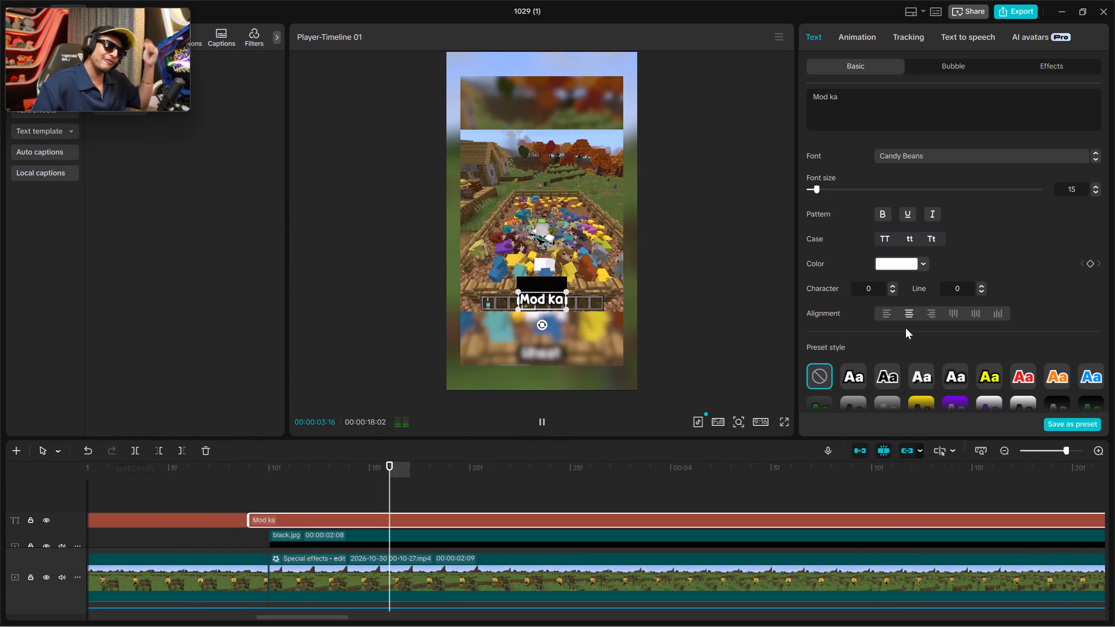
{"action": "key", "text": "space"}
{"action": "left_click_drag", "start_coordinate": [880, 95], "coordinate": [801, 86]}
{"action": "key", "text": "BackSpace"}
{"action": "type", "text": "Use Karke"}
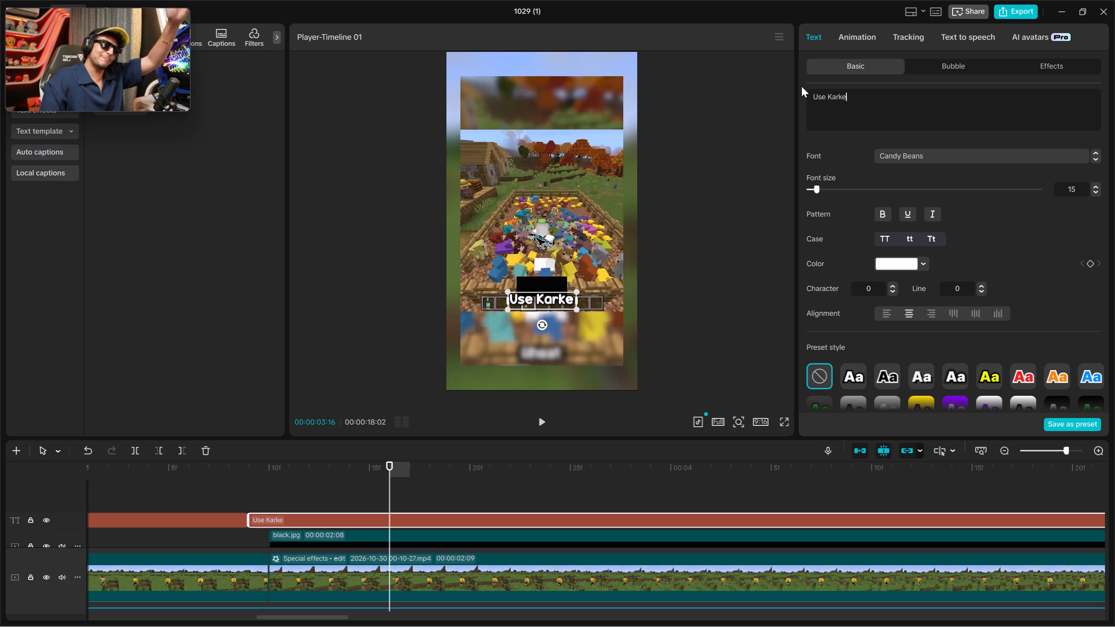
Split the "Use Karke" caption at about 00:00:03:28 and set the new segment's text to "Mobs Ke".
{"action": "left_click", "coordinate": [539, 415]}
{"action": "key", "text": "space"}
{"action": "key", "text": "Up"}
{"action": "key", "text": "Up"}
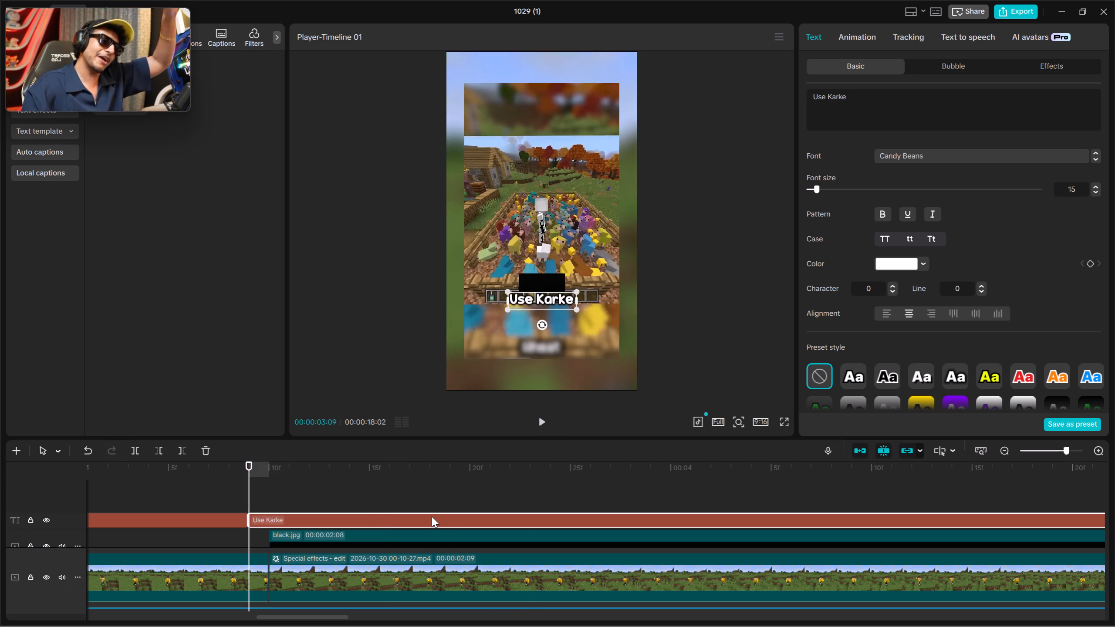
{"action": "key", "text": "space"}
{"action": "key", "text": "space"}
{"action": "key", "text": "space"}
{"action": "key", "text": "space"}
{"action": "key", "text": "space"}
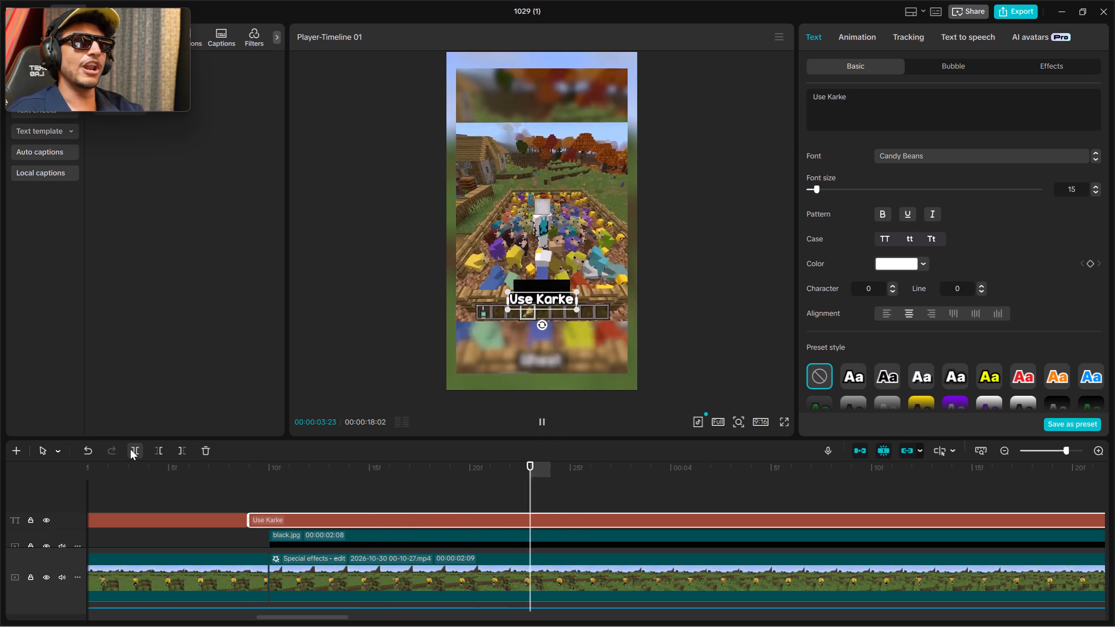
{"action": "key", "text": "space"}
{"action": "left_click", "coordinate": [130, 449]}
{"action": "key", "text": "space"}
{"action": "key", "text": "space"}
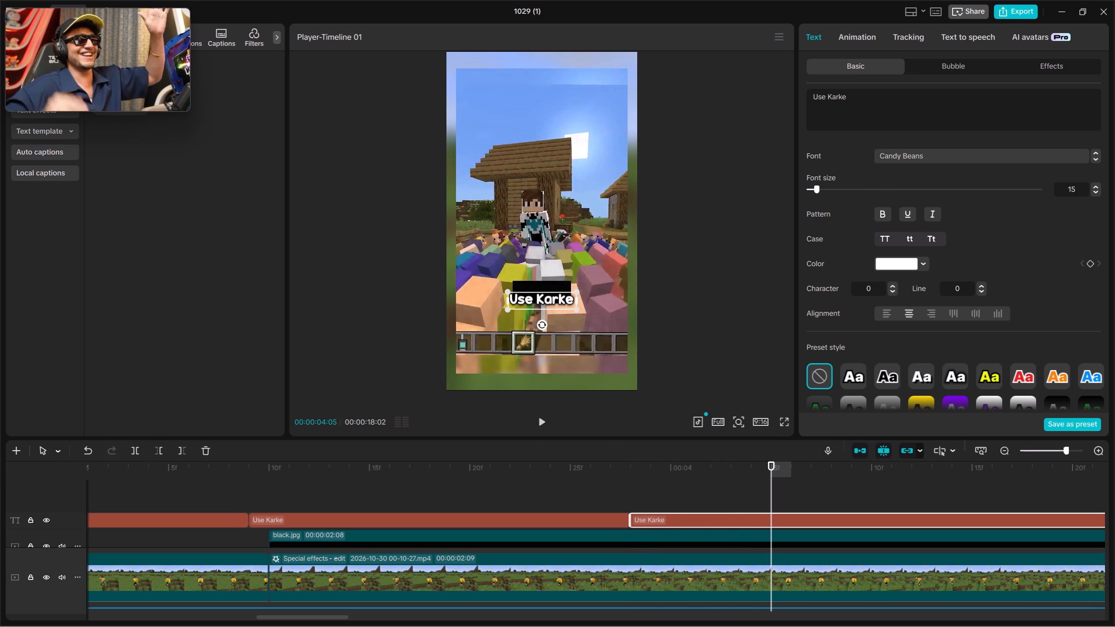
{"action": "left_click_drag", "start_coordinate": [853, 101], "coordinate": [788, 87]}
{"action": "key", "text": "BackSpace"}
{"action": "type", "text": "Mobs Ke"}
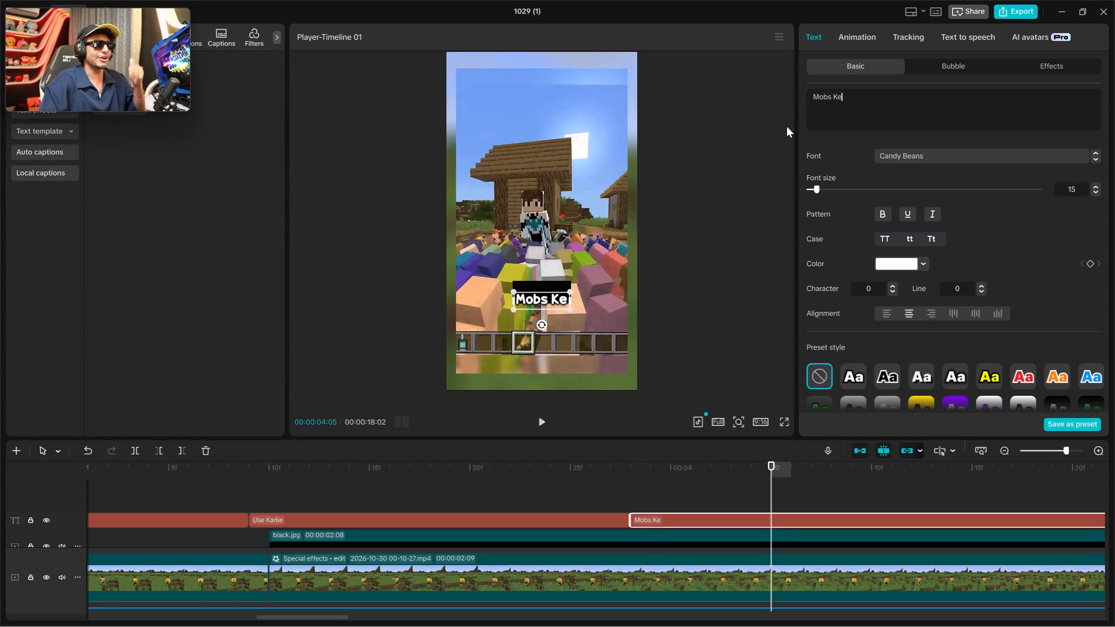
Split the "Mobs Ke" caption at 00:00:04:09 and set the new segment's text to "Sath Nach".
{"action": "left_click", "coordinate": [550, 418]}
{"action": "left_click", "coordinate": [547, 420]}
{"action": "left_click", "coordinate": [141, 452]}
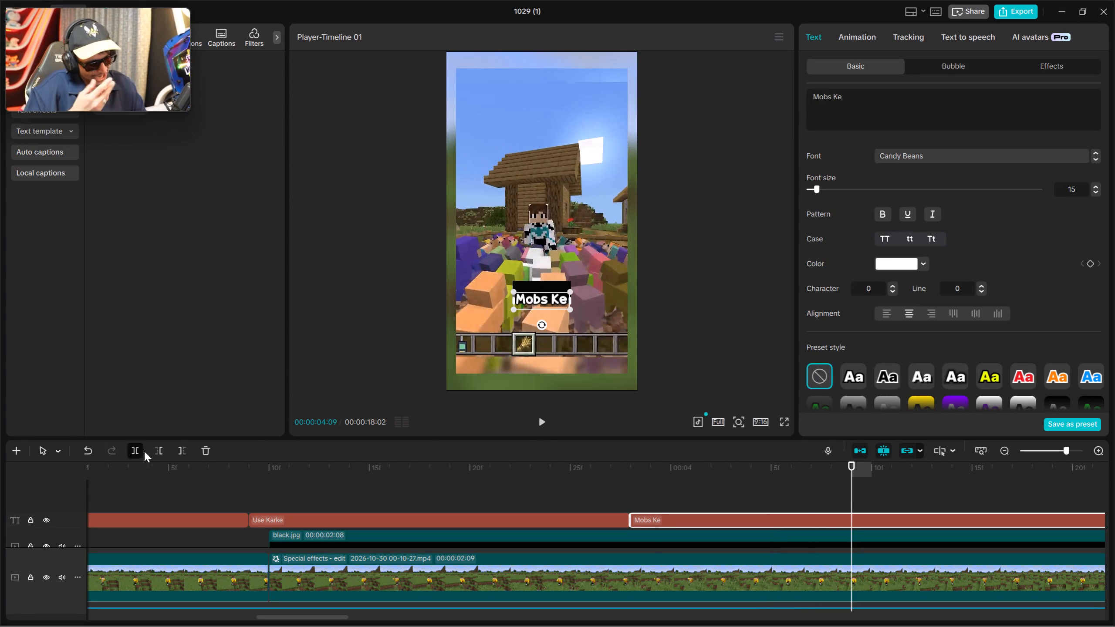
{"action": "left_click_drag", "start_coordinate": [862, 116], "coordinate": [802, 91]}
{"action": "key", "text": "BackSpace"}
{"action": "type", "text": "Sath Naa"}
{"action": "key", "text": "BackSpace"}
{"action": "type", "text": "ch"}
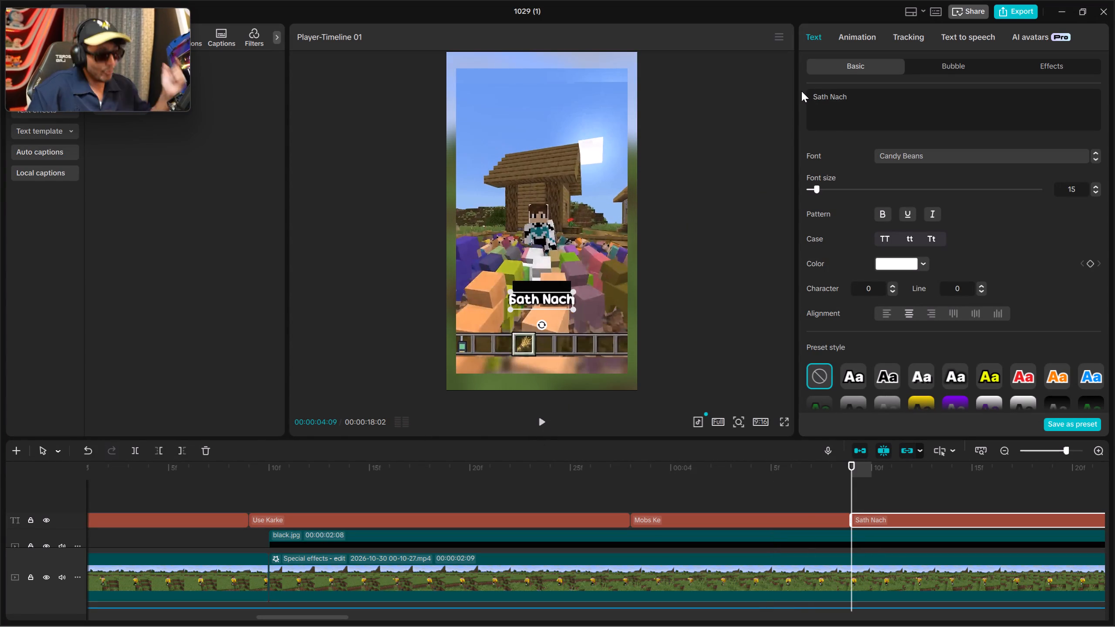
Split the "Sath Nach" caption at about 00:00:05:07 and set the new segment's text to "Rha Tha!".
{"action": "left_click", "coordinate": [549, 425]}
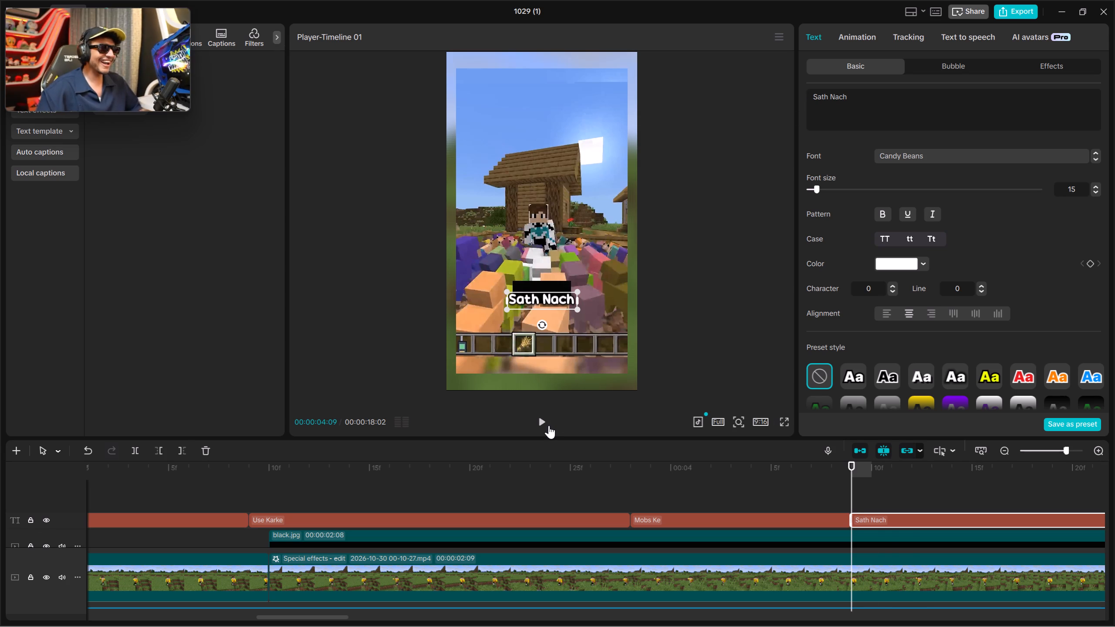
{"action": "key", "text": "space"}
{"action": "key", "text": "space"}
{"action": "key", "text": "space"}
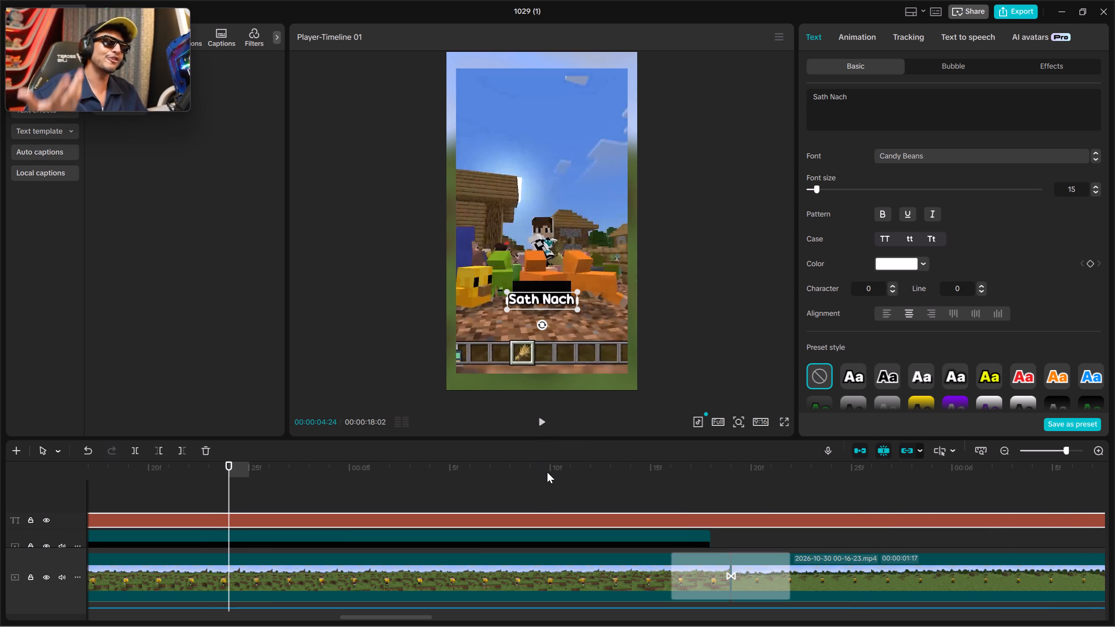
{"action": "key", "text": "space"}
{"action": "key", "text": "space"}
{"action": "key", "text": "space"}
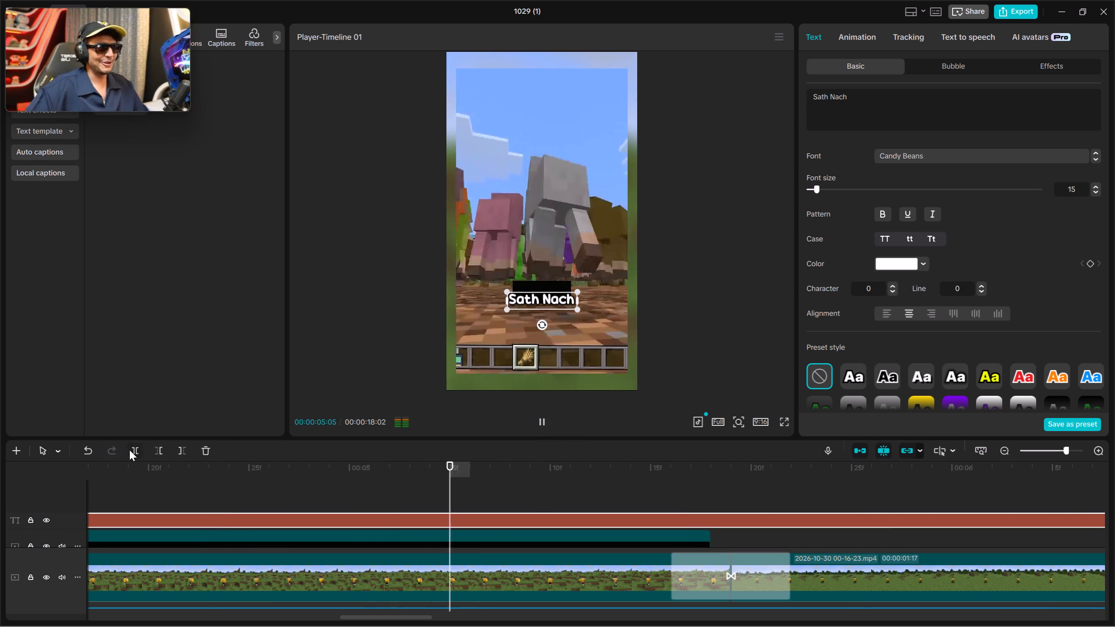
{"action": "key", "text": "space"}
{"action": "left_click", "coordinate": [132, 450]}
{"action": "key", "text": "space"}
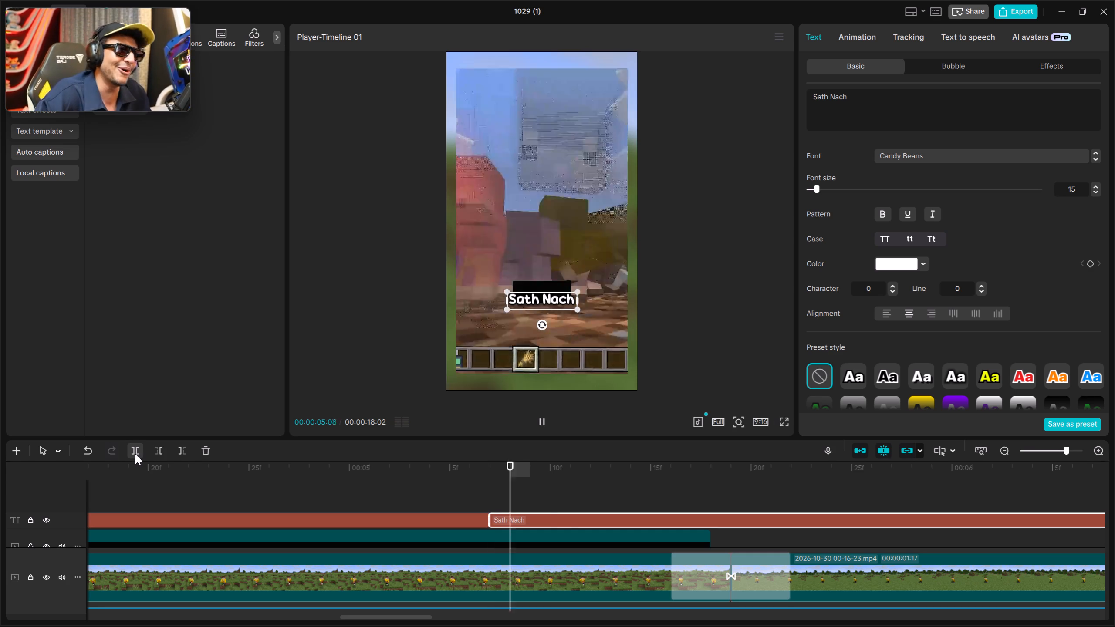
{"action": "key", "text": "space"}
{"action": "key", "text": "Up"}
{"action": "left_click_drag", "start_coordinate": [882, 110], "coordinate": [823, 91]}
{"action": "key", "text": "BackSpace"}
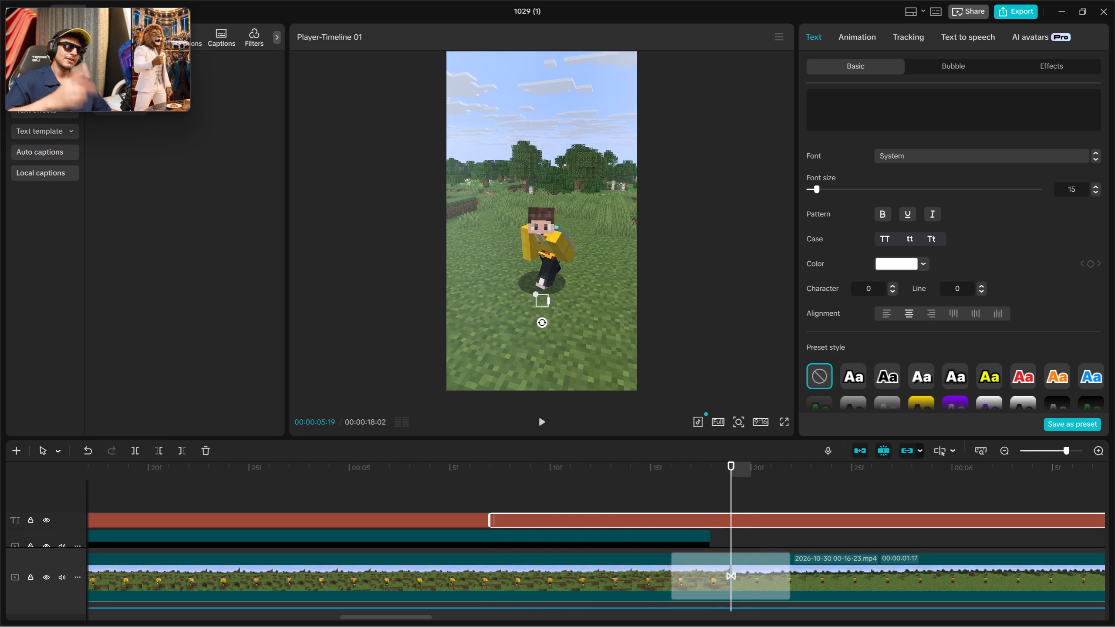
{"action": "type", "text": "Rha Tha!"}
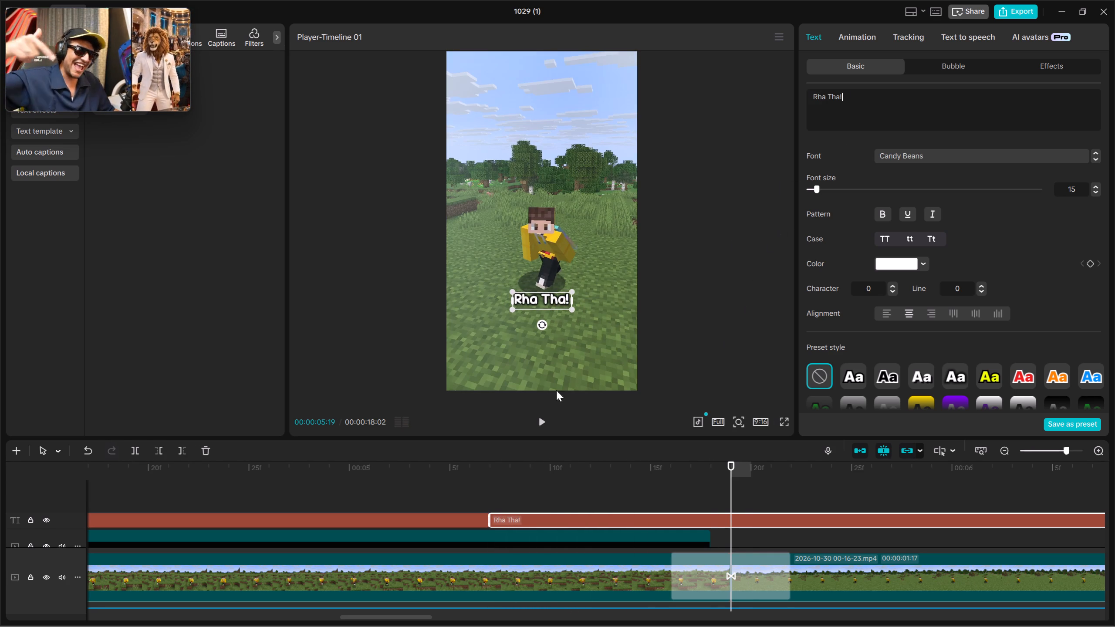
Split the "Rha Tha!" caption at 00:00:05:22 and set the new segment's text to "Aur Ye".
{"action": "left_click", "coordinate": [541, 423]}
{"action": "key", "text": "Up"}
{"action": "key", "text": "Down"}
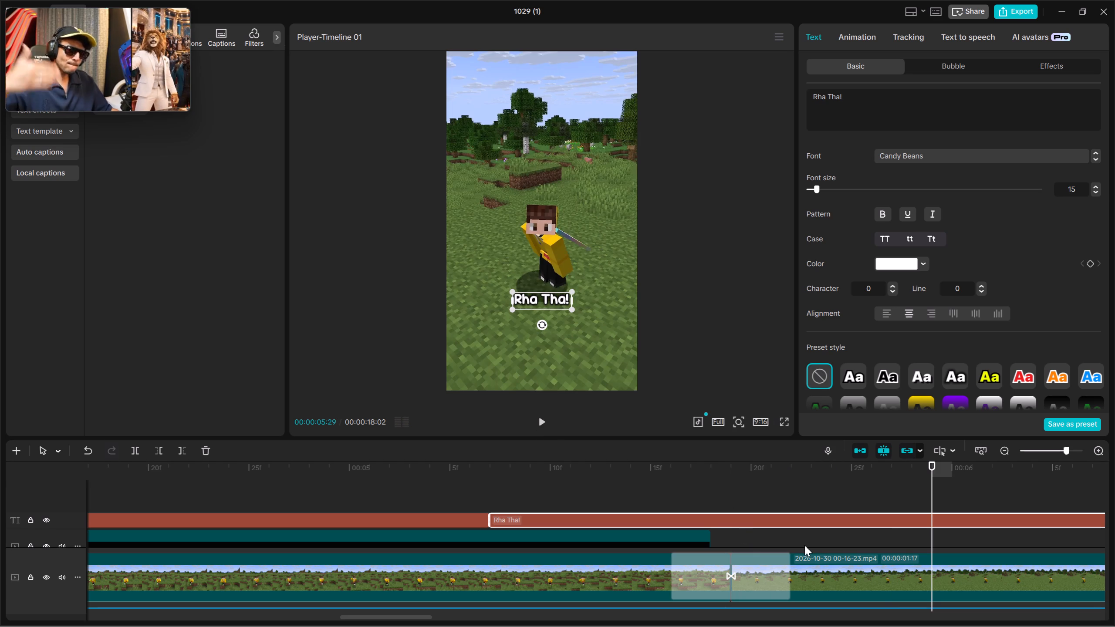
{"action": "double_click", "coordinate": [800, 545]}
{"action": "left_click", "coordinate": [819, 522]}
{"action": "left_click", "coordinate": [141, 450]}
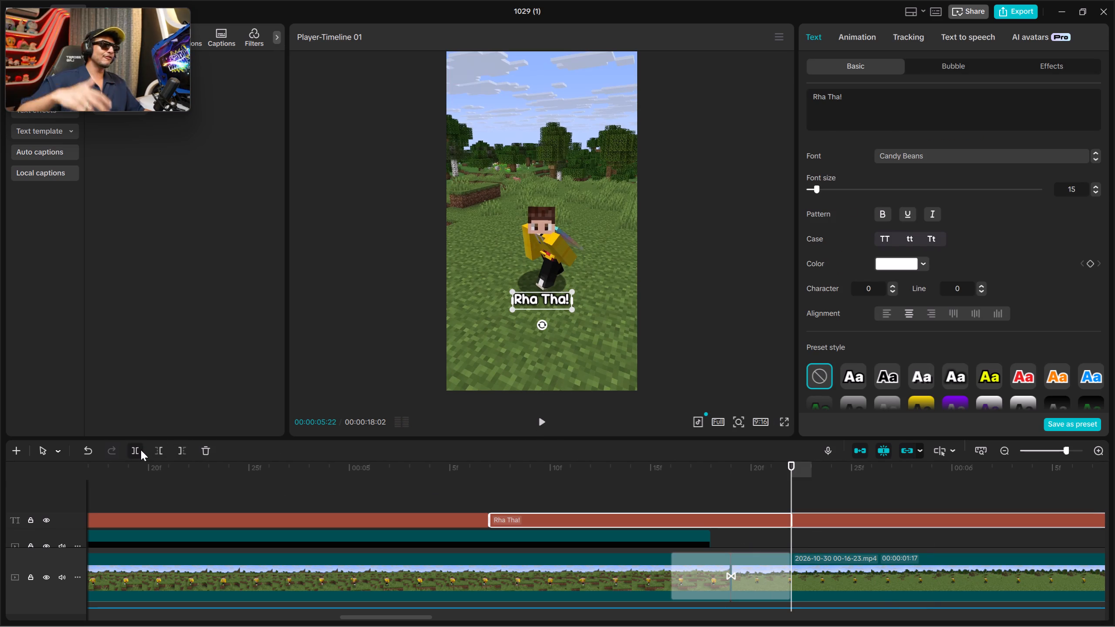
{"action": "key", "text": "space"}
{"action": "key", "text": "space"}
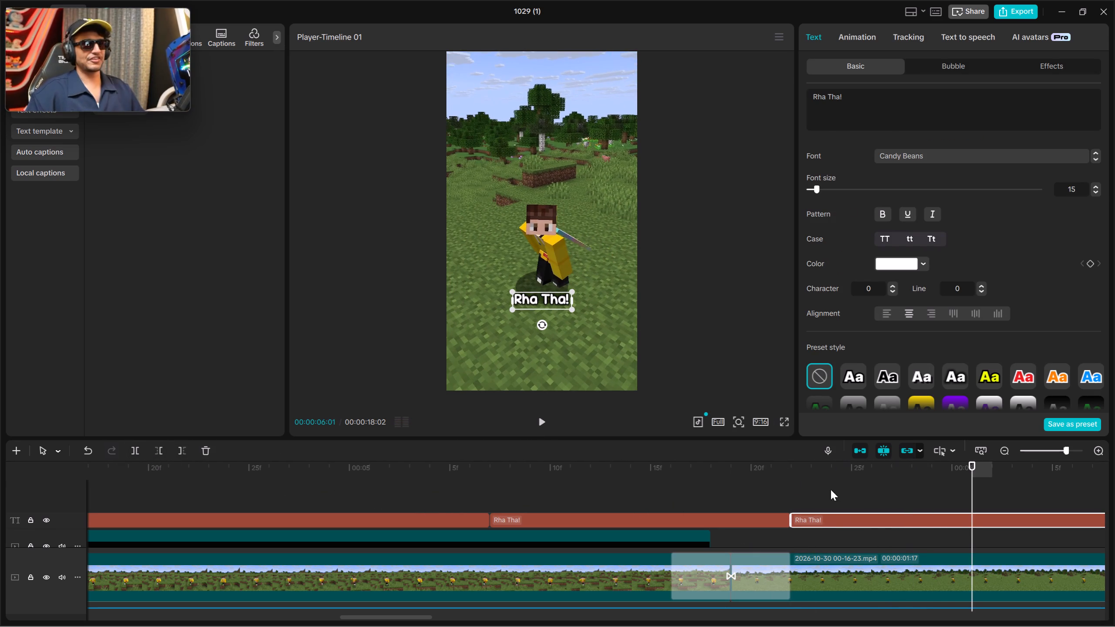
{"action": "key", "text": "Up"}
{"action": "key", "text": "Up"}
{"action": "key", "text": "space"}
{"action": "key", "text": "space"}
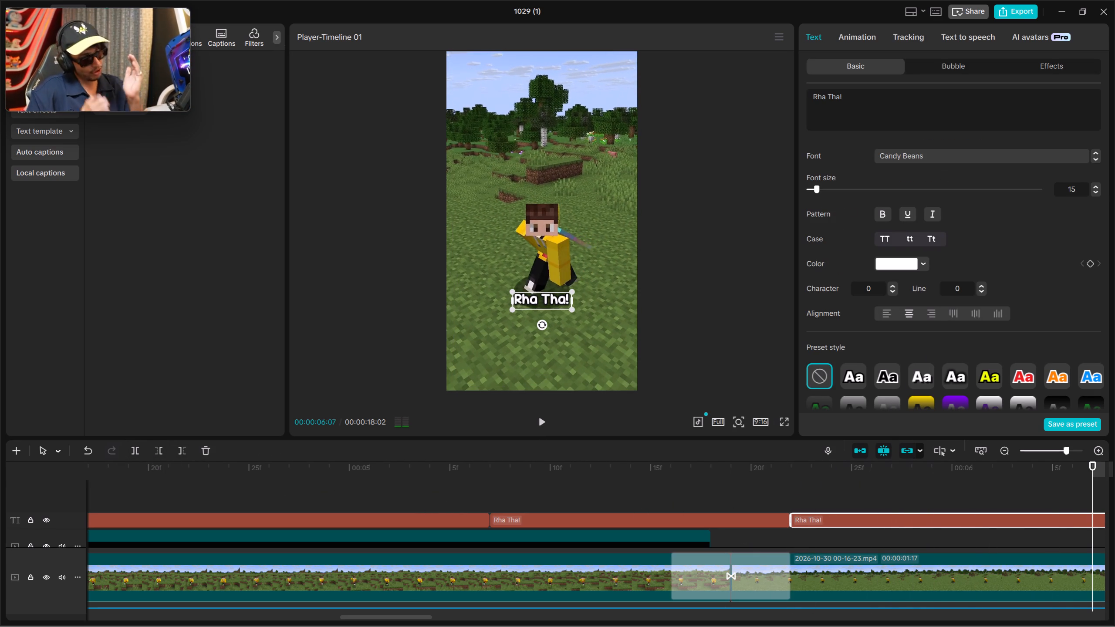
{"action": "left_click_drag", "start_coordinate": [894, 108], "coordinate": [773, 85]}
{"action": "key", "text": "BackSpace"}
{"action": "type", "text": "Aur Ye"}
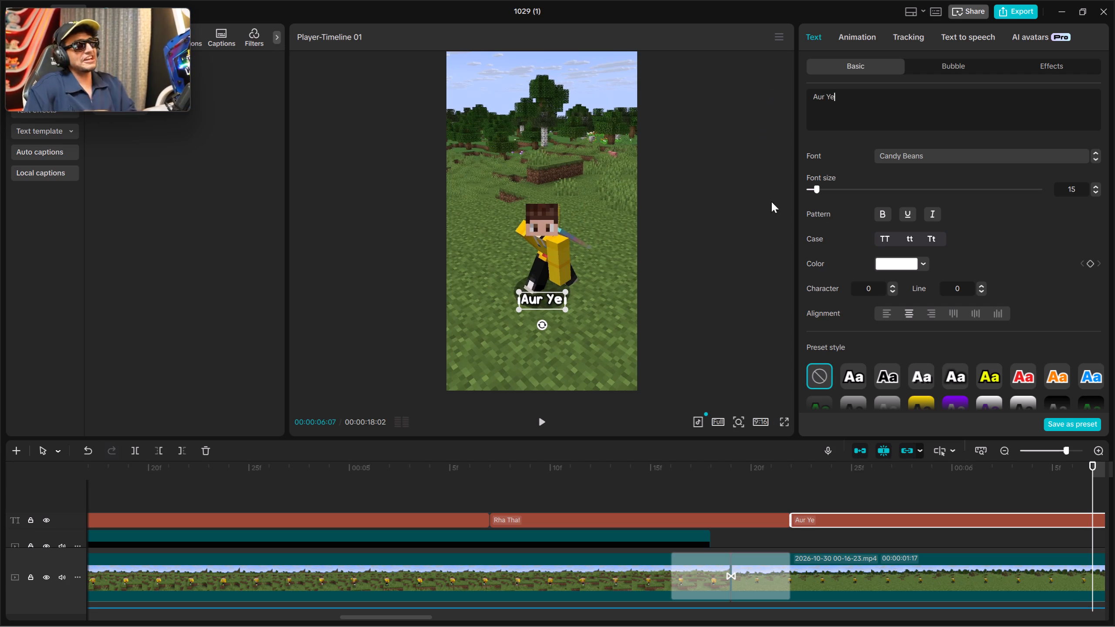
Split the "Aur Ye" caption at 00:00:06:00 and set the new segment's text to "Chez".
{"action": "left_click", "coordinate": [857, 494]}
{"action": "key", "text": "Up"}
{"action": "left_click", "coordinate": [852, 520]}
{"action": "key", "text": "space"}
{"action": "key", "text": "space"}
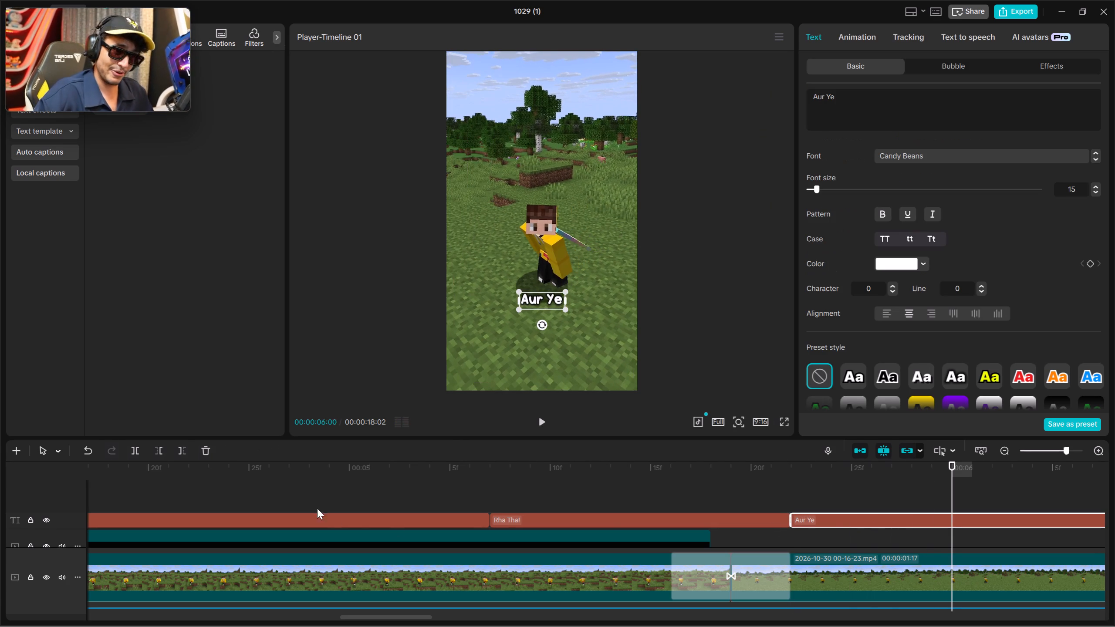
{"action": "left_click", "coordinate": [128, 455]}
{"action": "left_click_drag", "start_coordinate": [844, 102], "coordinate": [804, 94]}
{"action": "key", "text": "BackSpace"}
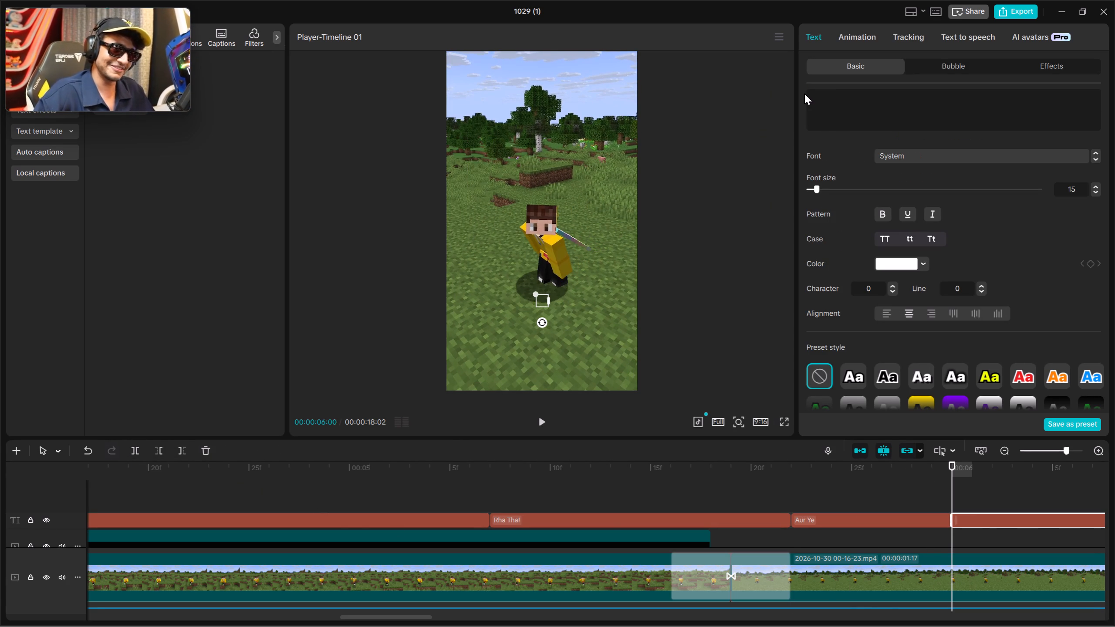
{"action": "type", "text": "Chez"}
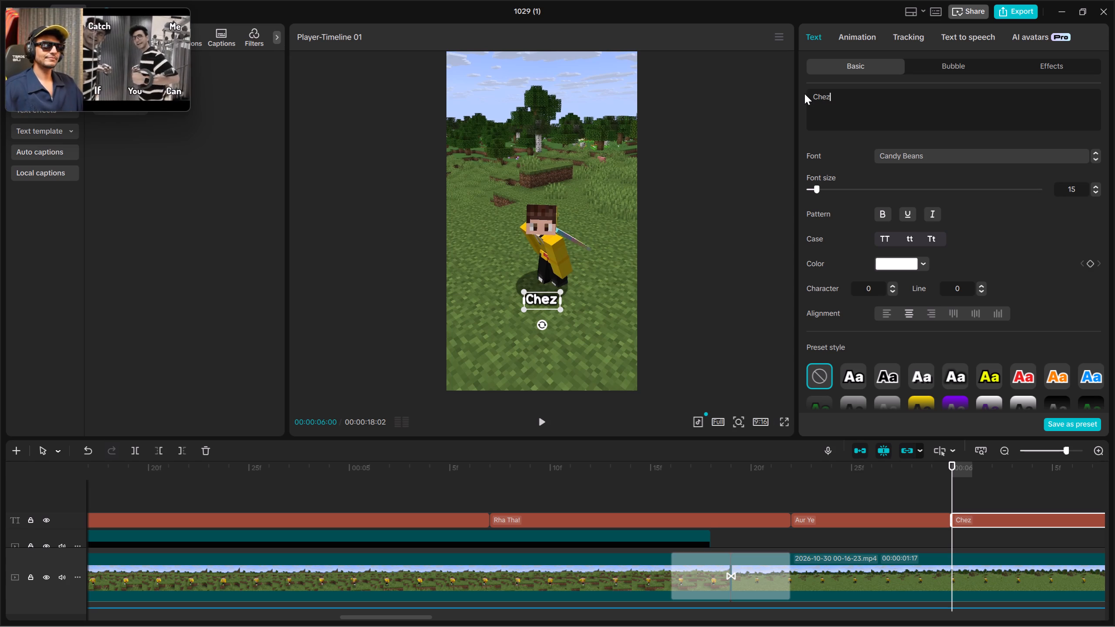
Split the "Chez" caption at 00:00:06:06 and set the new segment's text to "Mujhe Bhi".
{"action": "left_click", "coordinate": [542, 423]}
{"action": "key", "text": "space"}
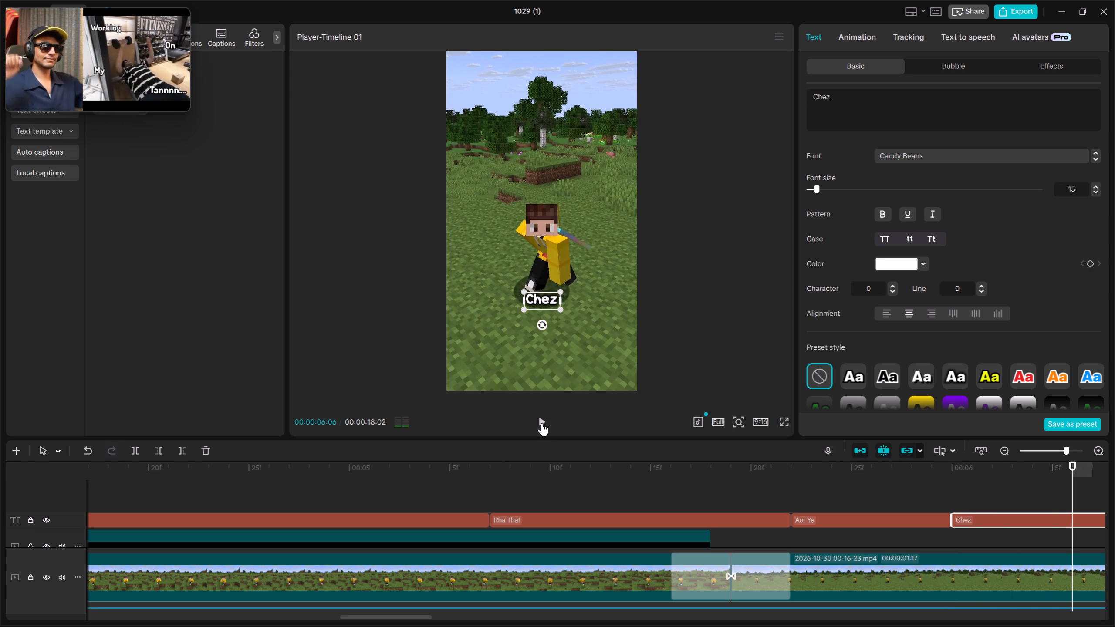
{"action": "left_click", "coordinate": [138, 452]}
{"action": "key", "text": "space"}
{"action": "key", "text": "space"}
{"action": "key", "text": "Up"}
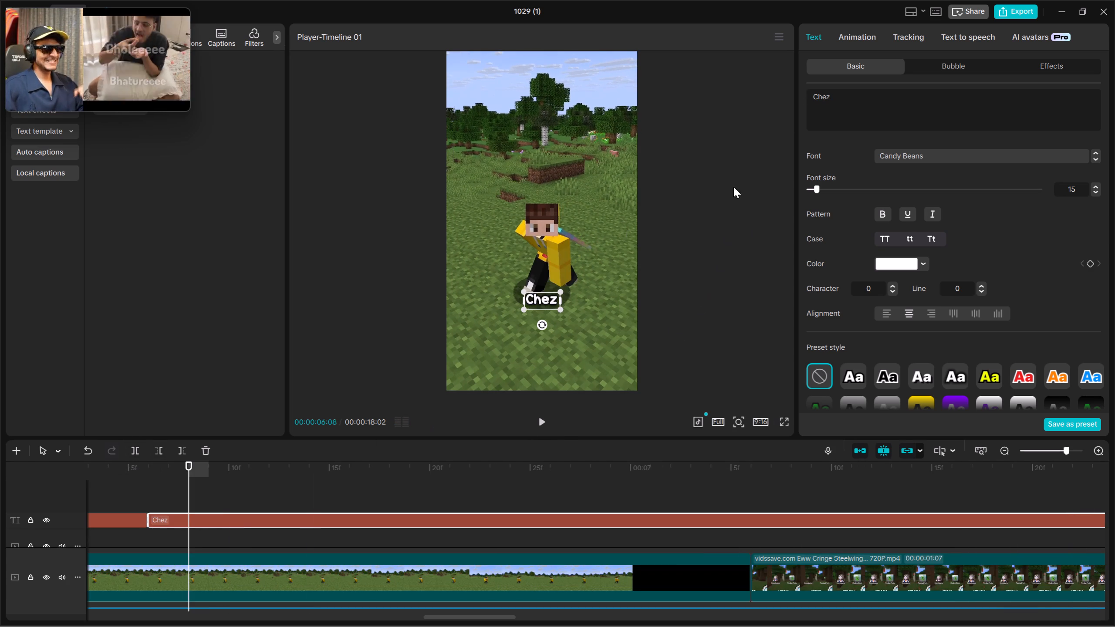
{"action": "left_click_drag", "start_coordinate": [880, 108], "coordinate": [818, 90]}
{"action": "key", "text": "BackSpace"}
{"action": "type", "text": "Mujhe h"}
{"action": "key", "text": "BackSpace"}
{"action": "type", "text": "Bhi"}
Split the "Mujhe Bhi" caption at 00:00:06:23 and set the new segment's text to "Karni Hai!".
{"action": "left_click", "coordinate": [159, 495]}
{"action": "key", "text": "Up"}
{"action": "left_click", "coordinate": [181, 522]}
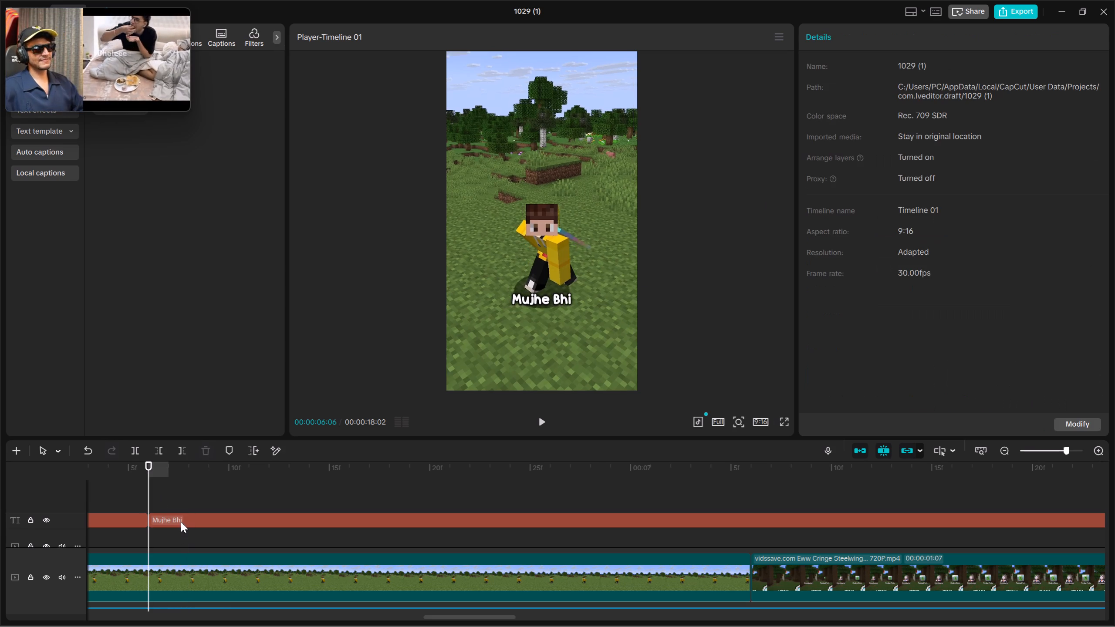
{"action": "key", "text": "space"}
{"action": "key", "text": "space"}
{"action": "key", "text": "space"}
{"action": "key", "text": "space"}
{"action": "left_click", "coordinate": [134, 450]}
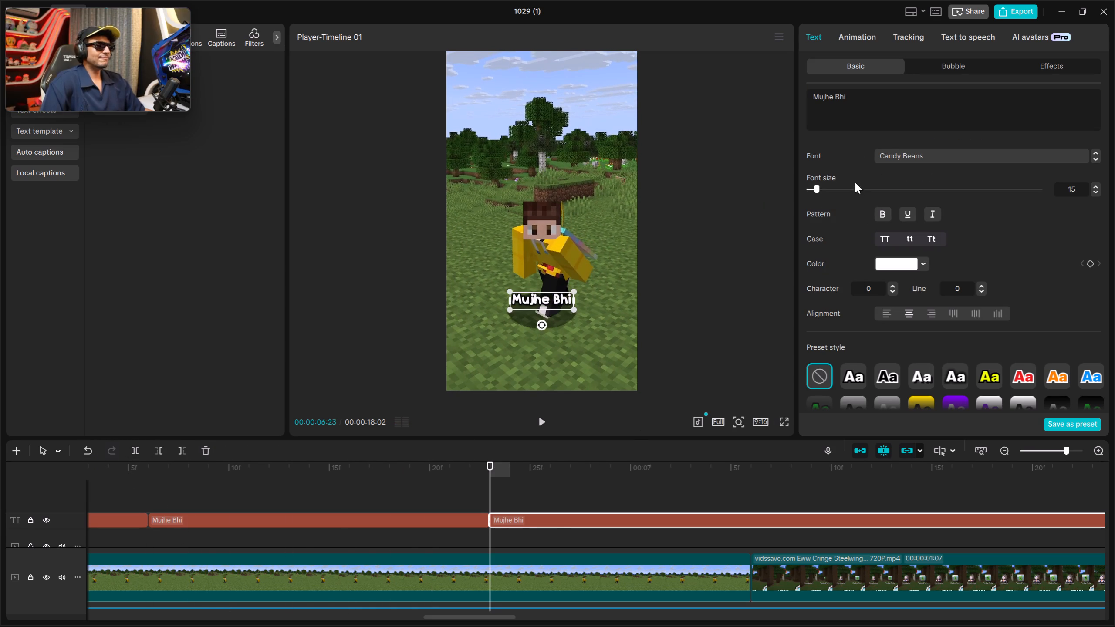
{"action": "left_click_drag", "start_coordinate": [879, 121], "coordinate": [798, 91]}
{"action": "key", "text": "BackSpace"}
{"action": "type", "text": "Karni Hai!"}
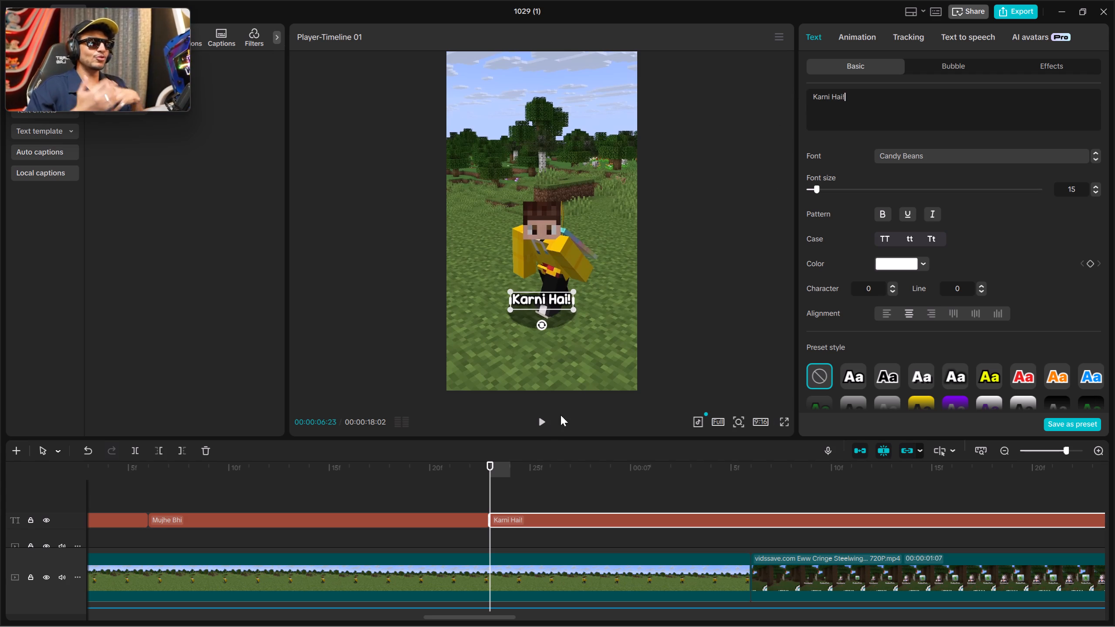
Split the "Karni Hai!" caption at 00:00:07:06, where the forest clip begins.
{"action": "left_click", "coordinate": [535, 428]}
{"action": "key", "text": "space"}
{"action": "key", "text": "Up"}
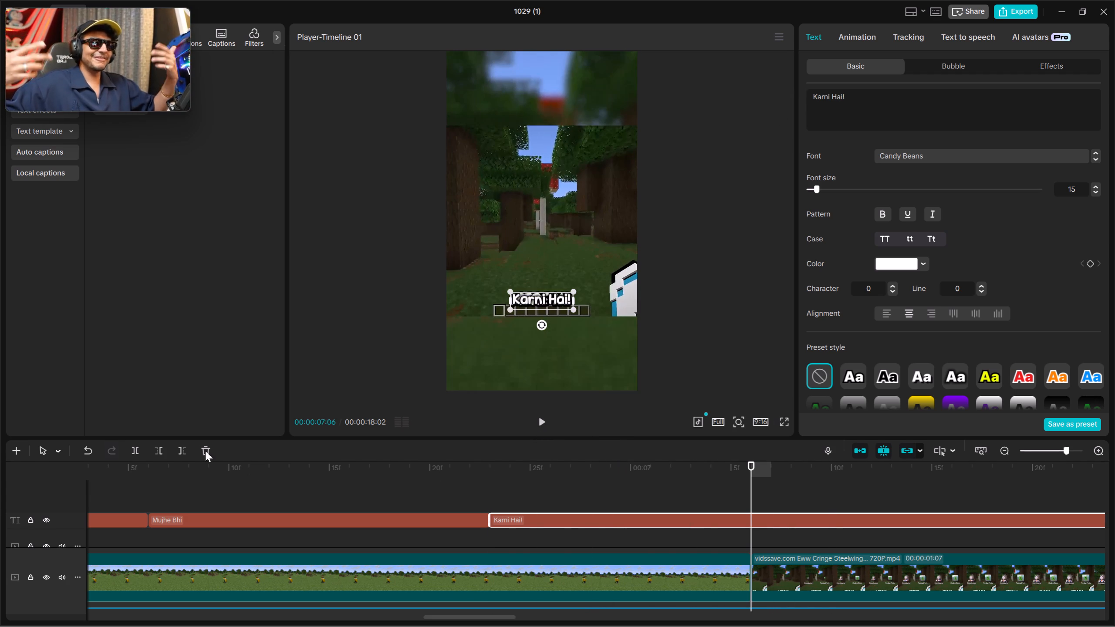
{"action": "left_click", "coordinate": [140, 448]}
Correct the text of the caption segment before the 00:00:07:06 cut to "Karna Hai!".
{"action": "left_click", "coordinate": [571, 524]}
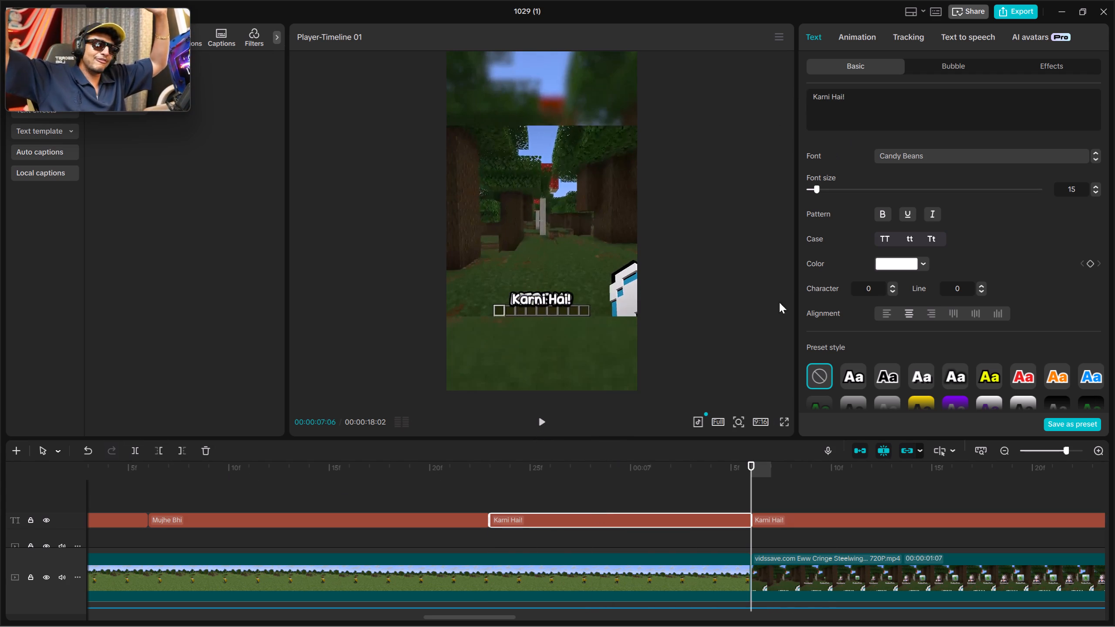
{"action": "left_click", "coordinate": [829, 94]}
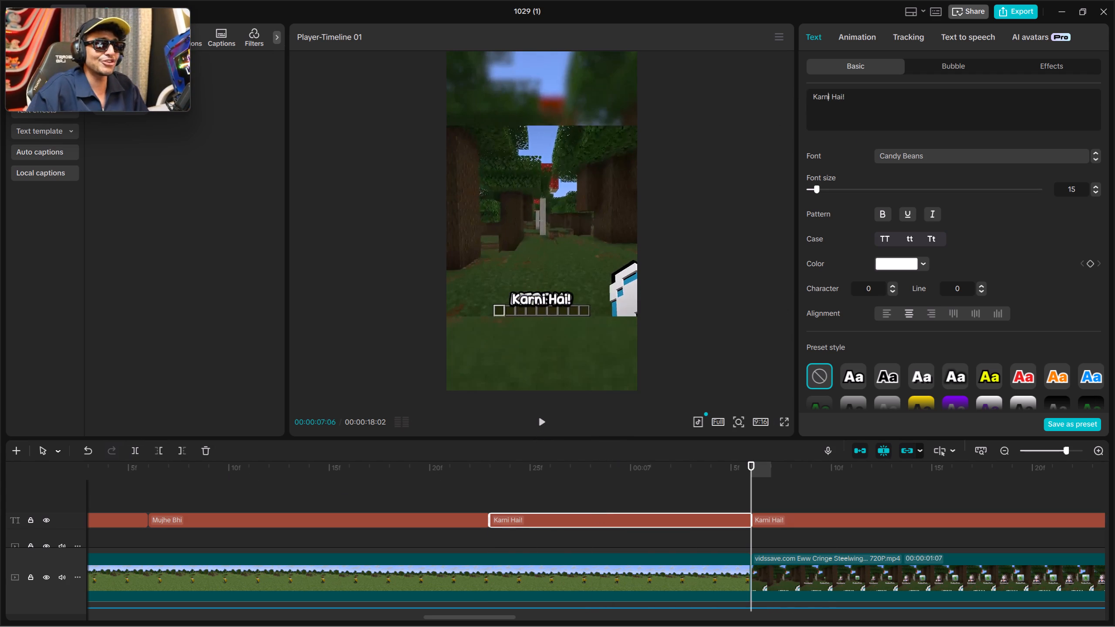
{"action": "left_click", "coordinate": [833, 98]}
{"action": "key", "text": "BackSpace"}
{"action": "key", "text": "BackSpace"}
{"action": "type", "text": "a"}
{"action": "key", "text": "space"}
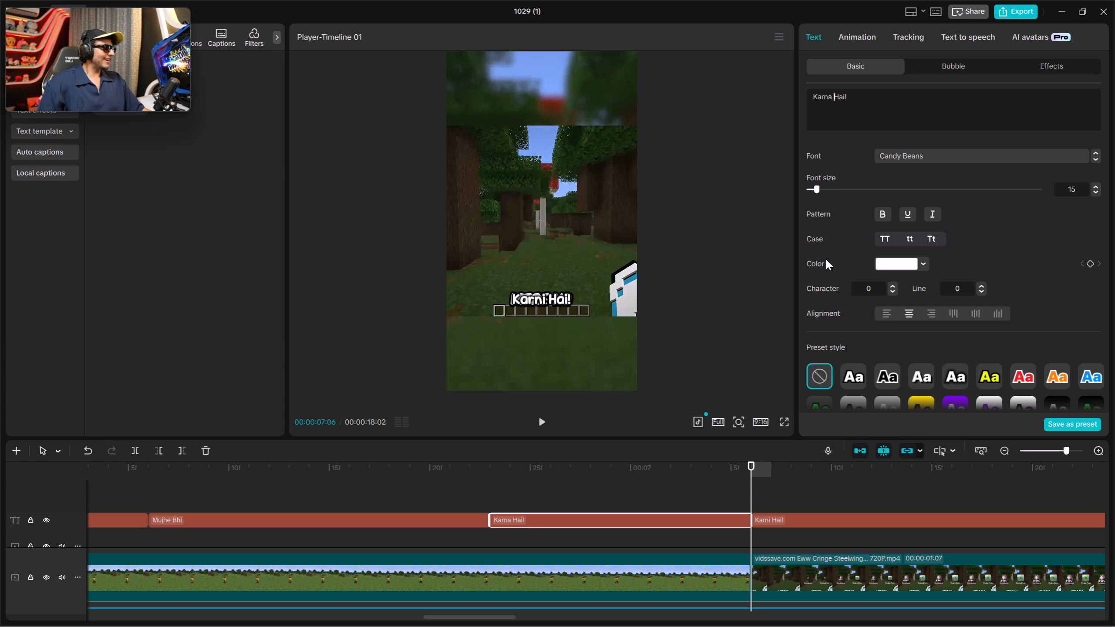
Set the text of the caption segment starting at 00:00:07:06 to "Accha Hua".
{"action": "left_click", "coordinate": [764, 494]}
{"action": "key", "text": "Up"}
{"action": "left_click", "coordinate": [768, 517]}
{"action": "key", "text": "space"}
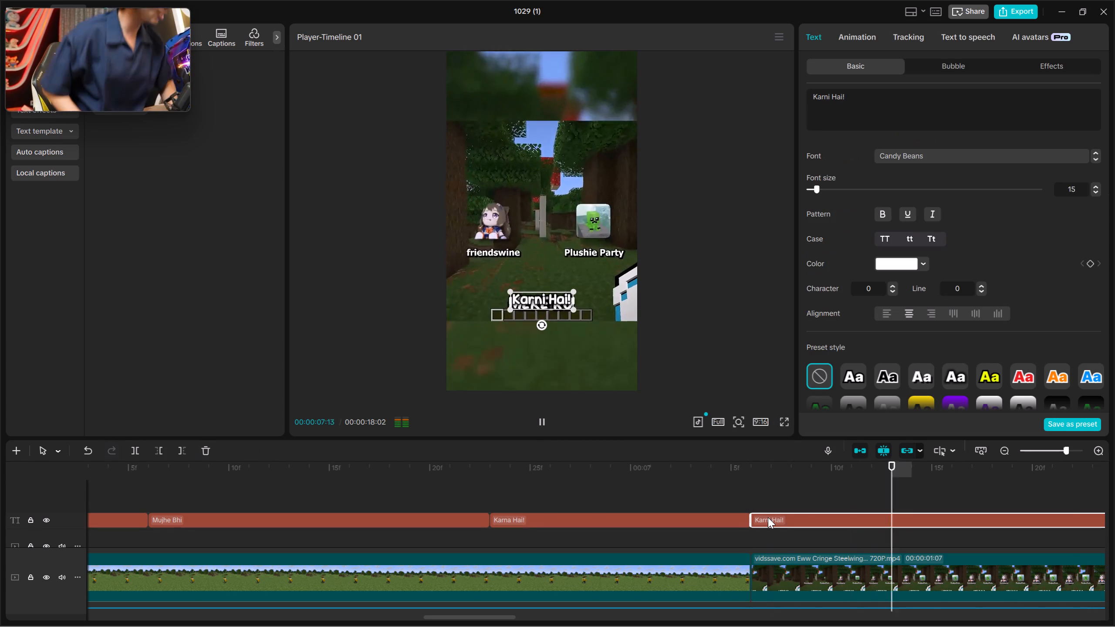
{"action": "key", "text": "space"}
{"action": "key", "text": "Up"}
{"action": "left_click_drag", "start_coordinate": [878, 104], "coordinate": [813, 90]}
{"action": "key", "text": "BackSpace"}
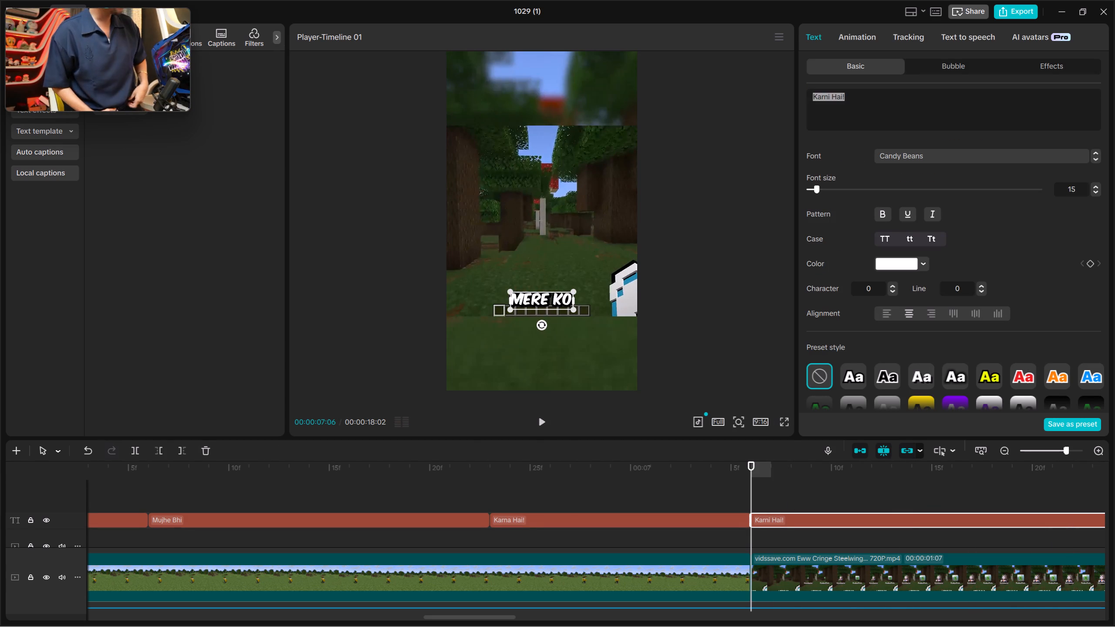
{"action": "type", "text": "Accha Hu"}
{"action": "key", "text": "a"}
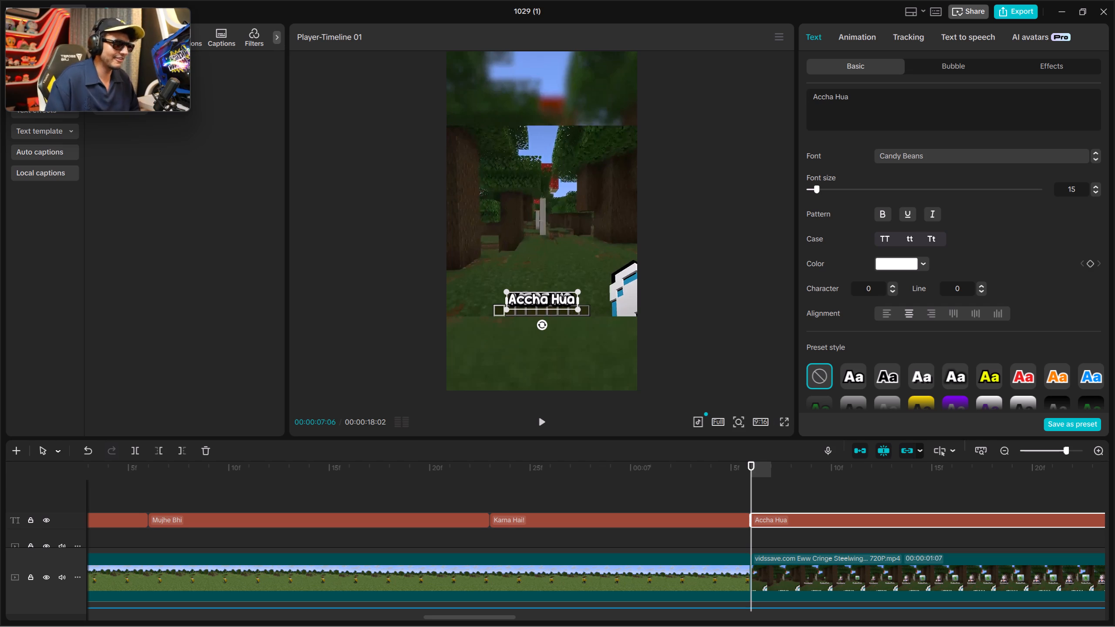
Split the "Accha Hua" caption at about 00:00:07:19 and set the new segment's text to "Mod Unne".
{"action": "left_click", "coordinate": [543, 423]}
{"action": "key", "text": "space"}
{"action": "key", "text": "space"}
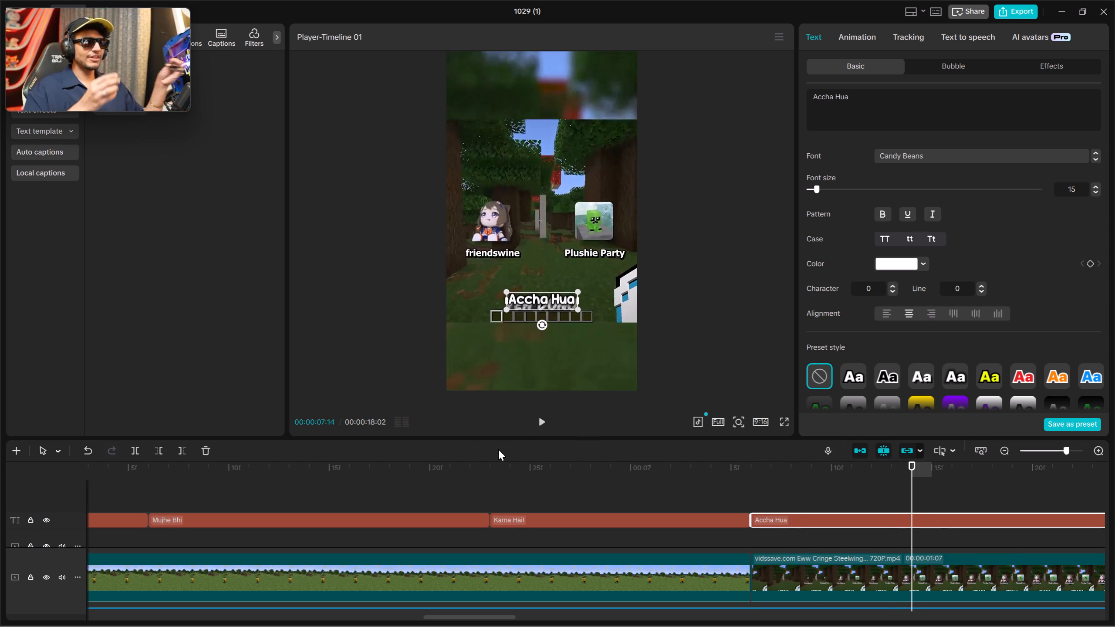
{"action": "key", "text": "space"}
{"action": "left_click", "coordinate": [136, 453]}
{"action": "key", "text": "space"}
{"action": "key", "text": "space"}
{"action": "left_click_drag", "start_coordinate": [871, 109], "coordinate": [779, 93]}
{"action": "key", "text": "BackSpace"}
{"action": "type", "text": "Mod n"}
{"action": "key", "text": "BackSpace"}
{"action": "type", "text": "Unne"}
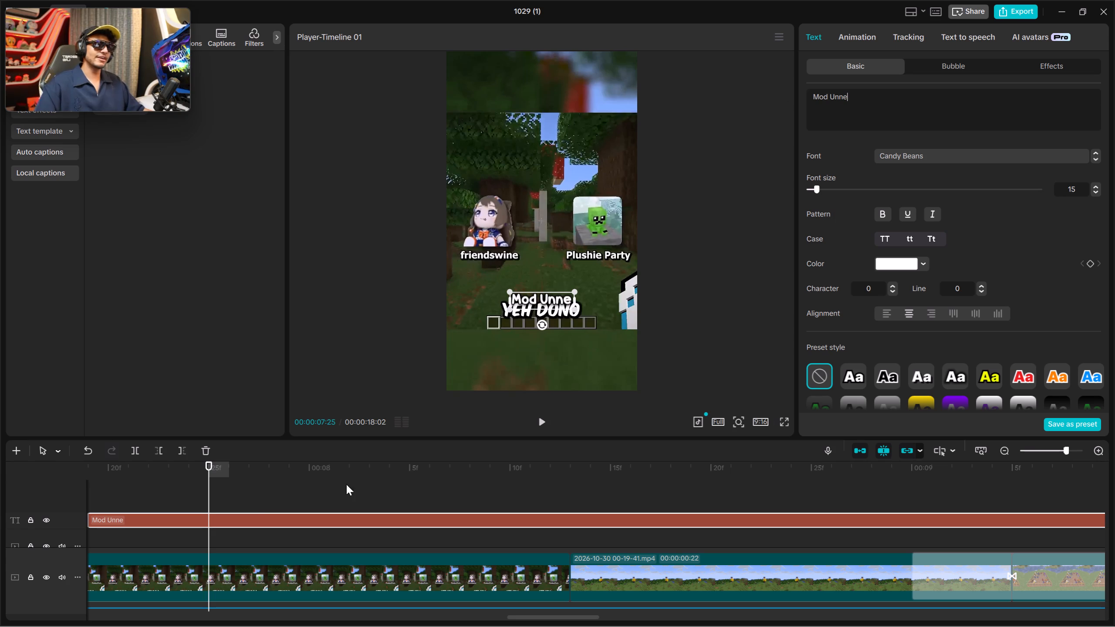
Find where the spoken words begin and trim the start of the "Mod Unne" caption to 00:00:07:24.
{"action": "left_click_drag", "start_coordinate": [210, 496], "coordinate": [206, 499]}
{"action": "key", "text": "Up"}
{"action": "key", "text": "space"}
{"action": "key", "text": "space"}
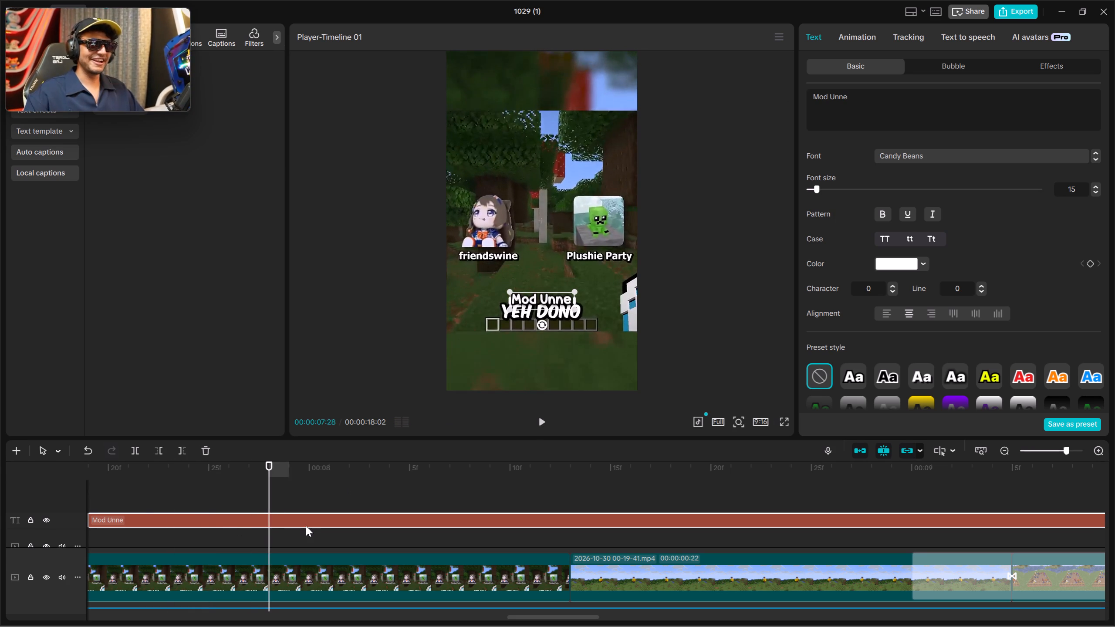
{"action": "key", "text": "Up"}
{"action": "key", "text": "space"}
{"action": "key", "text": "space"}
{"action": "key", "text": "Up"}
{"action": "key", "text": "space"}
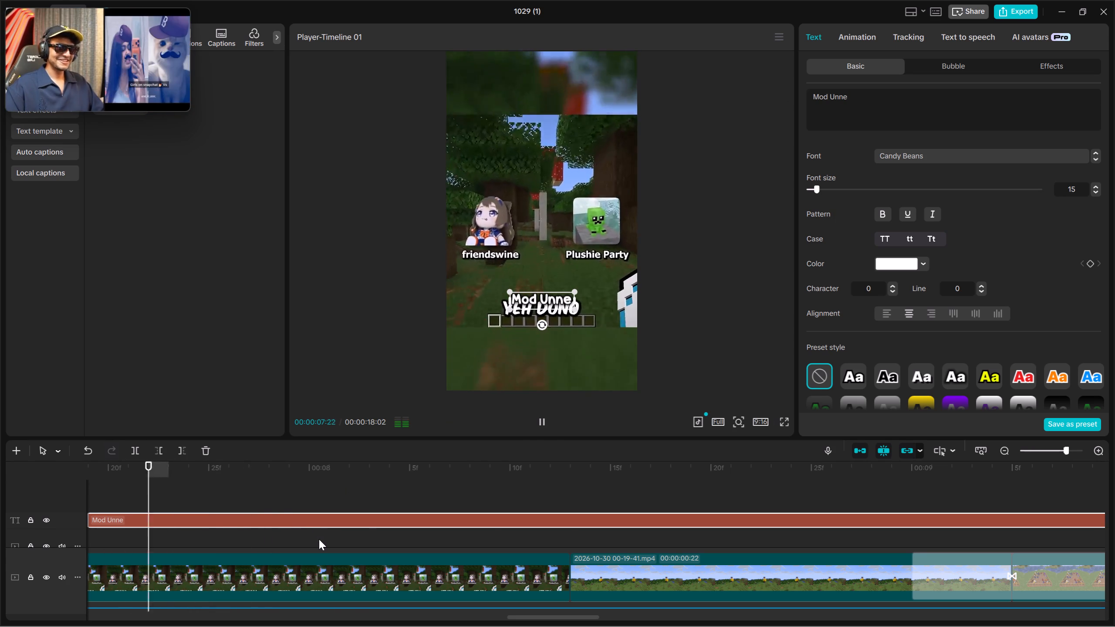
{"action": "key", "text": "space"}
{"action": "key", "text": "Up"}
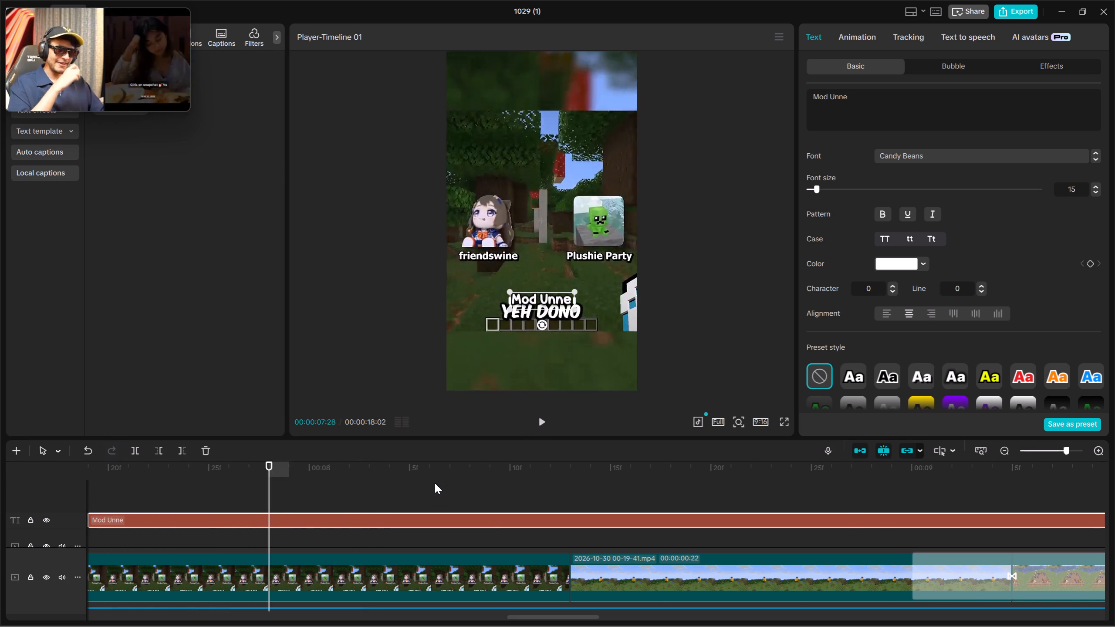
{"action": "key", "text": "Up"}
{"action": "key", "text": "Up"}
{"action": "key", "text": "space"}
{"action": "key", "text": "space"}
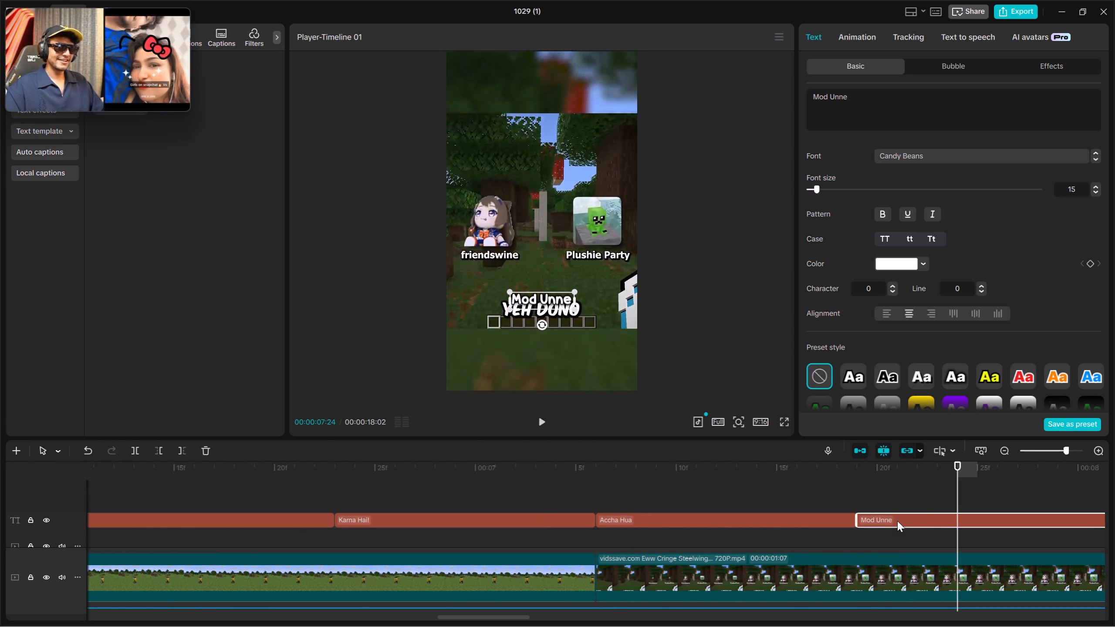
{"action": "left_click", "coordinate": [161, 450]}
Extend the end of the "Accha Hua" caption to meet the start of "Mod Unne" at 00:00:07:24.
{"action": "left_click", "coordinate": [850, 519]}
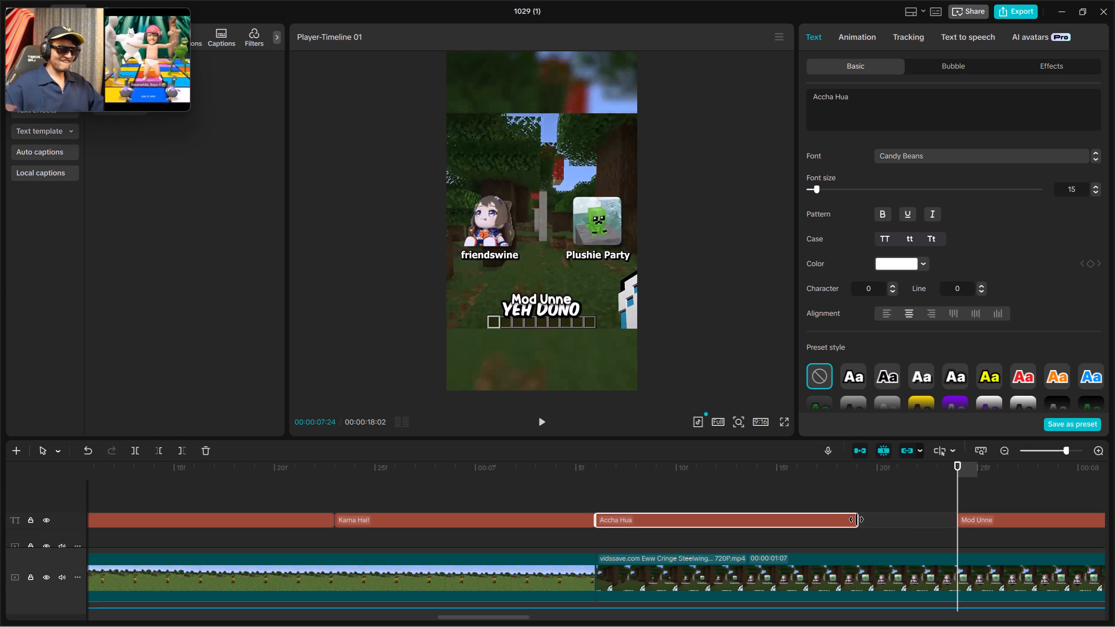
{"action": "left_click_drag", "start_coordinate": [856, 519], "coordinate": [961, 513]}
Play through the speech and split the "Mod Unne" caption at 00:00:08:13, where the 00-19-41 clip starts.
{"action": "key", "text": "space"}
{"action": "key", "text": "space"}
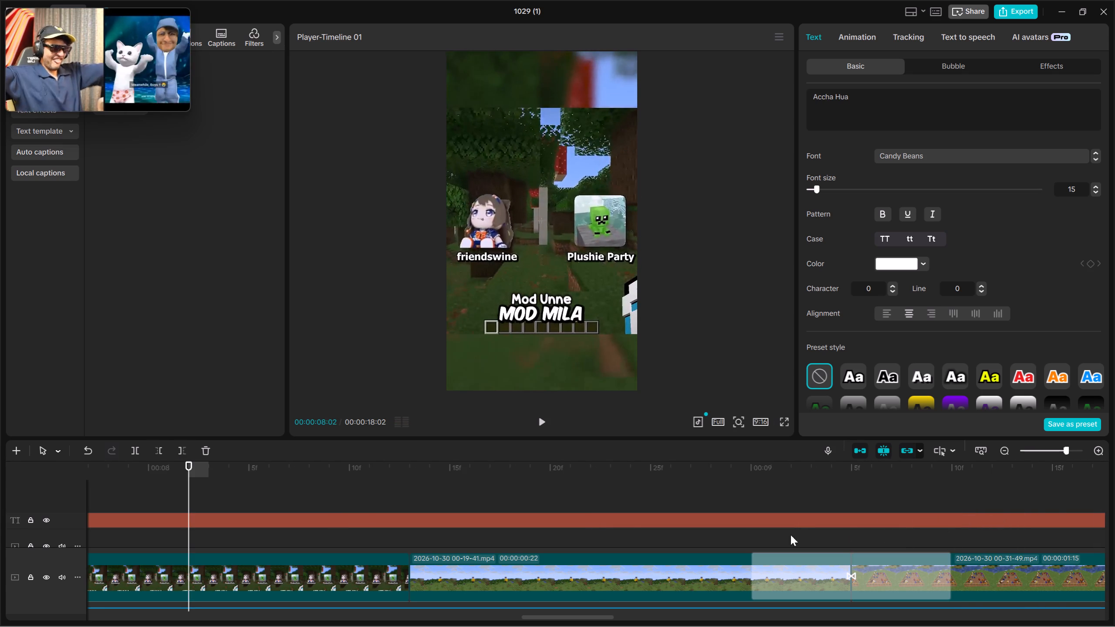
{"action": "left_click", "coordinate": [561, 519]}
{"action": "key", "text": "Up"}
{"action": "key", "text": "space"}
{"action": "key", "text": "space"}
{"action": "key", "text": "Up"}
{"action": "key", "text": "Up"}
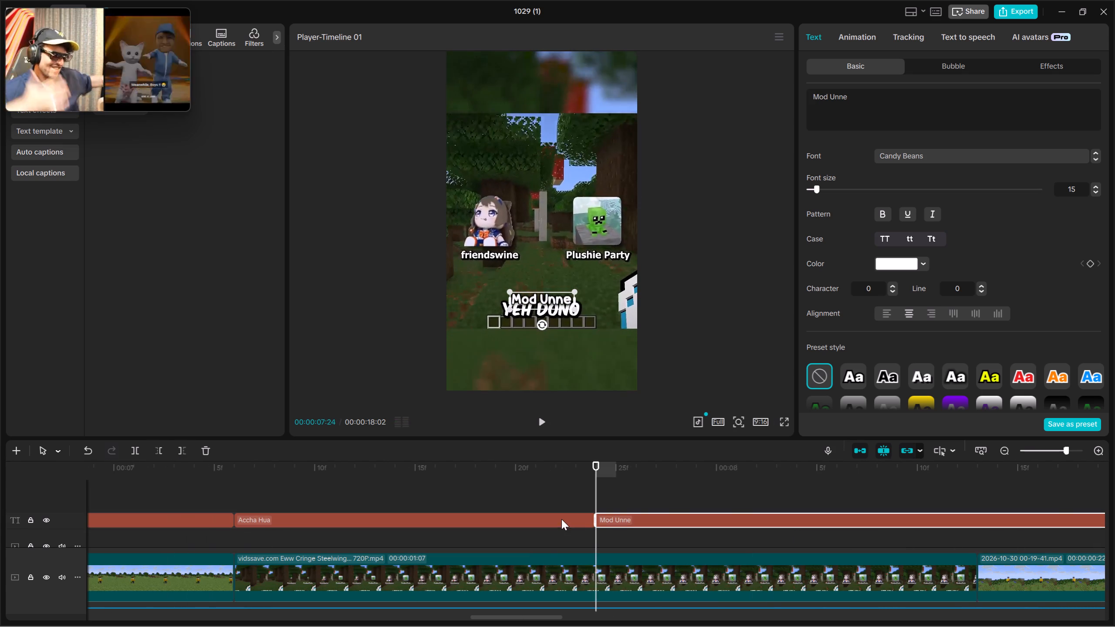
{"action": "key", "text": "space"}
{"action": "key", "text": "space"}
{"action": "key", "text": "space"}
{"action": "key", "text": "space"}
{"action": "left_click", "coordinate": [136, 448]}
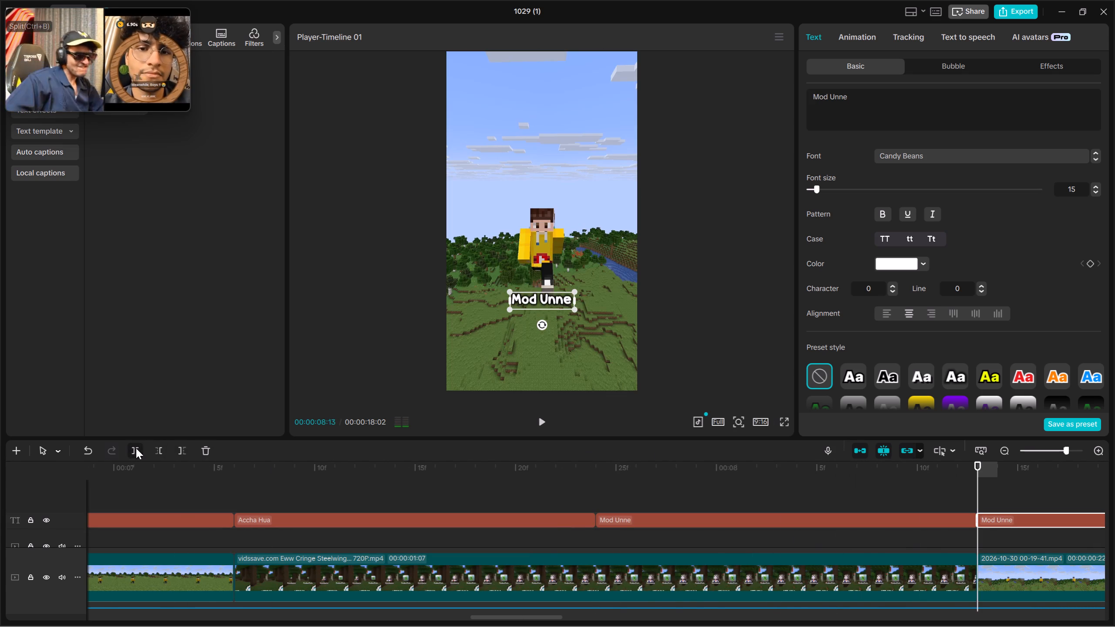
Set the text of the caption segment starting at 00:00:08:13 to "Hi Baata", checking it against the speech.
{"action": "left_click_drag", "start_coordinate": [883, 96], "coordinate": [764, 81]}
{"action": "key", "text": "BackSpace"}
{"action": "type", "text": "Hi dudh"}
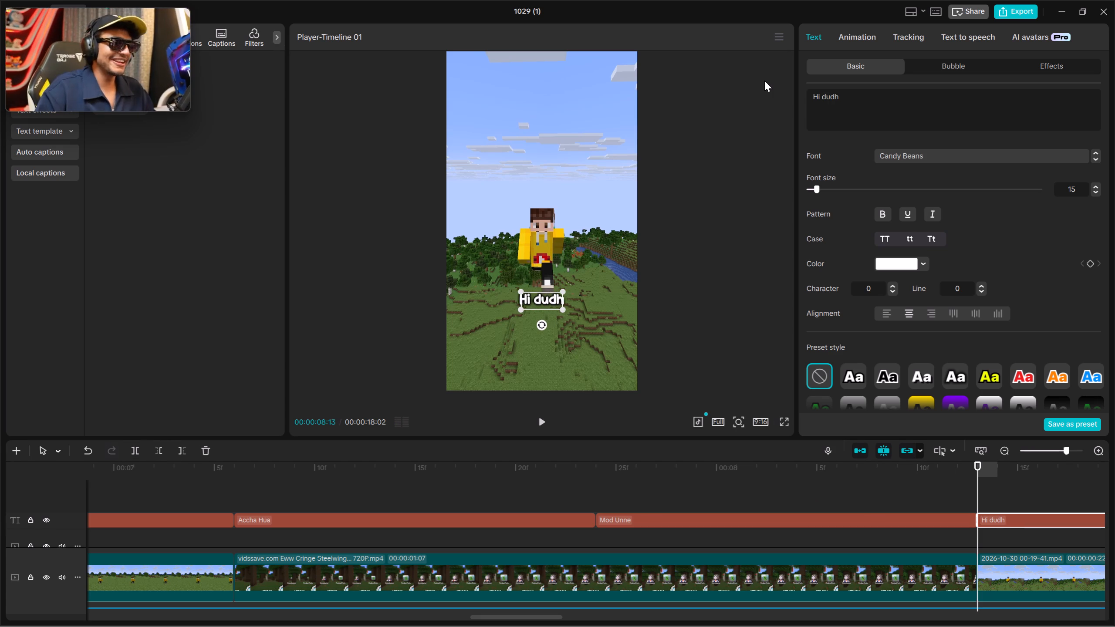
{"action": "key", "text": "space"}
{"action": "key", "text": "BackSpace"}
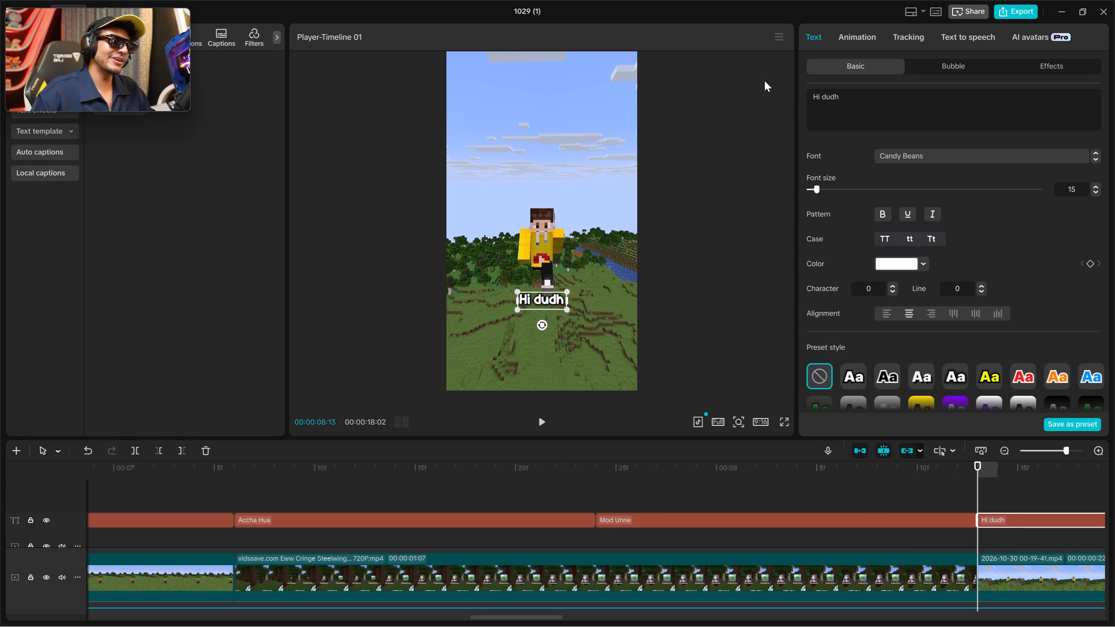
{"action": "left_click", "coordinate": [544, 422]}
{"action": "key", "text": "space"}
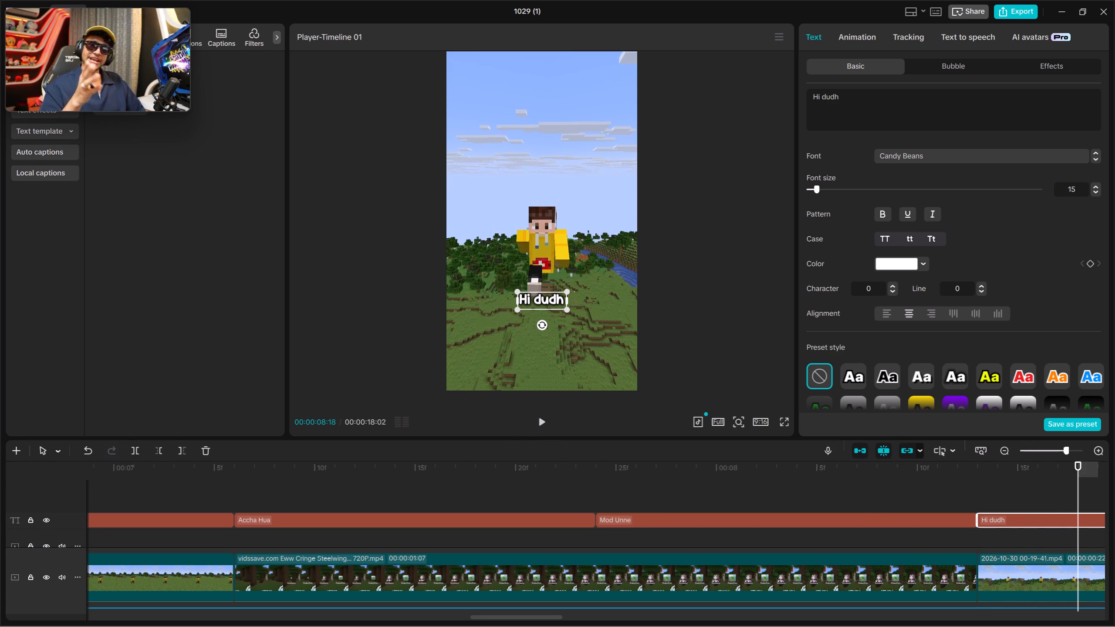
{"action": "left_click", "coordinate": [867, 110]}
{"action": "key", "text": "BackSpace"}
{"action": "key", "text": "BackSpace"}
{"action": "key", "text": "BackSpace"}
{"action": "key", "text": "BackSpace"}
{"action": "type", "text": "Baata"}
{"action": "key", "text": "space"}
{"action": "key", "text": "BackSpace"}
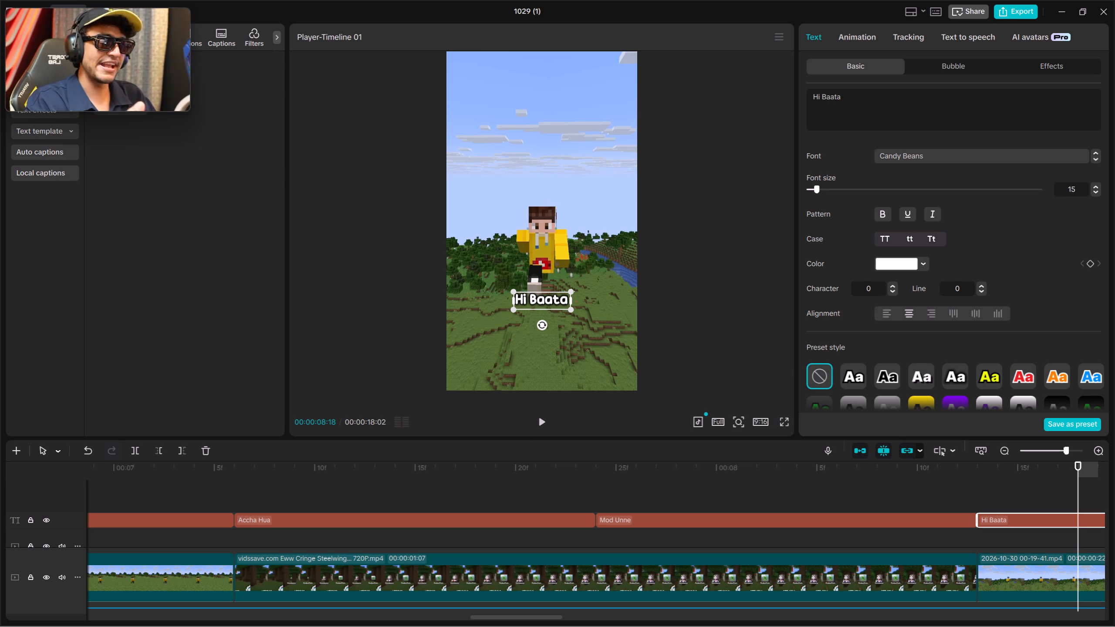
Split the "Hi Baata" caption at 00:00:08:23 and set the new segment's text to "Diya Hai!".
{"action": "left_click", "coordinate": [1024, 490]}
{"action": "key", "text": "Up"}
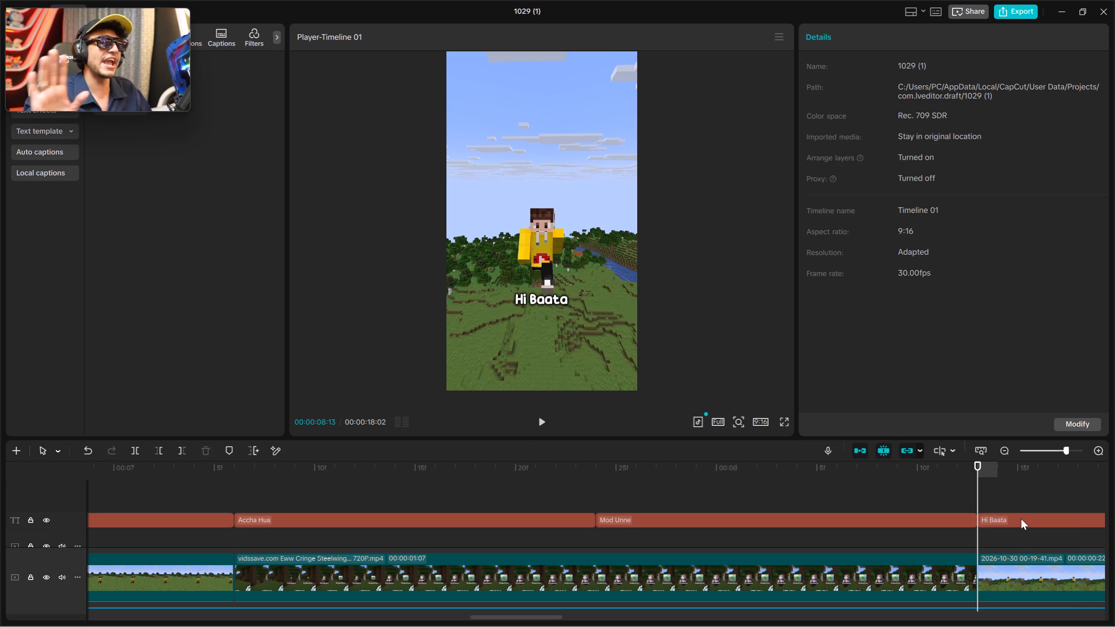
{"action": "left_click", "coordinate": [1021, 519]}
{"action": "key", "text": "space"}
{"action": "key", "text": "space"}
{"action": "left_click", "coordinate": [138, 452]}
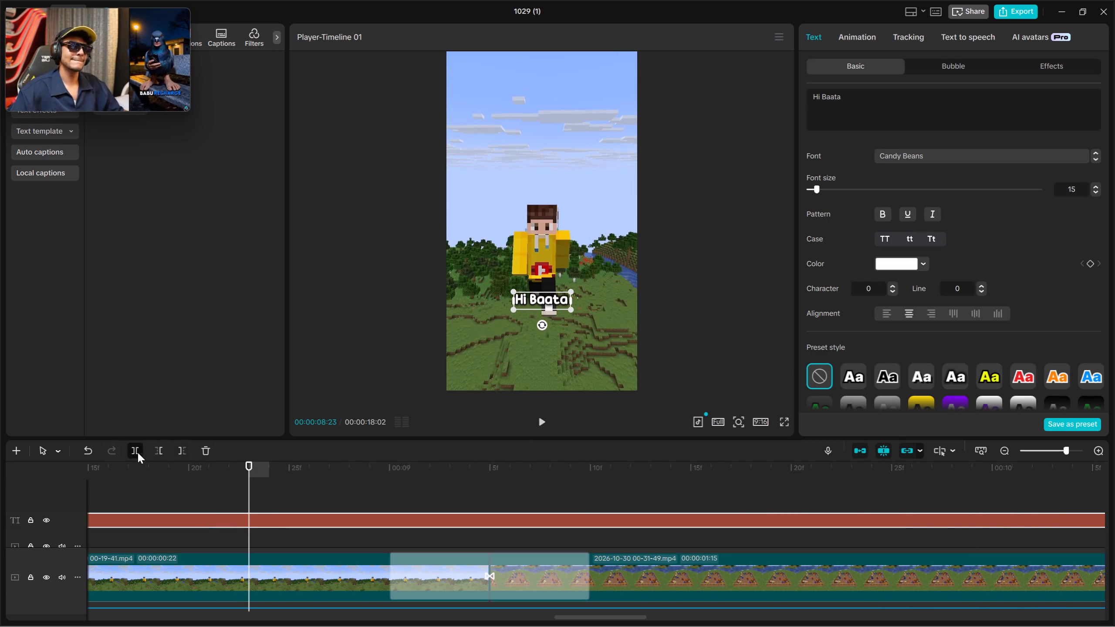
{"action": "key", "text": "space"}
{"action": "key", "text": "space"}
{"action": "key", "text": "Up"}
{"action": "left_click_drag", "start_coordinate": [882, 104], "coordinate": [807, 90]}
{"action": "key", "text": "BackSpace"}
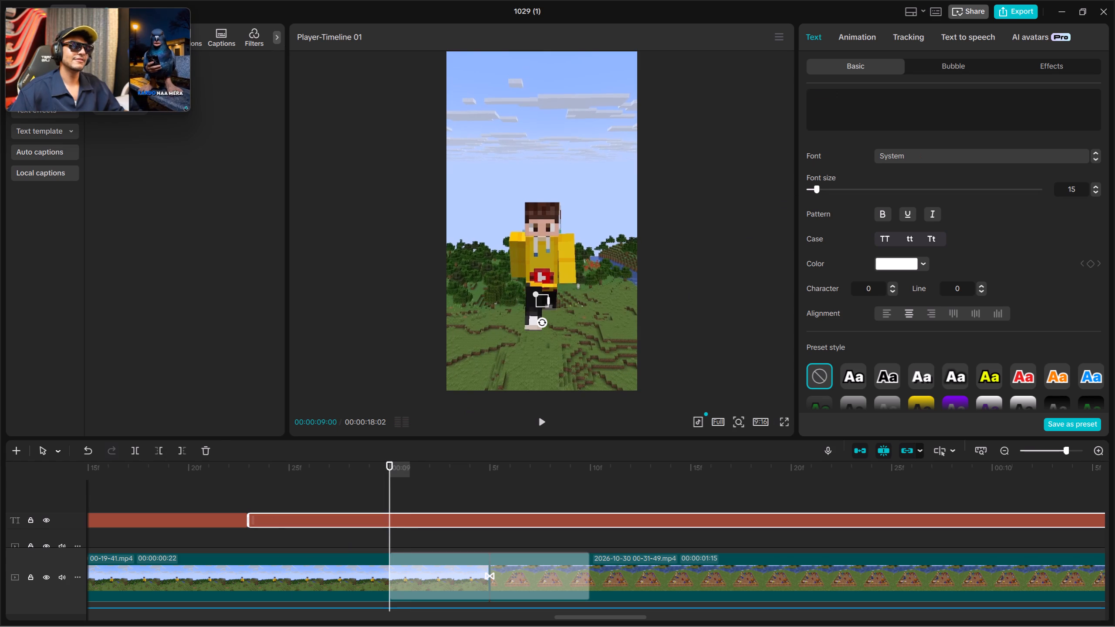
{"action": "type", "text": "Diya Hai!"}
Replay the "Diya Hai!" caption against the speech and change its text to "Diya He".
{"action": "left_click", "coordinate": [345, 489]}
{"action": "key", "text": "Up"}
{"action": "key", "text": "Up"}
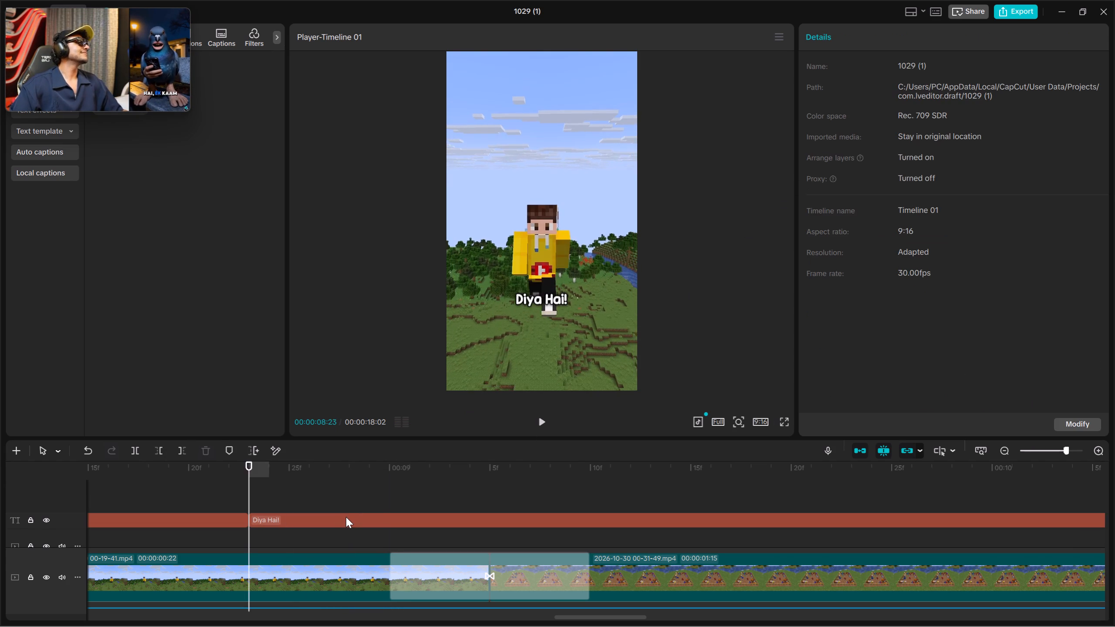
{"action": "left_click", "coordinate": [346, 517]}
{"action": "key", "text": "space"}
{"action": "key", "text": "space"}
{"action": "left_click", "coordinate": [860, 109]}
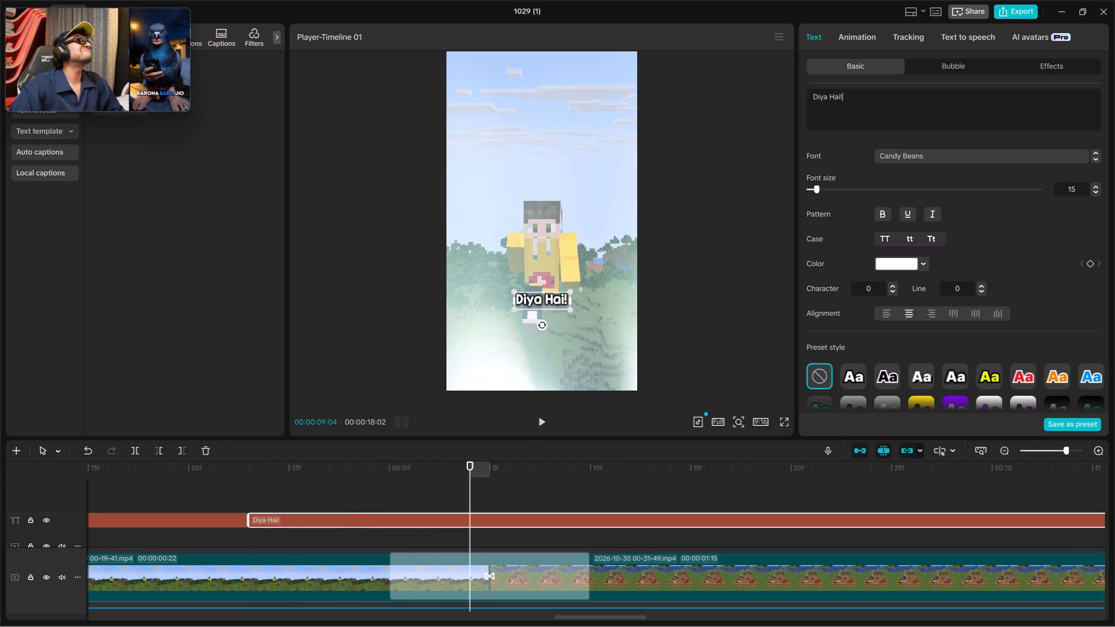
{"action": "key", "text": "BackSpace"}
{"action": "key", "text": "BackSpace"}
{"action": "key", "text": "BackSpace"}
{"action": "key", "text": "e"}
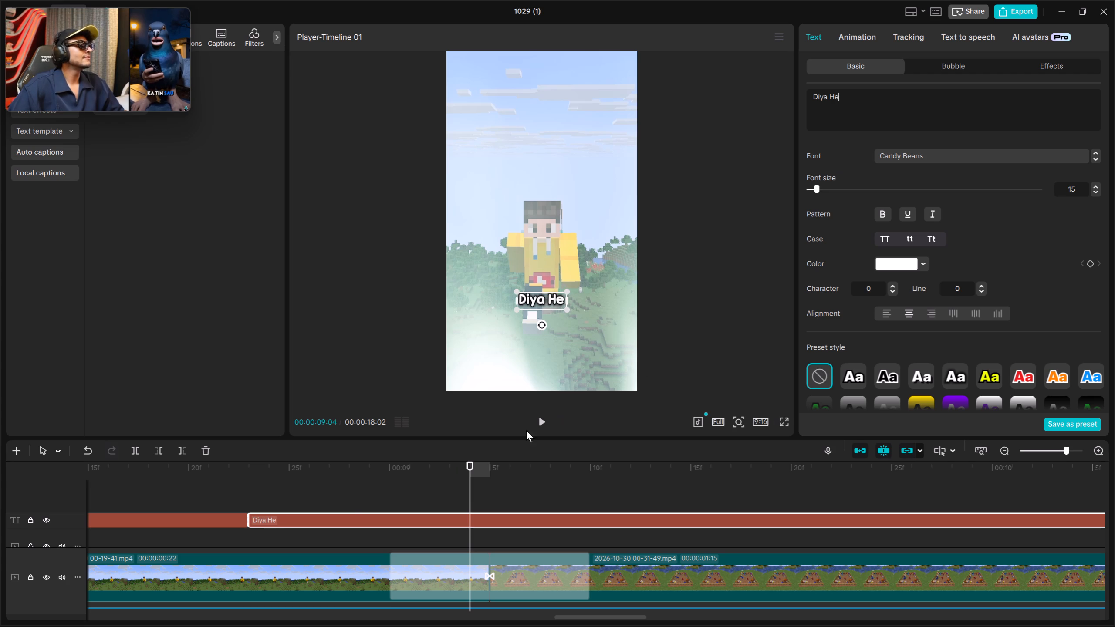
Split the "Diya He" caption at 00:00:09:10, where the transition ends, and set the new segment's text to "Sab Kuch".
{"action": "left_click", "coordinate": [350, 501]}
{"action": "key", "text": "Up"}
{"action": "key", "text": "Up"}
{"action": "left_click", "coordinate": [363, 516]}
{"action": "key", "text": "space"}
{"action": "key", "text": "space"}
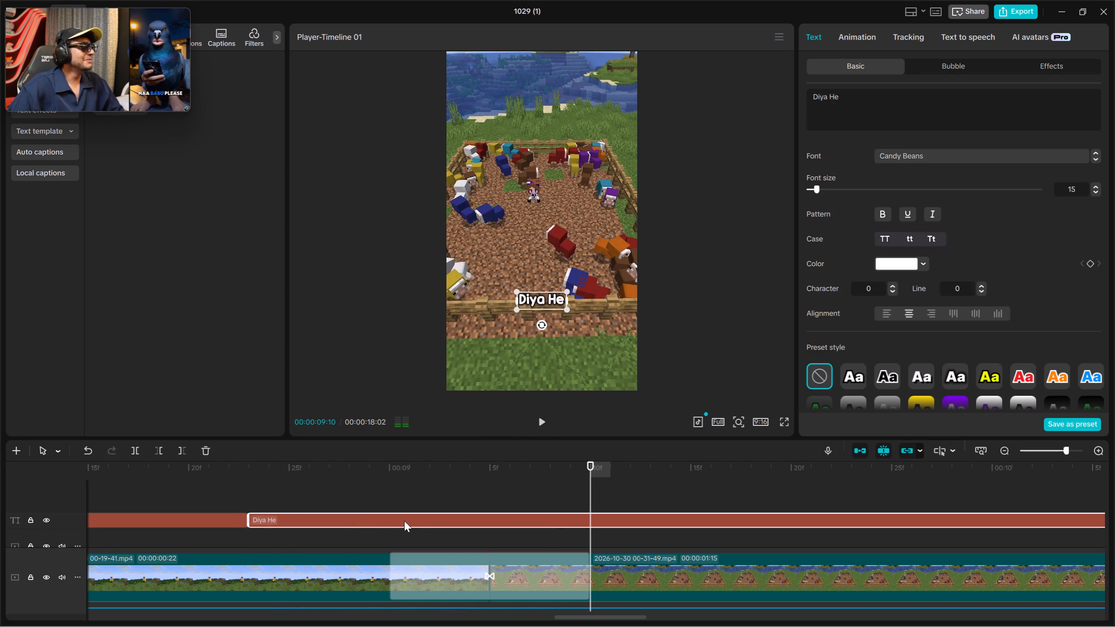
{"action": "left_click", "coordinate": [128, 449]}
{"action": "left_click_drag", "start_coordinate": [952, 86], "coordinate": [929, 96]}
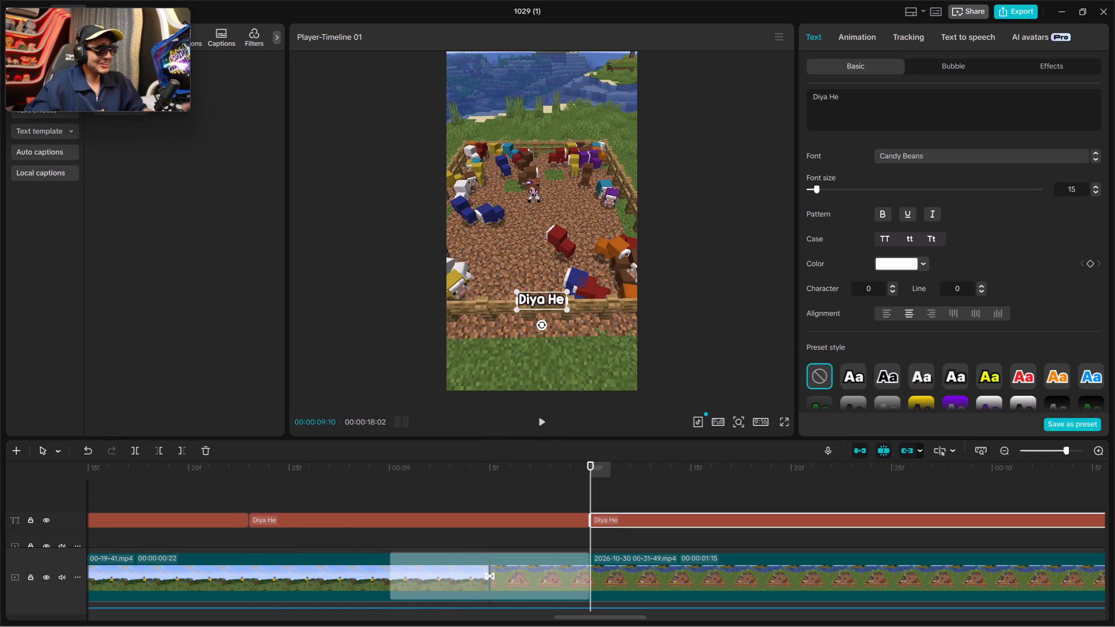
{"action": "left_click_drag", "start_coordinate": [902, 93], "coordinate": [762, 93]}
{"action": "key", "text": "BackSpace"}
{"action": "type", "text": "Sab Kuch"}
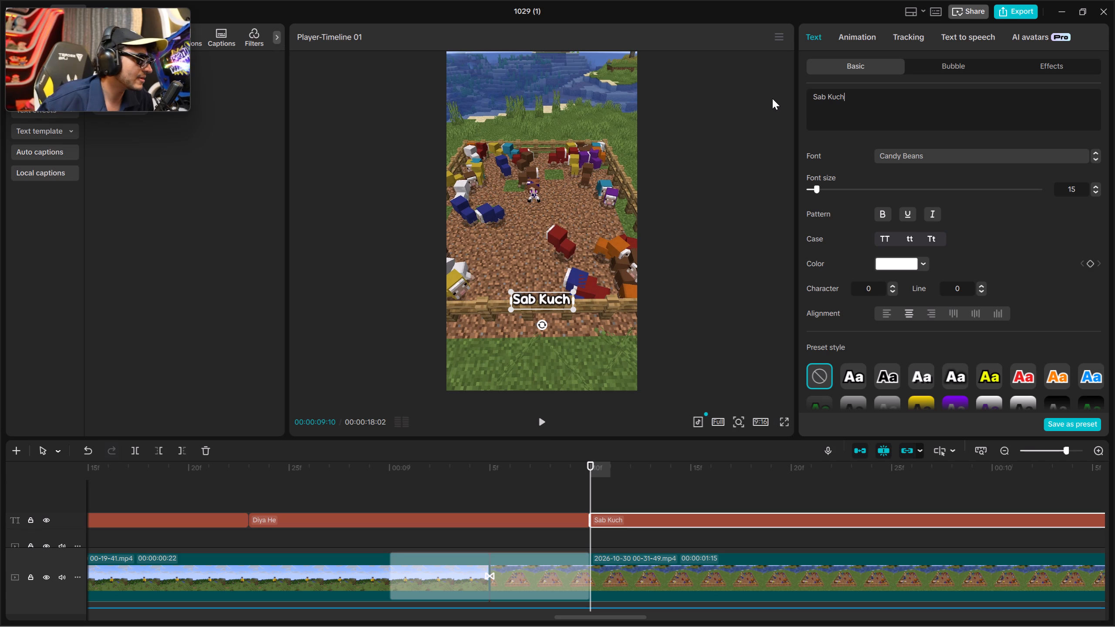
Split the "Sab Kuch" caption at 00:00:09:18 and set the new segment's text to "Setup Ho".
{"action": "left_click", "coordinate": [544, 428]}
{"action": "key", "text": "space"}
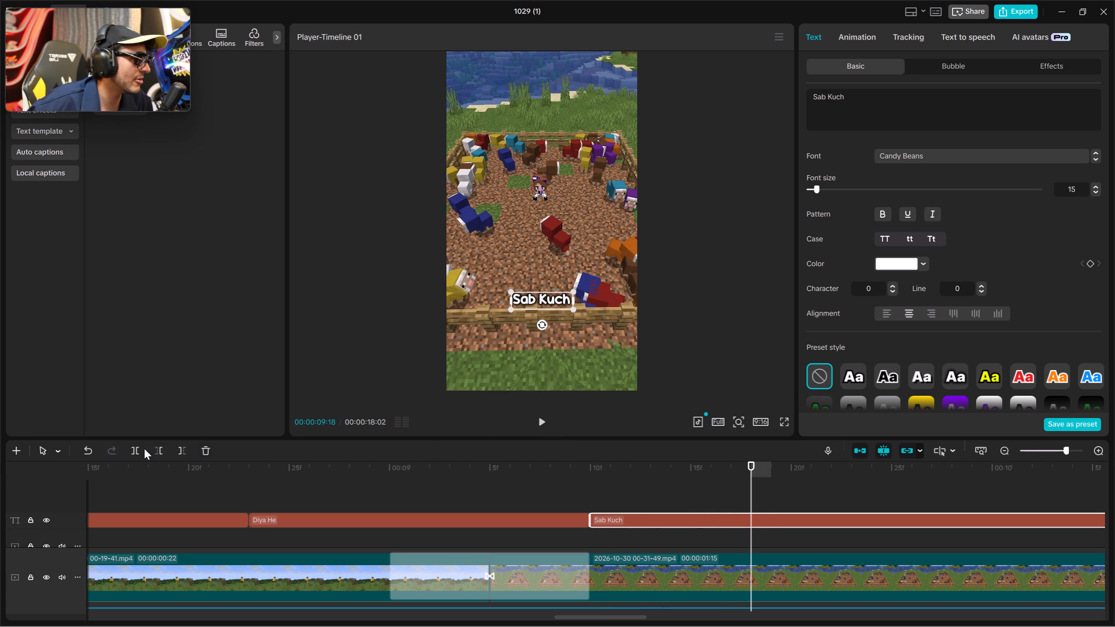
{"action": "left_click", "coordinate": [145, 448]}
{"action": "left_click", "coordinate": [143, 452]}
{"action": "left_click", "coordinate": [138, 455]}
{"action": "key", "text": "space"}
{"action": "key", "text": "space"}
{"action": "left_click_drag", "start_coordinate": [869, 113], "coordinate": [794, 84]}
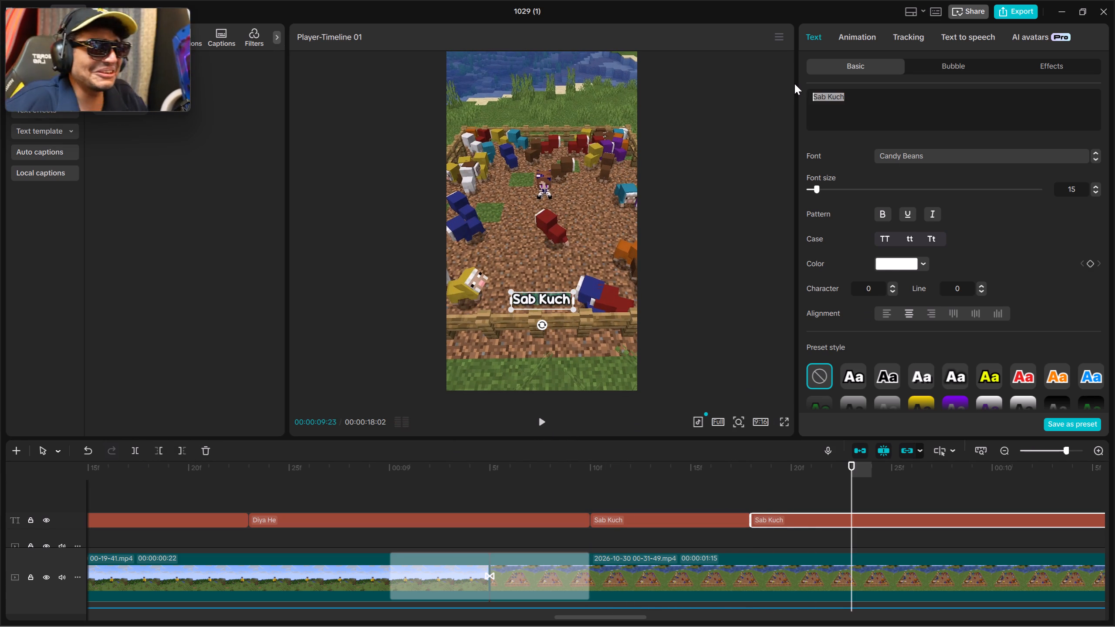
{"action": "key", "text": "BackSpace"}
{"action": "type", "text": "Setup Ho"}
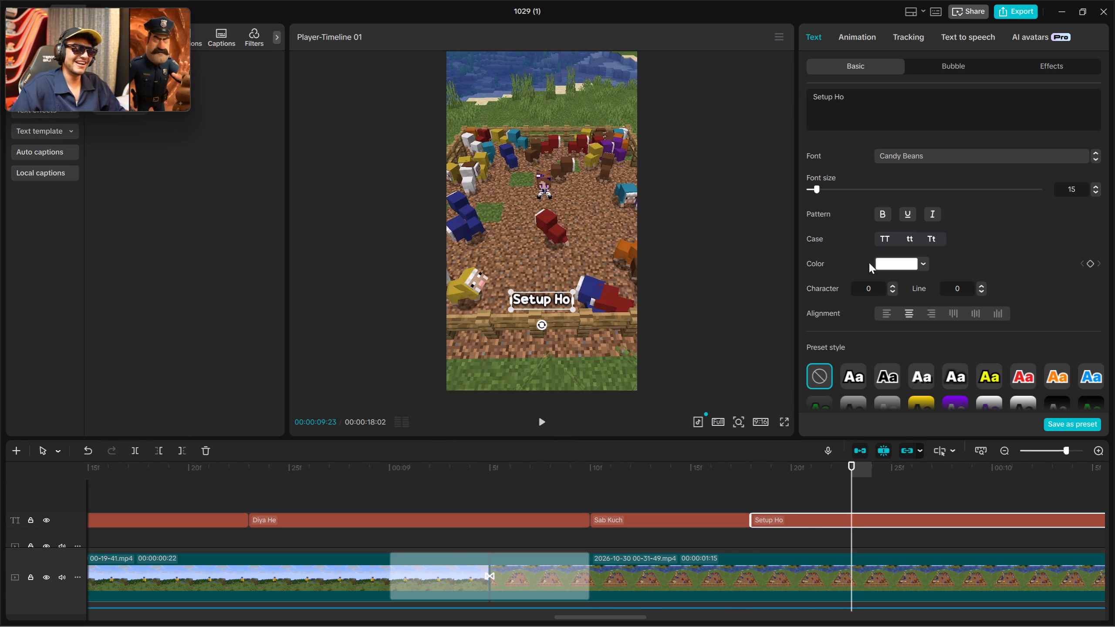
Find where the spoken words end and split the "Setup Ho" caption at 00:00:10:02.
{"action": "left_click", "coordinate": [786, 500]}
{"action": "key", "text": "Up"}
{"action": "left_click", "coordinate": [785, 522]}
{"action": "key", "text": "space"}
{"action": "key", "text": "space"}
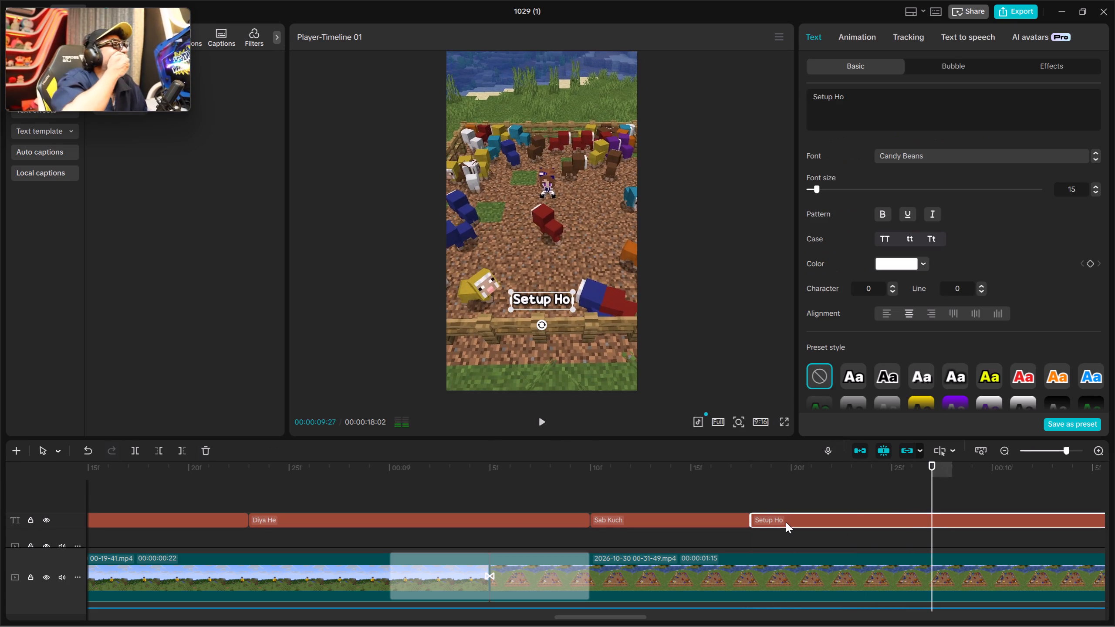
{"action": "key", "text": "Up"}
{"action": "key", "text": "space"}
{"action": "key", "text": "space"}
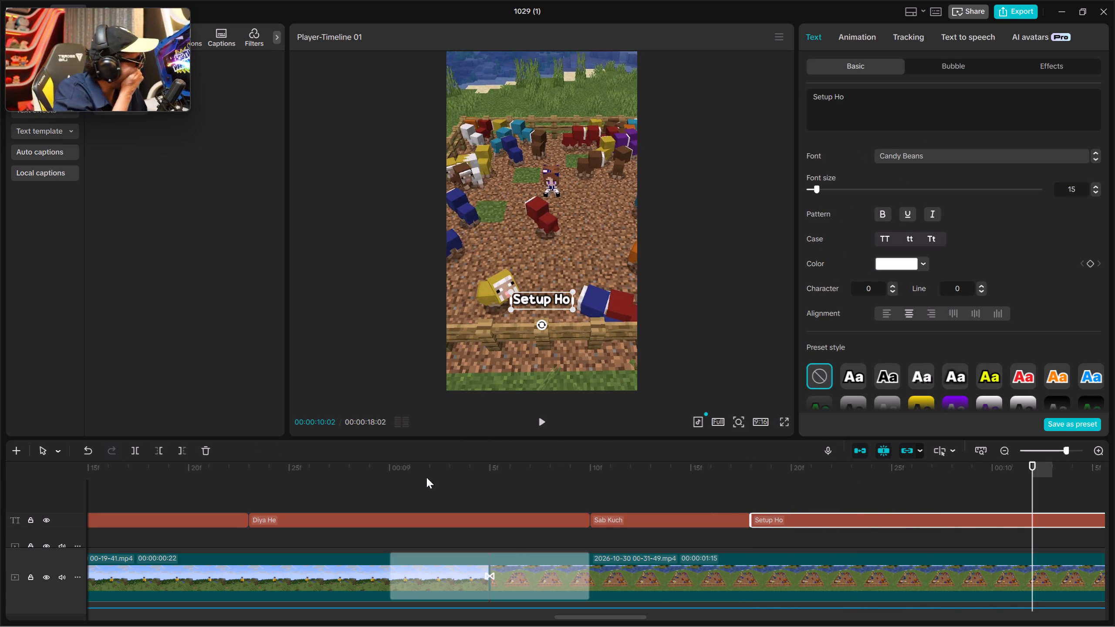
{"action": "left_click", "coordinate": [135, 454]}
Set the text of the caption segment starting at 00:00:10:02 to "Kuch Ka".
{"action": "key", "text": "space"}
{"action": "key", "text": "space"}
{"action": "left_click_drag", "start_coordinate": [886, 103], "coordinate": [772, 76]}
{"action": "key", "text": "BackSpace"}
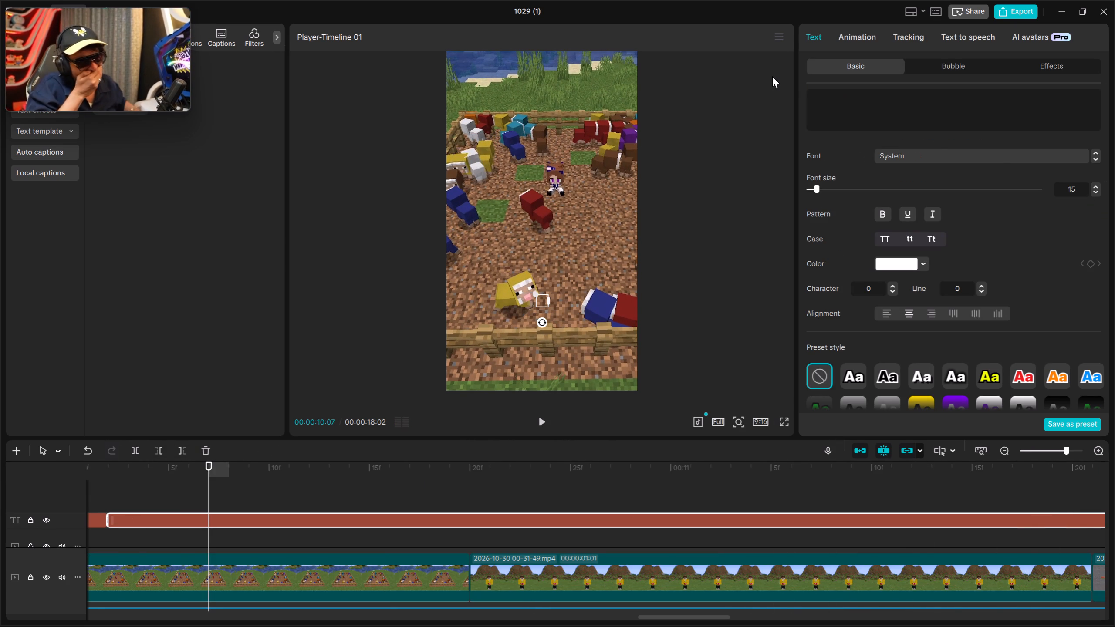
{"action": "type", "text": "Kuch"}
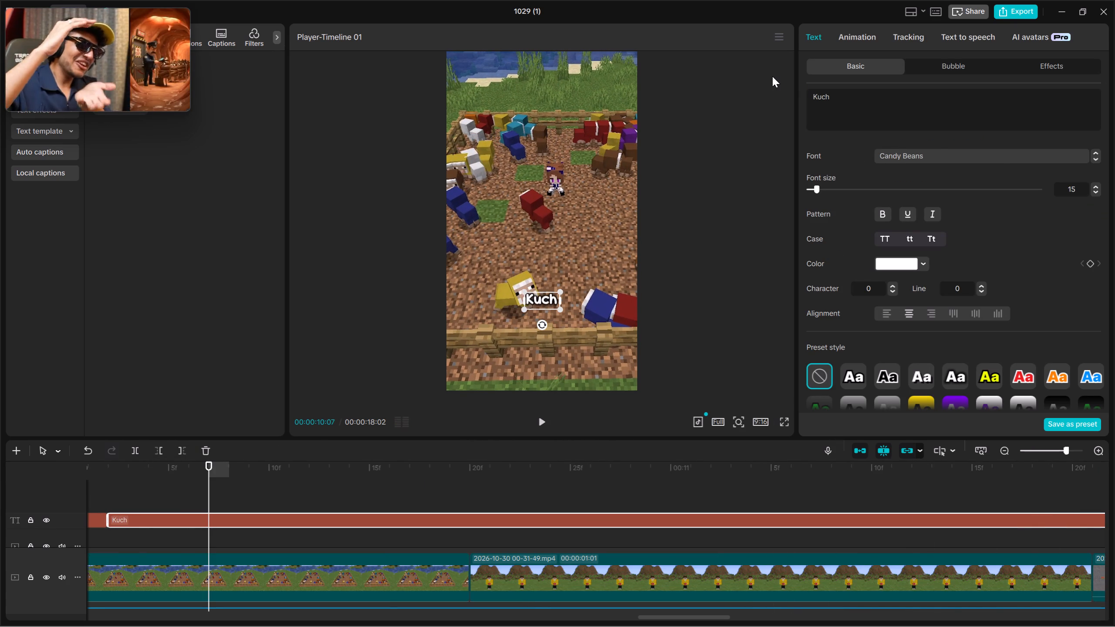
{"action": "key", "text": "space"}
{"action": "type", "text": "Ka"}
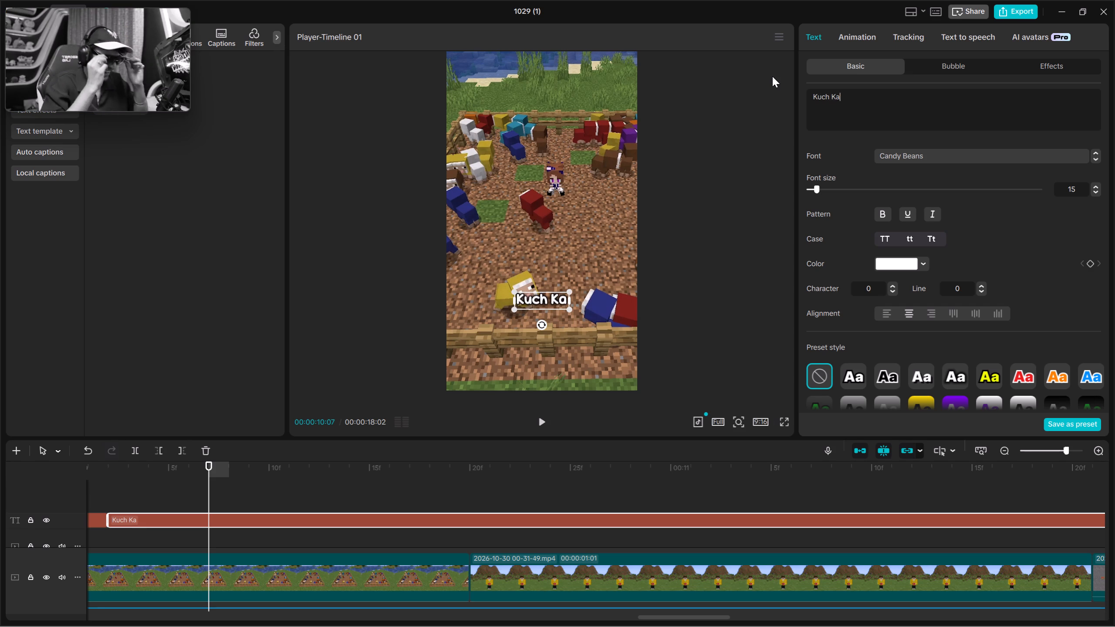
Play the "Kuch Ka" caption against the speech and split it at 00:00:10:20, at the cut to the next clip.
{"action": "left_click", "coordinate": [174, 492]}
{"action": "key", "text": "Up"}
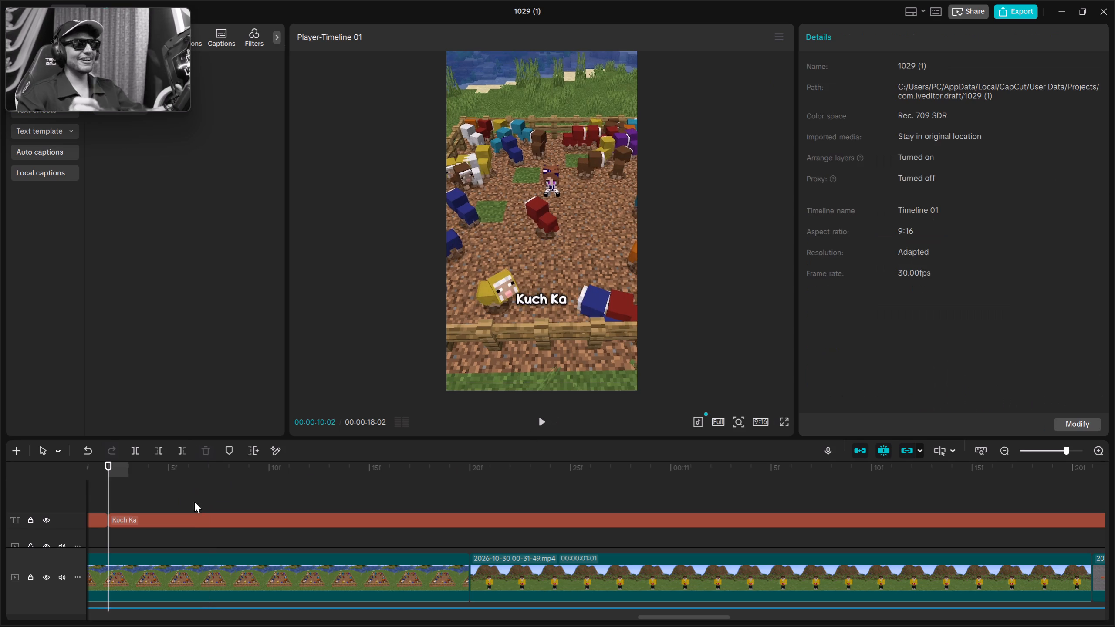
{"action": "left_click", "coordinate": [202, 522]}
{"action": "key", "text": "space"}
{"action": "key", "text": "space"}
{"action": "key", "text": "space"}
{"action": "key", "text": "space"}
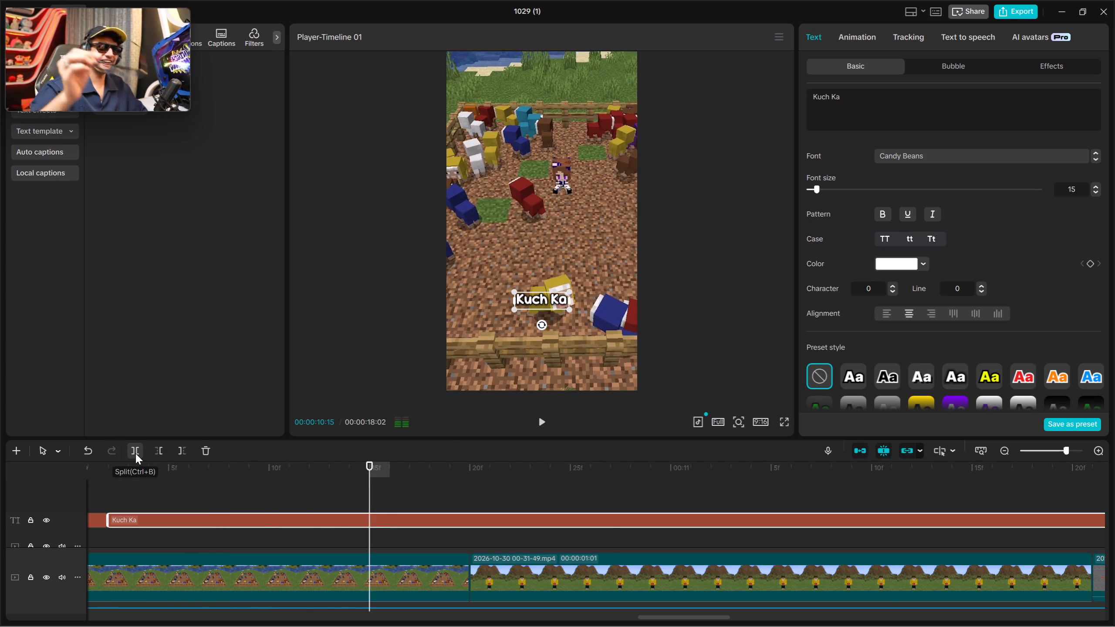
{"action": "key", "text": "space"}
{"action": "key", "text": "space"}
{"action": "left_click", "coordinate": [135, 453]}
Listen to the speech after the 00:00:10:20 cut and set that caption segment's text to "Lekin".
{"action": "key", "text": "space"}
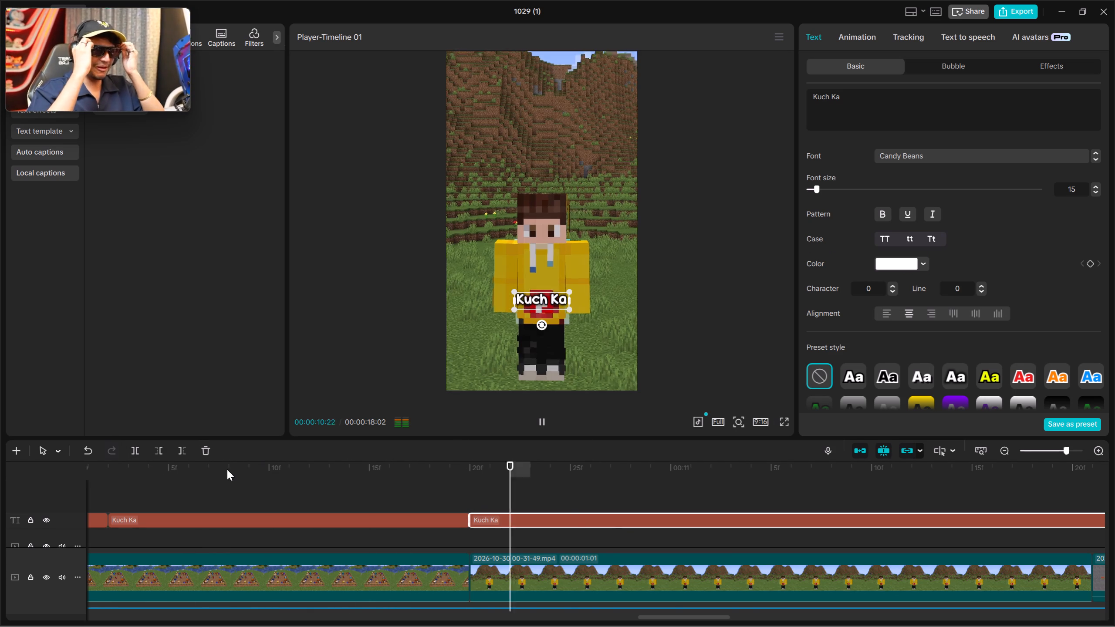
{"action": "key", "text": "Up"}
{"action": "key", "text": "Up"}
{"action": "key", "text": "space"}
{"action": "key", "text": "space"}
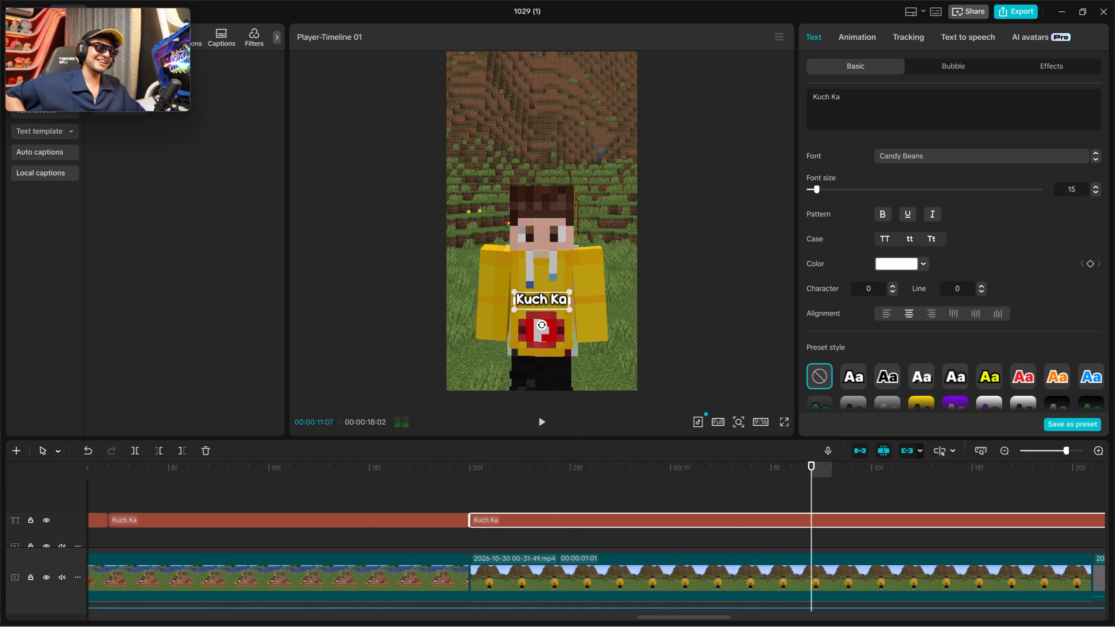
{"action": "left_click_drag", "start_coordinate": [883, 125], "coordinate": [778, 93]}
{"action": "key", "text": "BackSpace"}
{"action": "type", "text": "Lekin"}
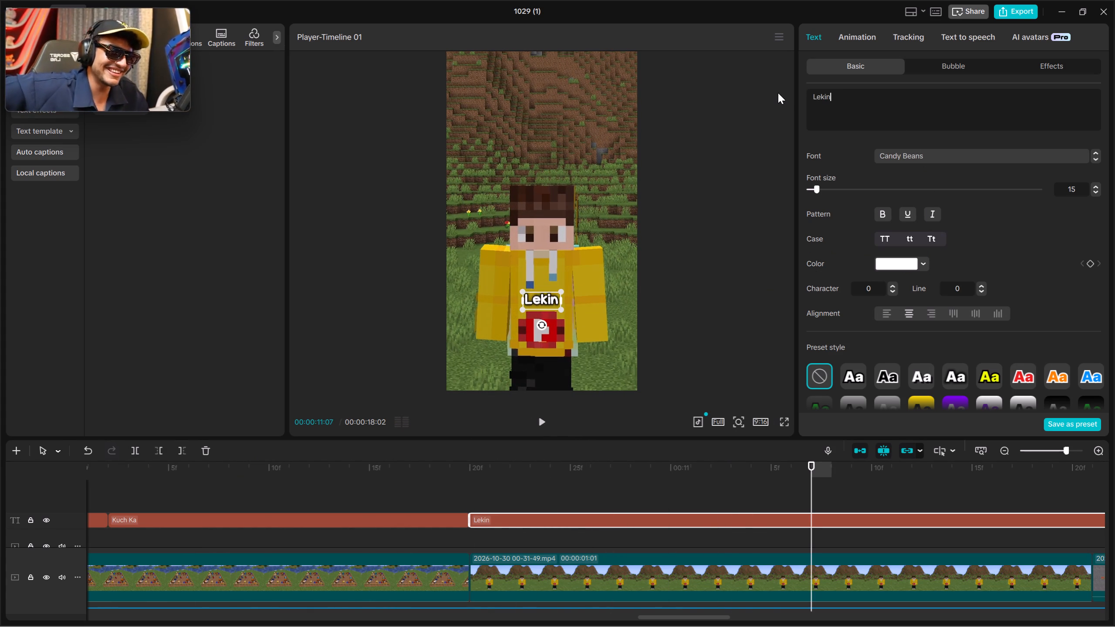
{"action": "key", "text": "space"}
{"action": "key", "text": "BackSpace"}
Split the "Lekin" caption at 00:00:10:29 and set the new segment's text to "Usse".
{"action": "left_click", "coordinate": [513, 485]}
{"action": "key", "text": "Up"}
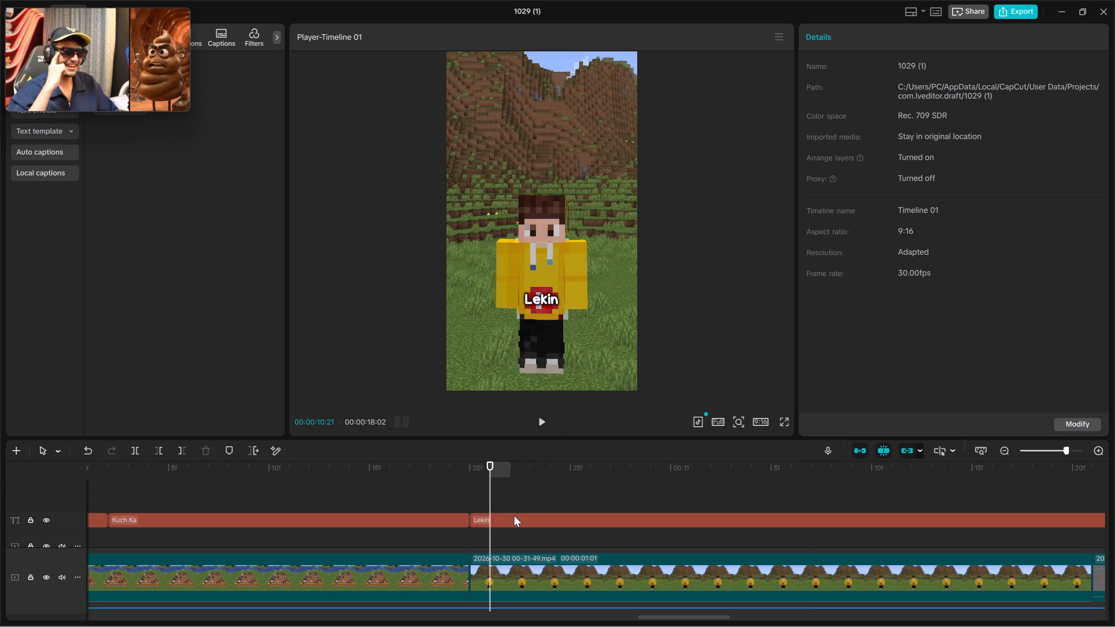
{"action": "left_click", "coordinate": [512, 518]}
{"action": "key", "text": "Up"}
{"action": "key", "text": "space"}
{"action": "key", "text": "space"}
{"action": "left_click", "coordinate": [142, 452]}
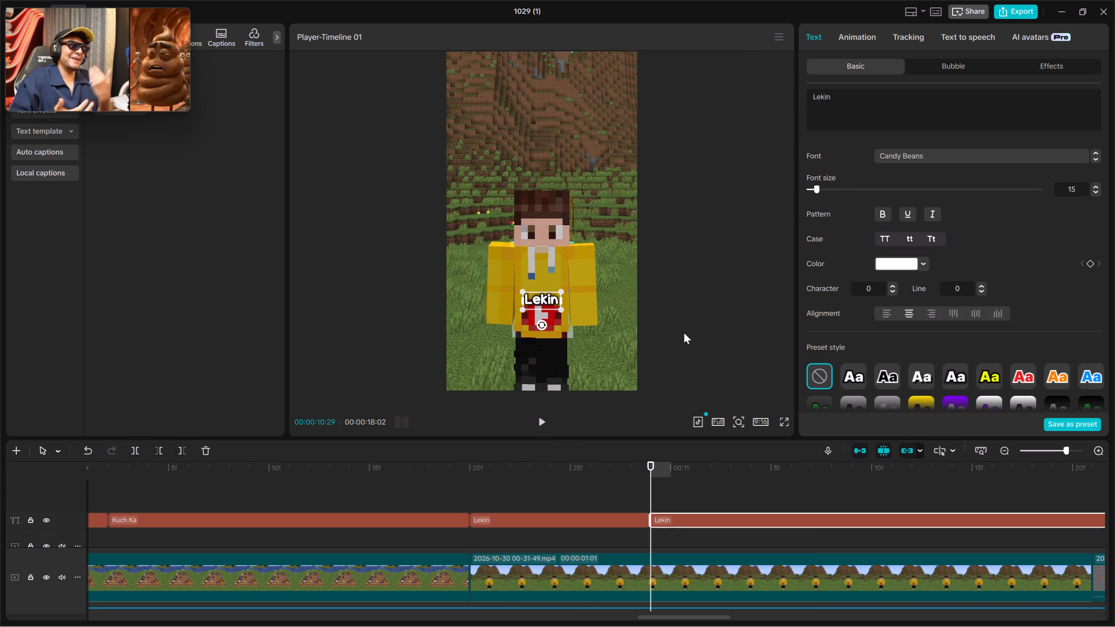
{"action": "left_click_drag", "start_coordinate": [858, 102], "coordinate": [793, 88]}
{"action": "key", "text": "BackSpace"}
{"action": "type", "text": "Usse"}
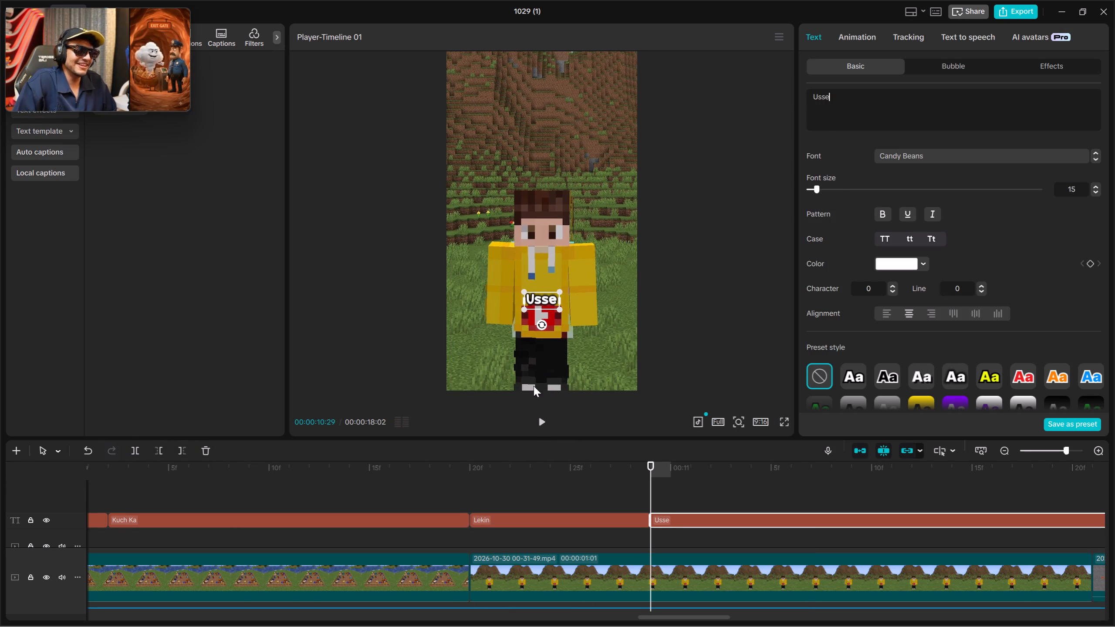
Find where the spoken word ends and split the "Usse" caption at about 00:00:11:05.
{"action": "left_click", "coordinate": [546, 419]}
{"action": "key", "text": "space"}
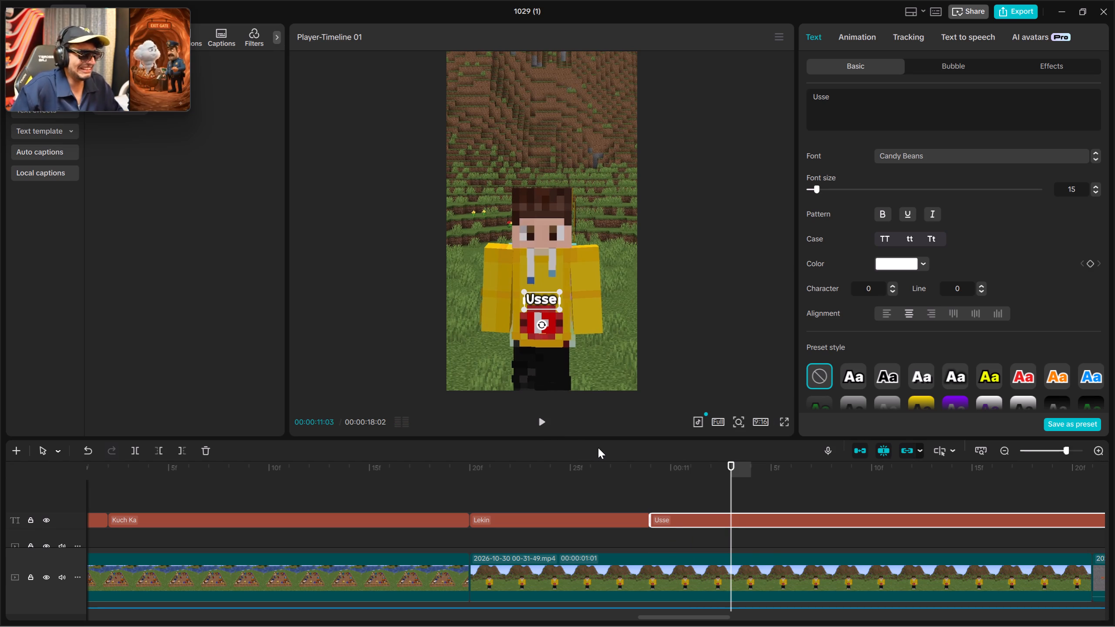
{"action": "key", "text": "Up"}
{"action": "key", "text": "space"}
{"action": "key", "text": "space"}
{"action": "left_click", "coordinate": [132, 455]}
{"action": "key", "text": "space"}
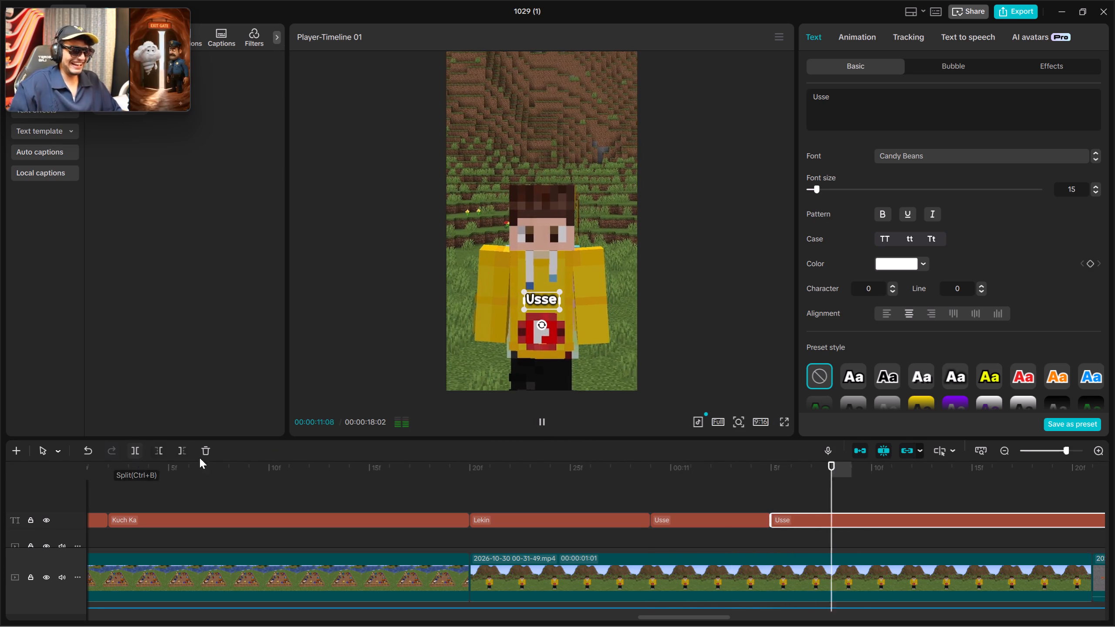
Set the text of the caption segment starting at 00:00:11:05 to "Pehle".
{"action": "key", "text": "space"}
{"action": "left_click_drag", "start_coordinate": [891, 96], "coordinate": [786, 88]}
{"action": "key", "text": "BackSpace"}
{"action": "type", "text": "Peg"}
{"action": "key", "text": "BackSpace"}
{"action": "type", "text": "hle"}
Play the captions against the speech and split the "Pehle" caption at 00:00:11:14.
{"action": "left_click_drag", "start_coordinate": [822, 493], "coordinate": [818, 494]}
{"action": "key", "text": "Up"}
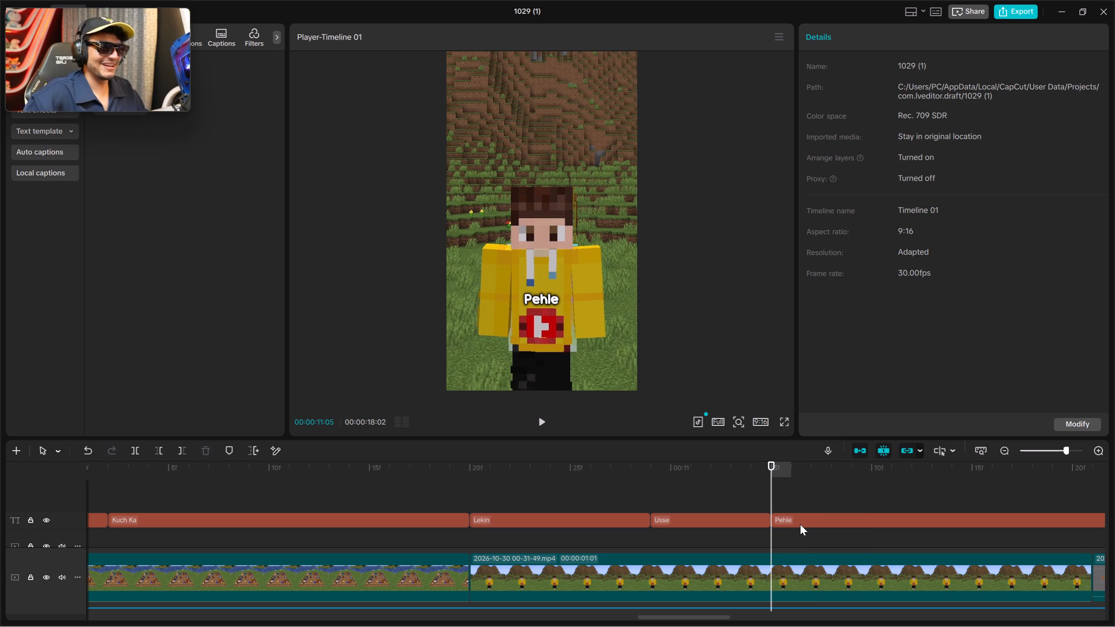
{"action": "left_click", "coordinate": [800, 524]}
{"action": "key", "text": "space"}
{"action": "key", "text": "space"}
{"action": "key", "text": "Up"}
{"action": "key", "text": "Up"}
{"action": "key", "text": "Up"}
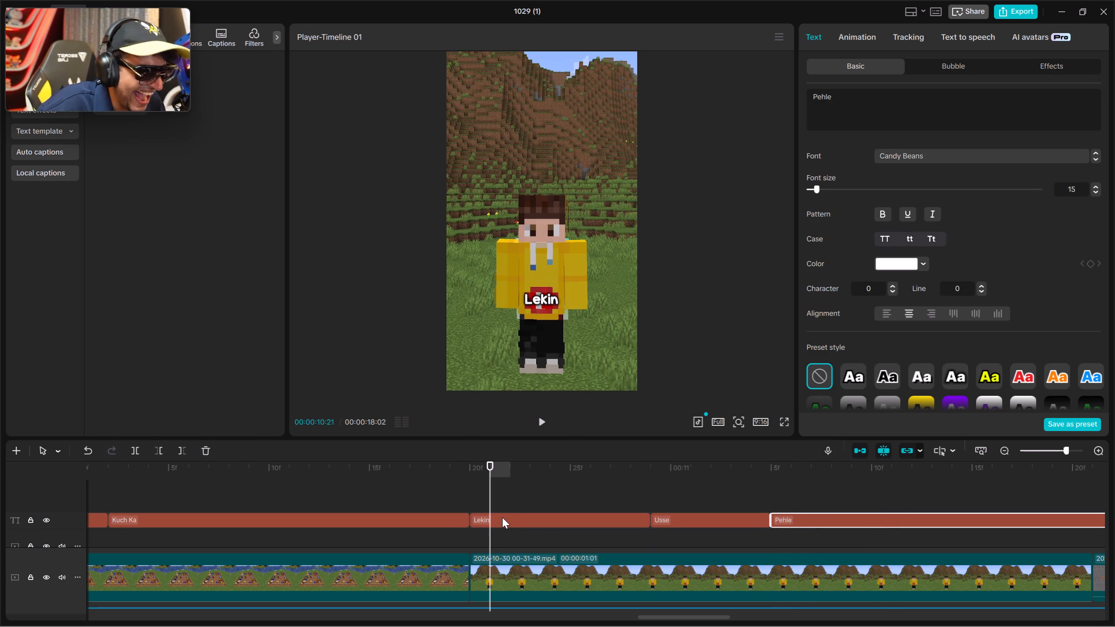
{"action": "key", "text": "space"}
{"action": "key", "text": "space"}
{"action": "key", "text": "space"}
{"action": "key", "text": "space"}
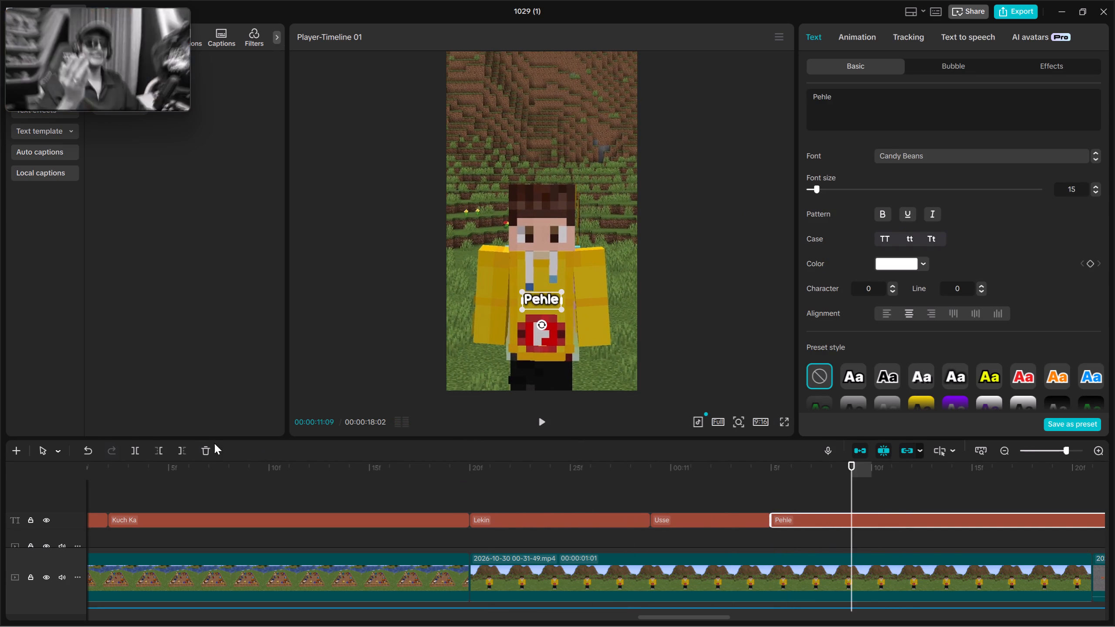
{"action": "key", "text": "space"}
{"action": "key", "text": "space"}
{"action": "left_click", "coordinate": [137, 447]}
Set the new caption segment's text to "SUBSCRIBE".
{"action": "left_click_drag", "start_coordinate": [913, 104], "coordinate": [770, 86]}
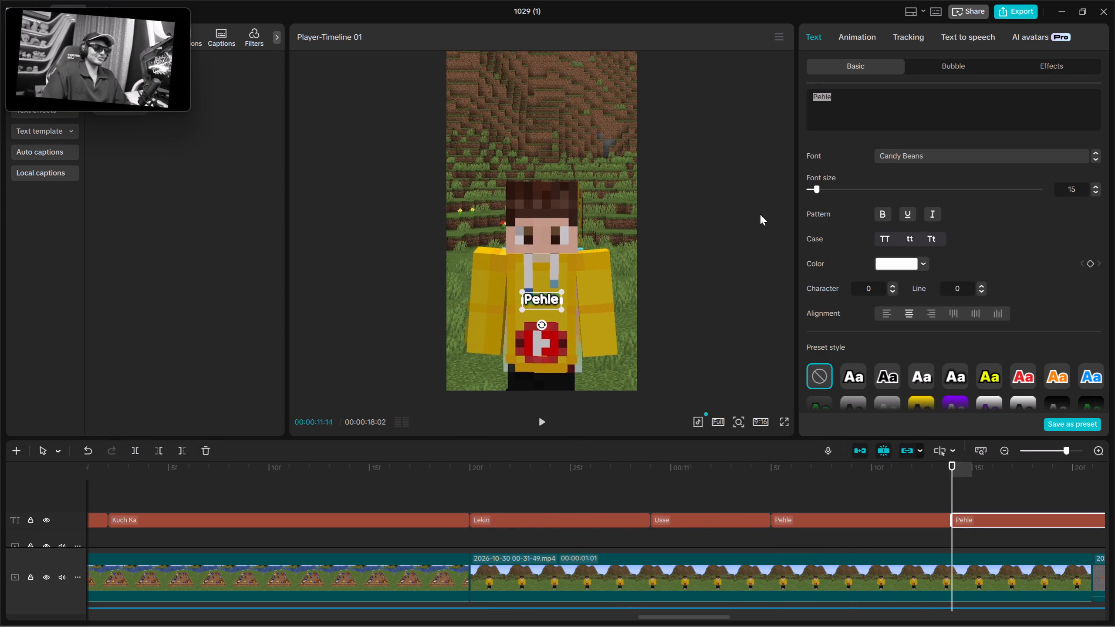
{"action": "key", "text": "BackSpace"}
{"action": "type", "text": "SUBSCR"}
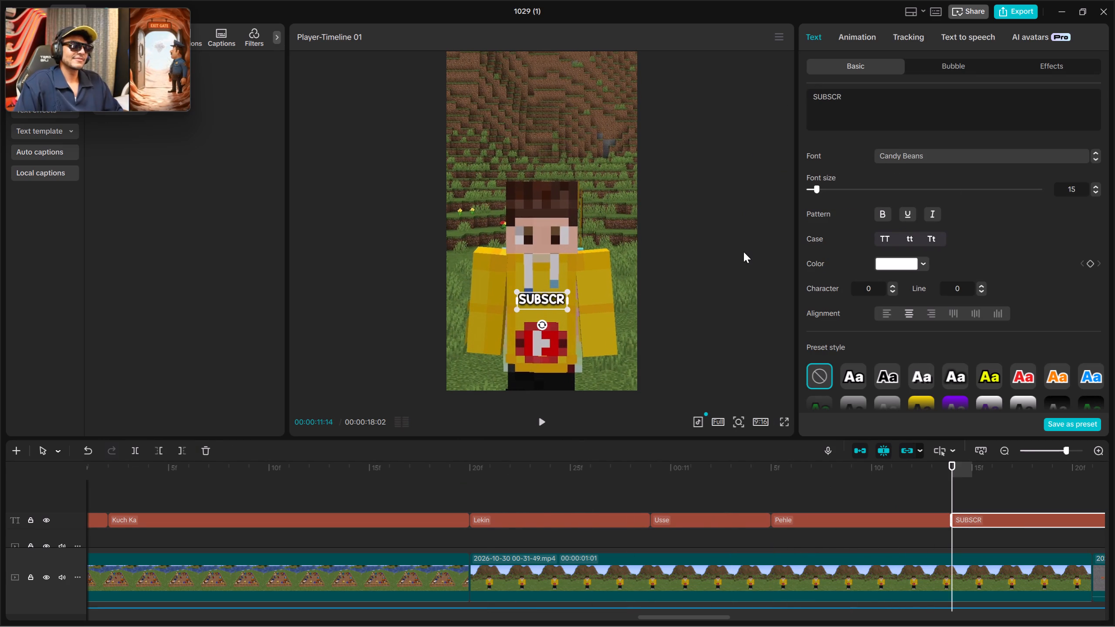
{"action": "type", "text": "IBE"}
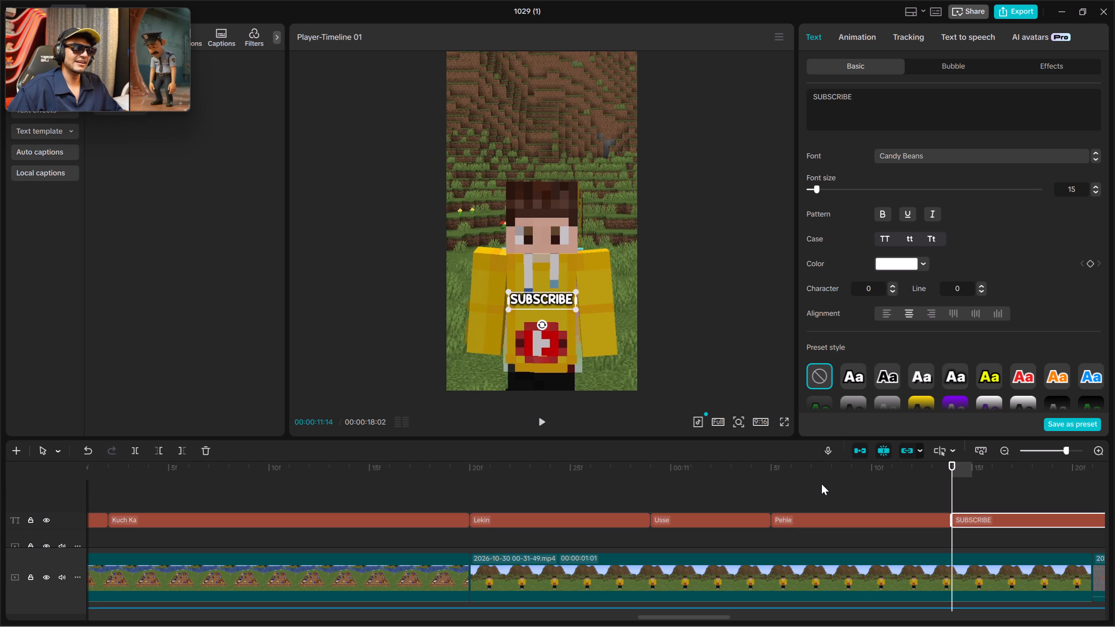
Listen for the end of the spoken word and split the "SUBSCRIBE" caption at 00:00:11:29.
{"action": "left_click", "coordinate": [547, 421]}
{"action": "key", "text": "space"}
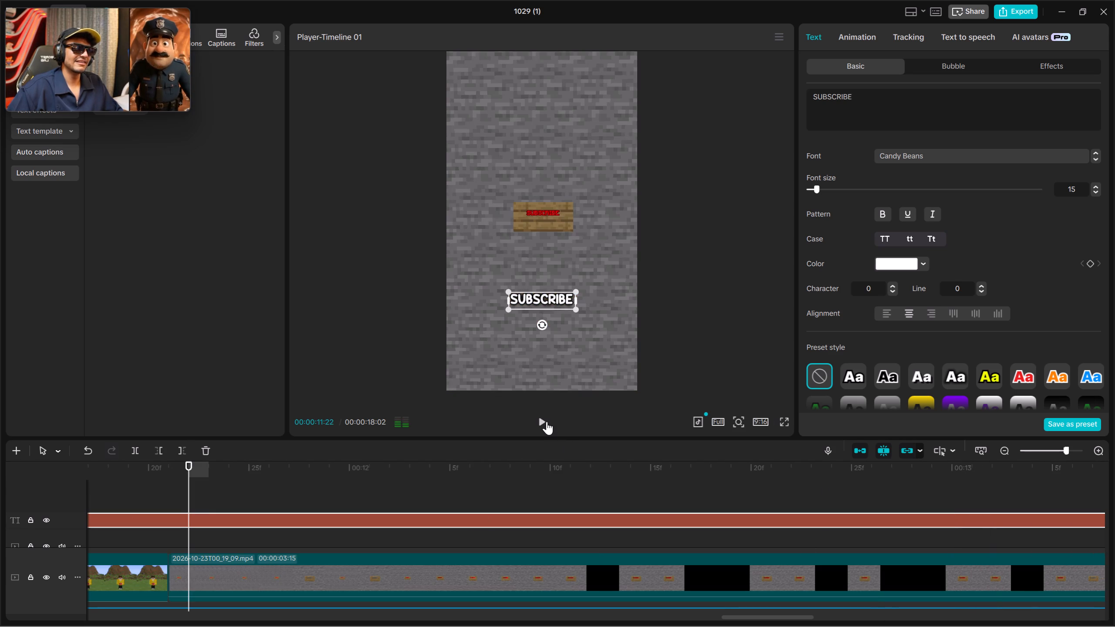
{"action": "key", "text": "space"}
{"action": "key", "text": "space"}
{"action": "key", "text": "Up"}
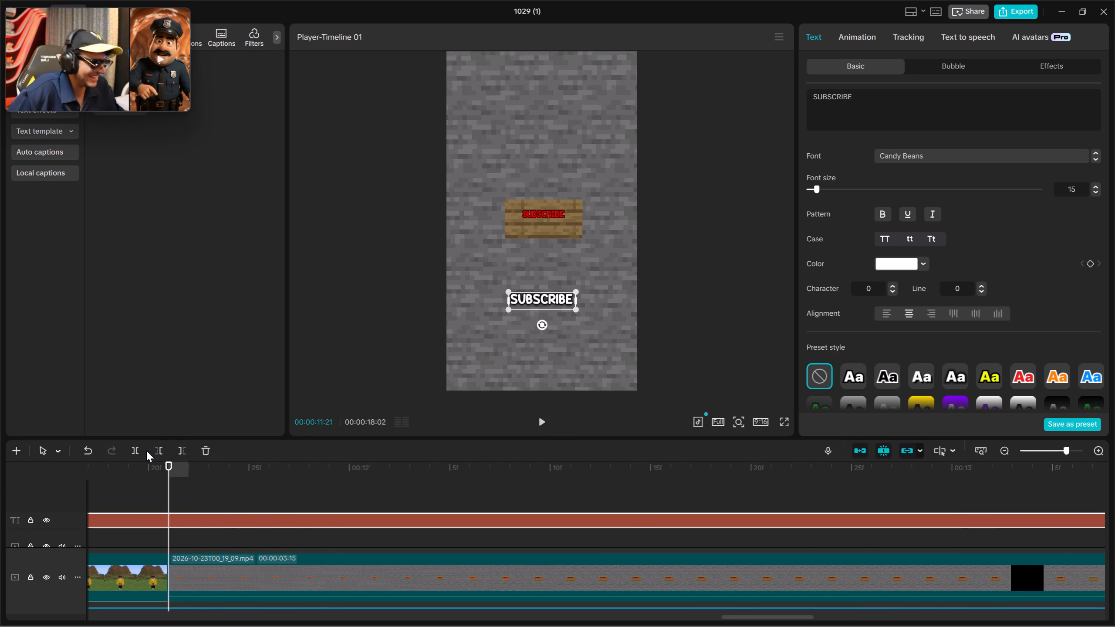
{"action": "key", "text": "Up"}
{"action": "key", "text": "space"}
{"action": "key", "text": "space"}
{"action": "left_click", "coordinate": [133, 448]}
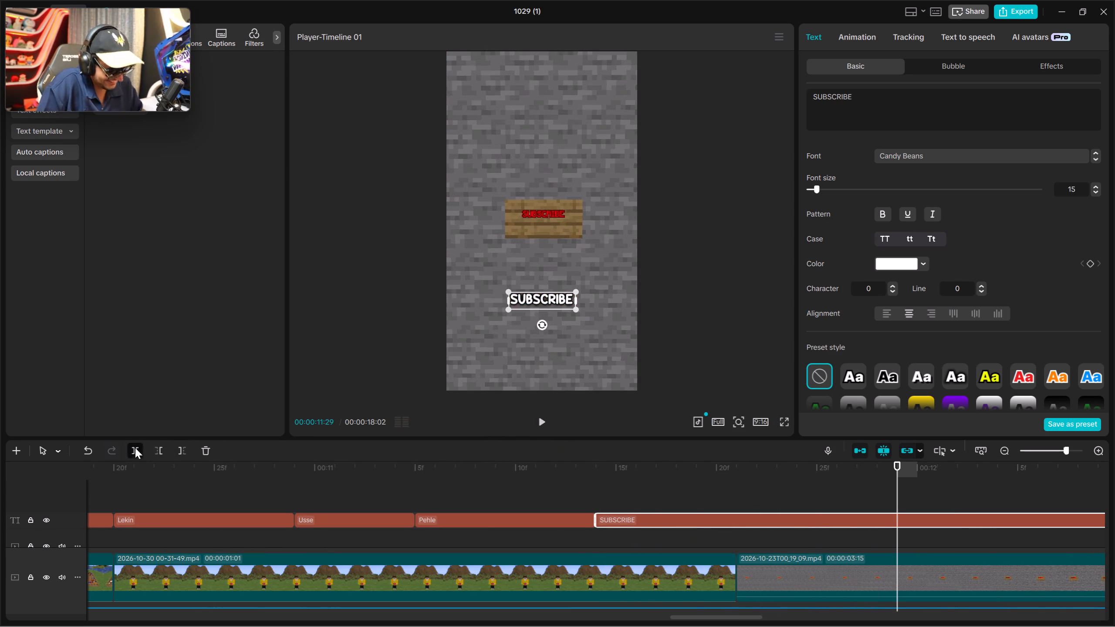
Listen to the speech after 00:00:11:29 and set that caption segment's text to "Wale Button".
{"action": "key", "text": "space"}
{"action": "key", "text": "space"}
{"action": "left_click_drag", "start_coordinate": [871, 100], "coordinate": [791, 73]}
{"action": "key", "text": "BackSpace"}
{"action": "type", "text": "Wale"}
{"action": "key", "text": "space"}
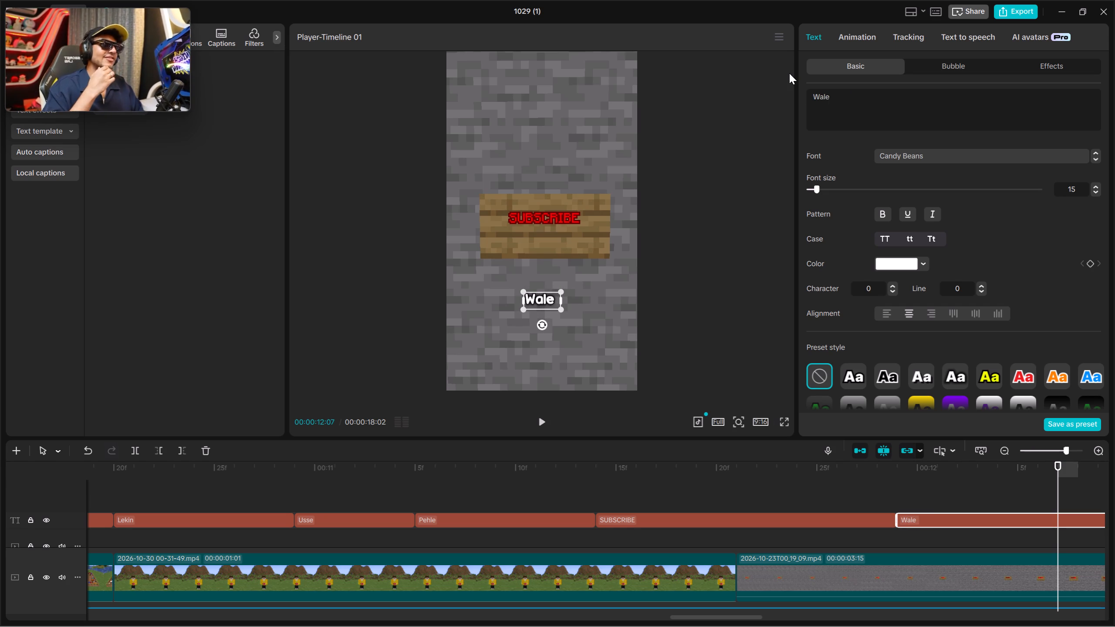
{"action": "type", "text": "Button"}
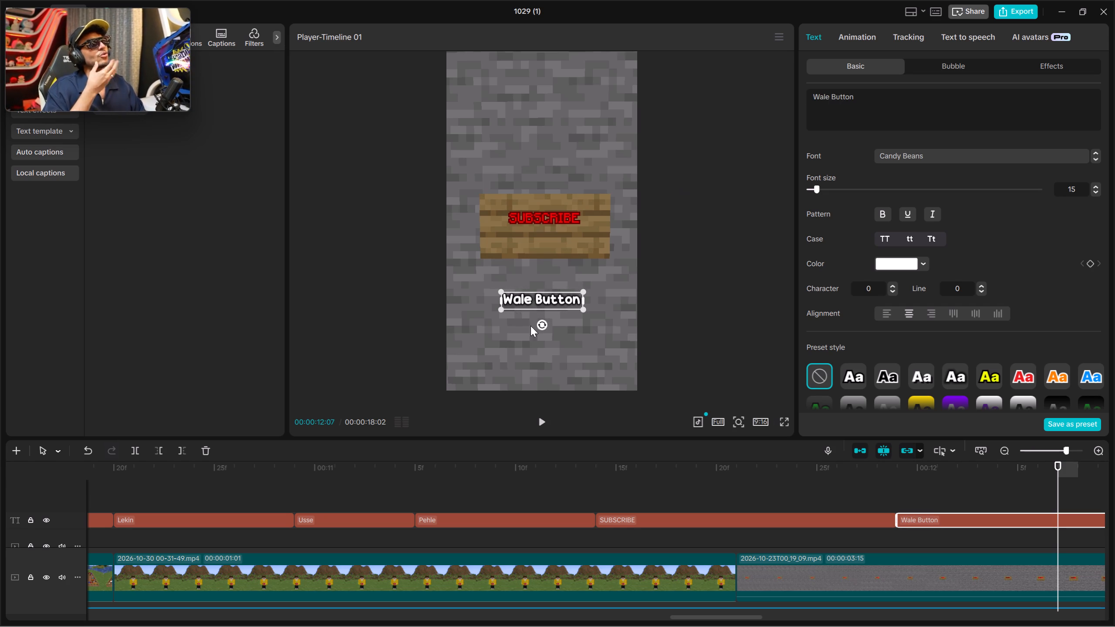
Play the "Wale Button" caption against the speech and split it at 00:00:12:14.
{"action": "double_click", "coordinate": [542, 418]}
{"action": "key", "text": "space"}
{"action": "key", "text": "Up"}
{"action": "key", "text": "Up"}
{"action": "key", "text": "space"}
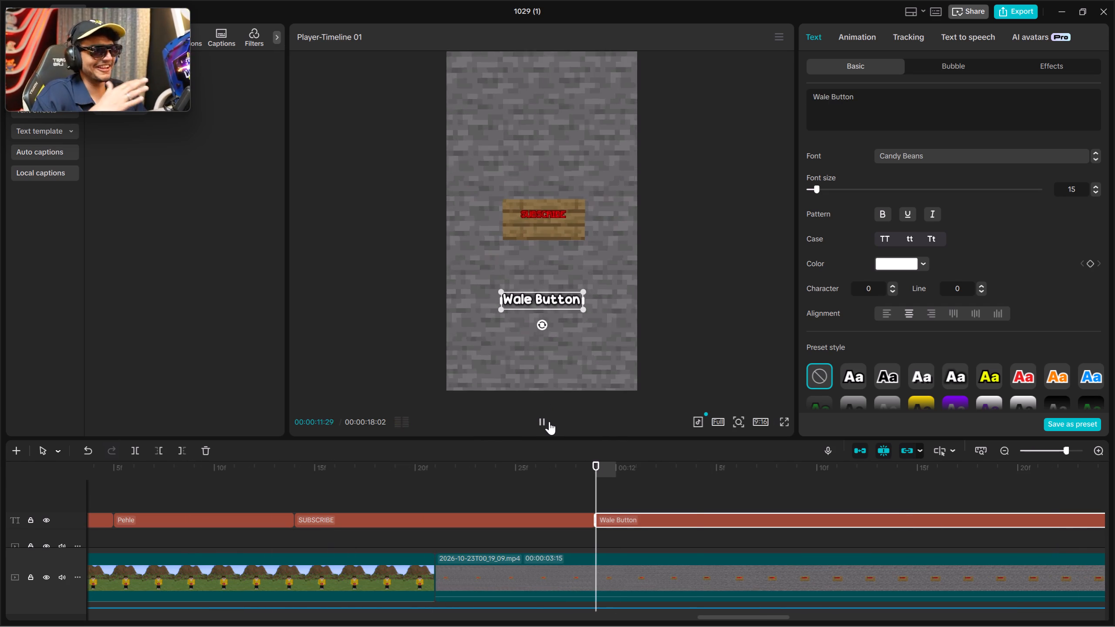
{"action": "key", "text": "space"}
{"action": "key", "text": "space"}
{"action": "key", "text": "space"}
{"action": "left_click", "coordinate": [141, 448]}
Listen to the speech after 00:00:12:14 and set that caption segment's text to "Ko Apni".
{"action": "key", "text": "space"}
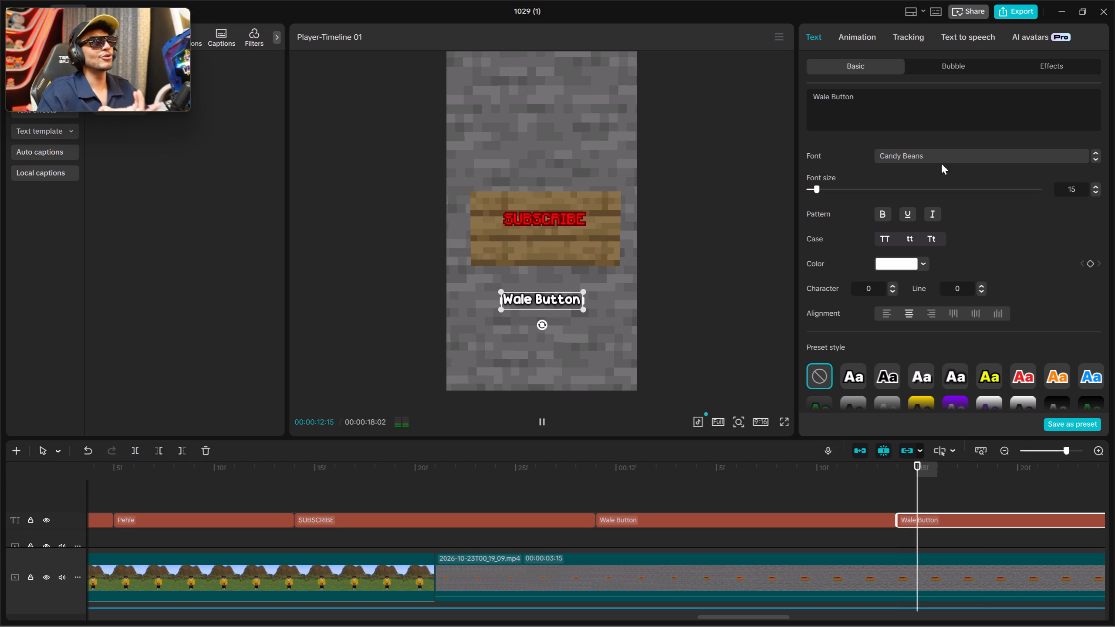
{"action": "key", "text": "space"}
{"action": "left_click_drag", "start_coordinate": [881, 106], "coordinate": [767, 86]}
{"action": "key", "text": "BackSpace"}
{"action": "type", "text": "Ko"}
{"action": "double_click", "coordinate": [538, 423]}
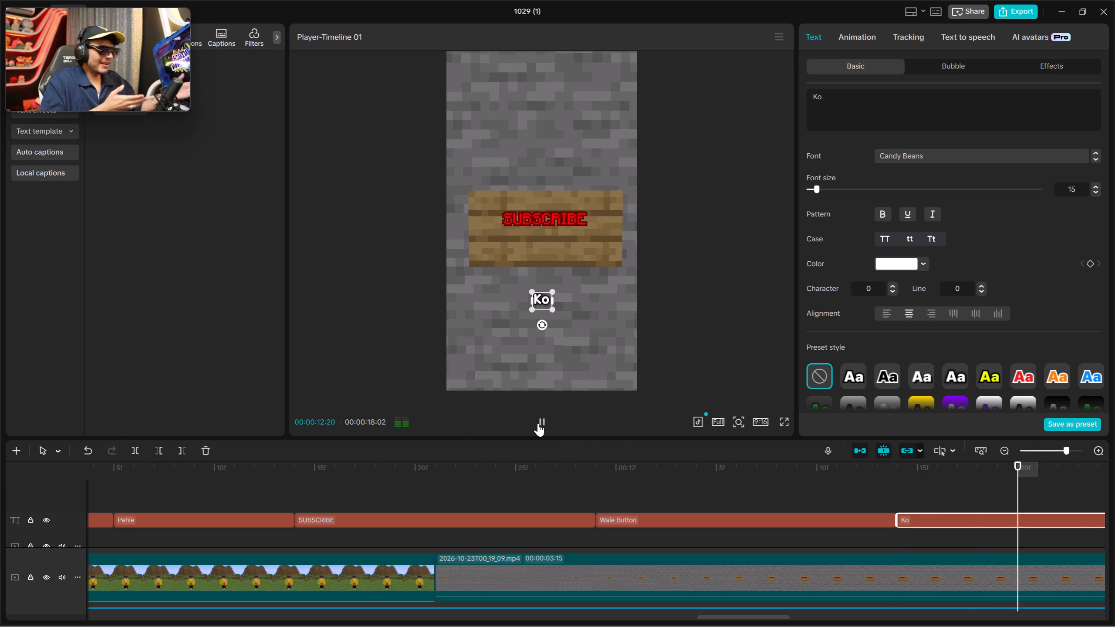
{"action": "left_click", "coordinate": [872, 107]}
{"action": "key", "text": "space"}
{"action": "type", "text": "Apni"}
Split the "Ko Apni" caption at 00:00:12:23 and set the new segment's text to "finger Ko".
{"action": "left_click", "coordinate": [131, 450]}
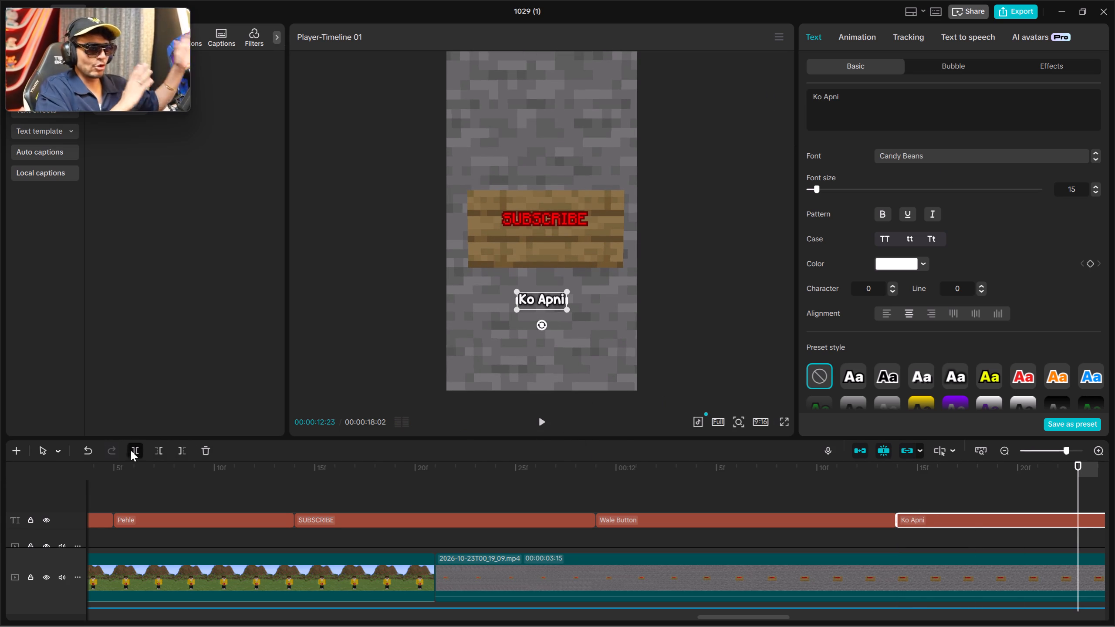
{"action": "key", "text": "space"}
{"action": "key", "text": "space"}
{"action": "key", "text": "Up"}
{"action": "left_click_drag", "start_coordinate": [901, 104], "coordinate": [819, 96]}
{"action": "key", "text": "BackSpace"}
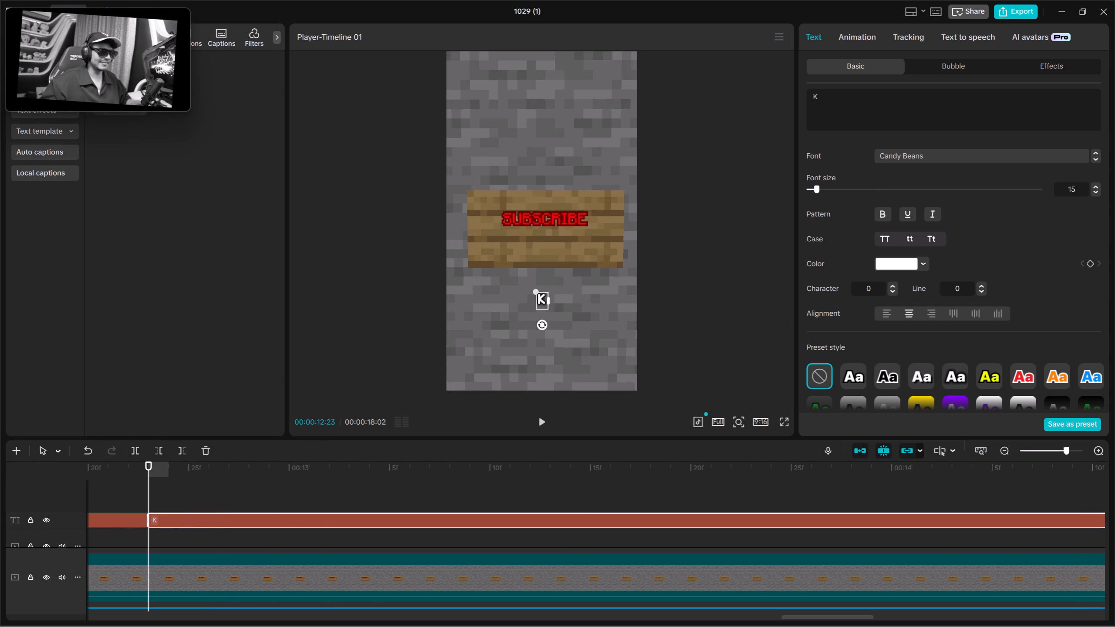
{"action": "key", "text": "BackSpace"}
{"action": "key", "text": "BackSpace"}
{"action": "key", "text": "f"}
{"action": "key", "text": "BackSpace"}
{"action": "type", "text": "finger Ko"}
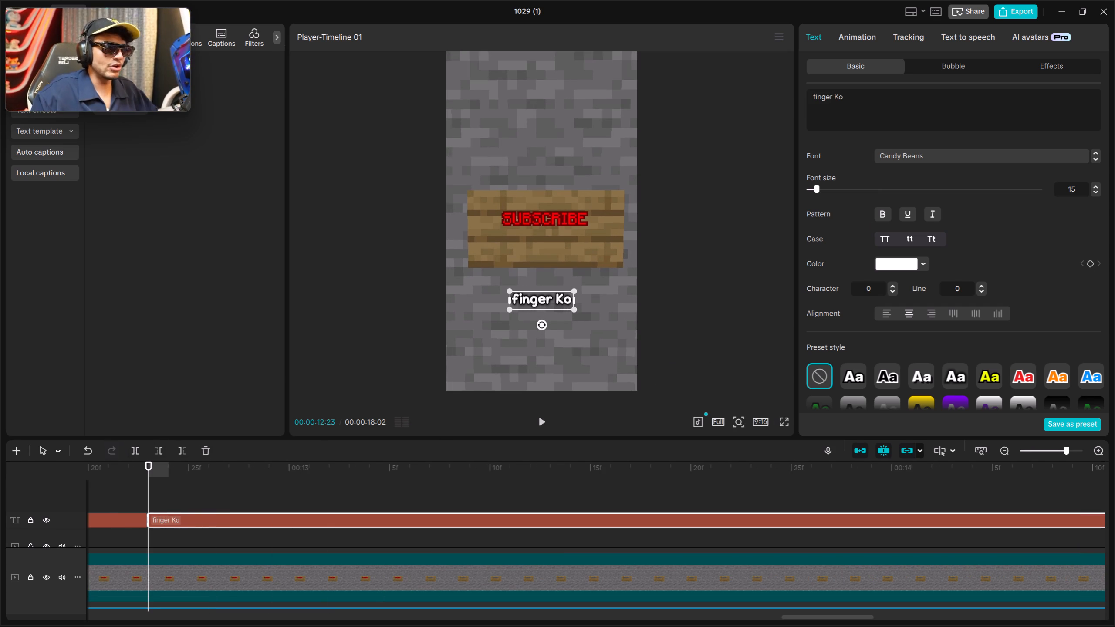
Check the "finger Ko" caption against the speech and change its text to "finger TAP".
{"action": "left_click", "coordinate": [547, 425]}
{"action": "key", "text": "space"}
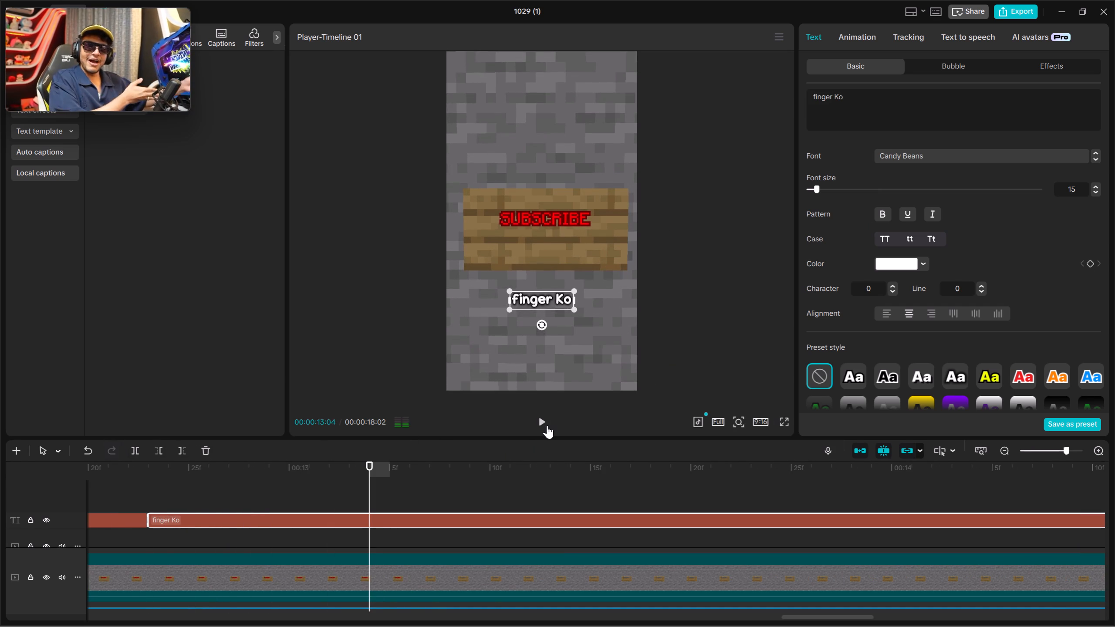
{"action": "key", "text": "space"}
{"action": "key", "text": "space"}
{"action": "left_click", "coordinate": [899, 101]}
{"action": "key", "text": "BackSpace"}
{"action": "key", "text": "BackSpace"}
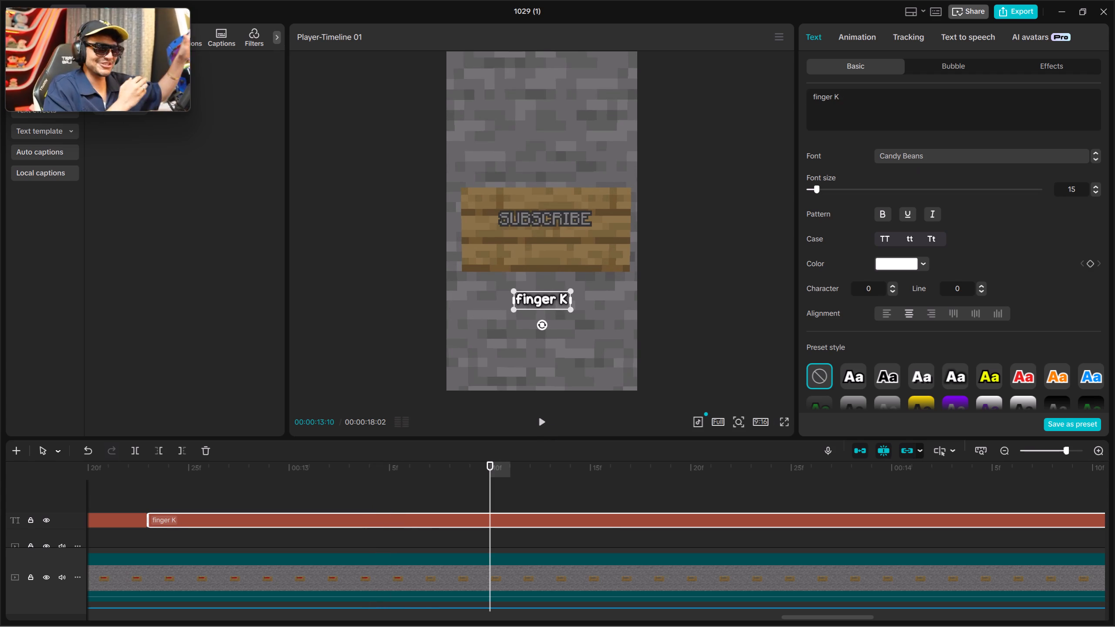
{"action": "type", "text": "TAP"}
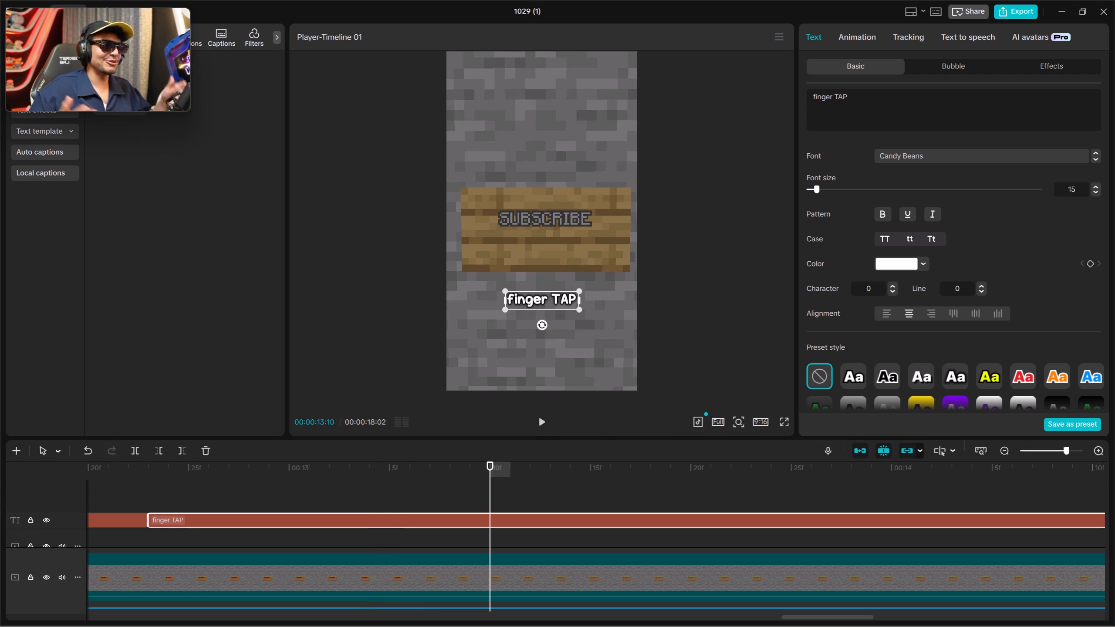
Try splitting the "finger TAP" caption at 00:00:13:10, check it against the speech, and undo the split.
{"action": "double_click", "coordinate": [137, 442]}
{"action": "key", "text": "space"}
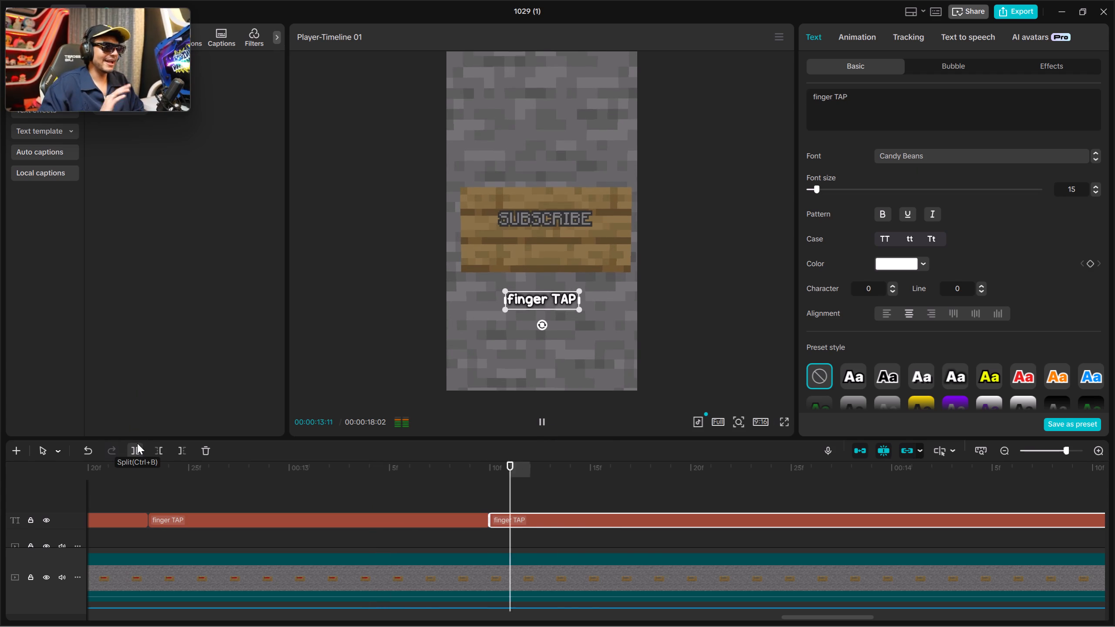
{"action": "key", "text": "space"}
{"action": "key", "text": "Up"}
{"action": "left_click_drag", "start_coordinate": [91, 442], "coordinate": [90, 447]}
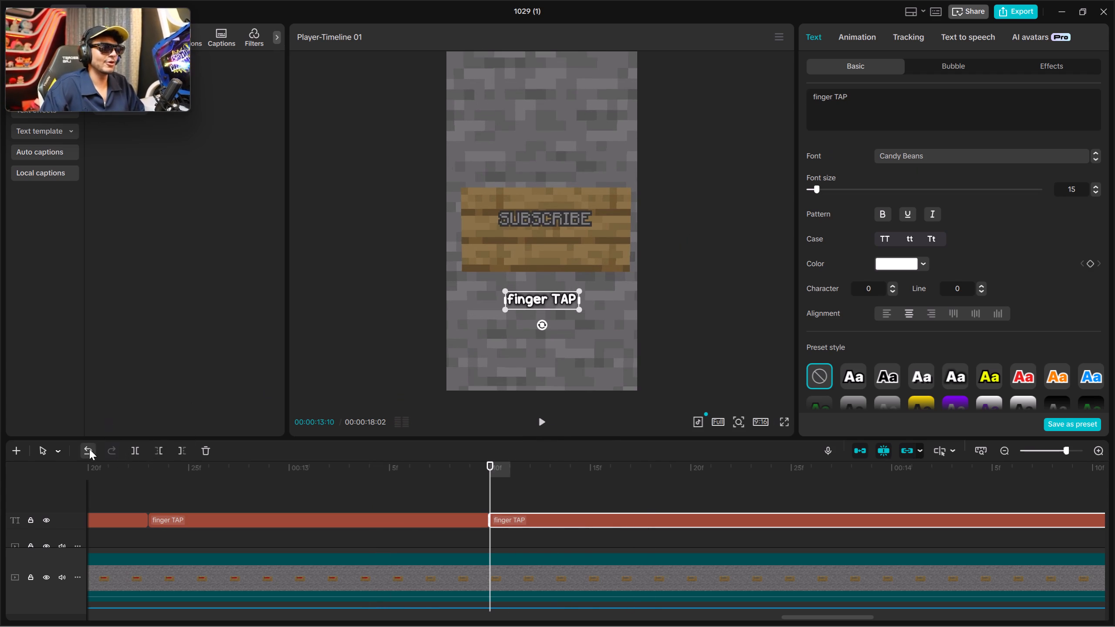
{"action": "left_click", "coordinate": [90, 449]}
Split the "finger TAP" caption at 00:00:13:16 and set the new segment's text to "Karoge".
{"action": "key", "text": "space"}
{"action": "key", "text": "space"}
{"action": "left_click", "coordinate": [132, 449]}
{"action": "key", "text": "space"}
{"action": "key", "text": "space"}
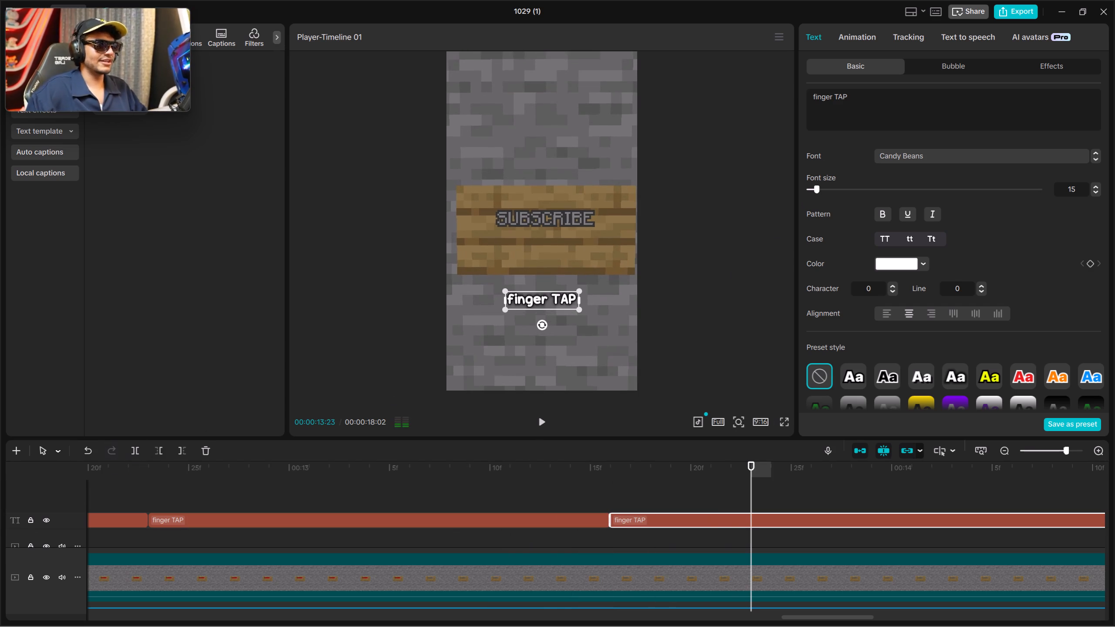
{"action": "left_click_drag", "start_coordinate": [873, 103], "coordinate": [790, 86]}
{"action": "key", "text": "BackSpace"}
{"action": "type", "text": "Karoge"}
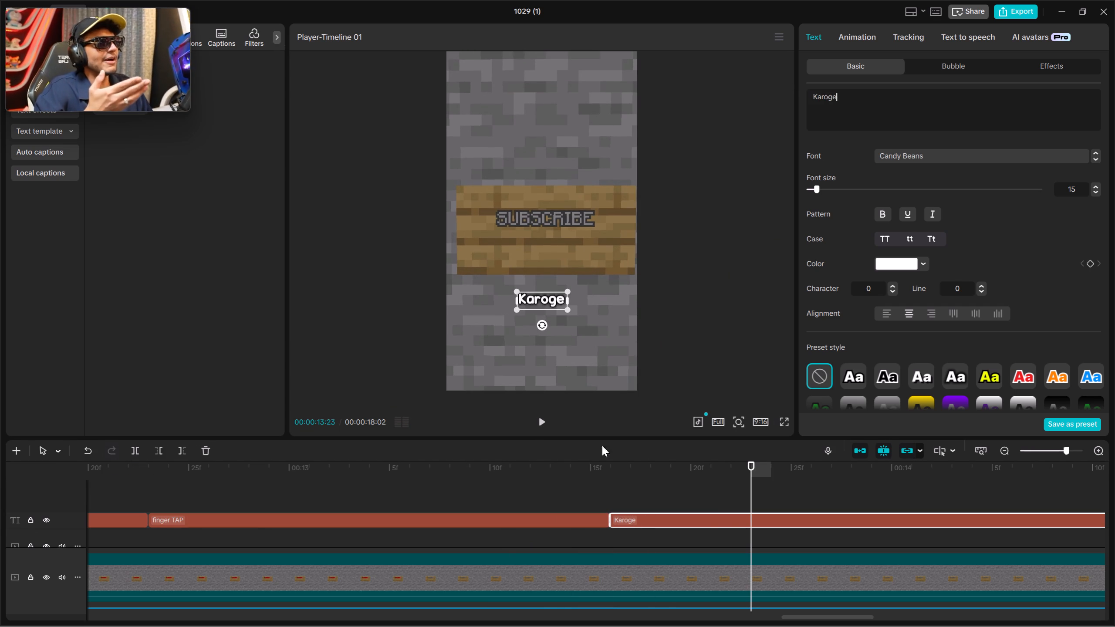
Play the "Karoge" caption against the speech and split it at 00:00:14:00.
{"action": "double_click", "coordinate": [545, 420]}
{"action": "key", "text": "Up"}
{"action": "key", "text": "Up"}
{"action": "key", "text": "Down"}
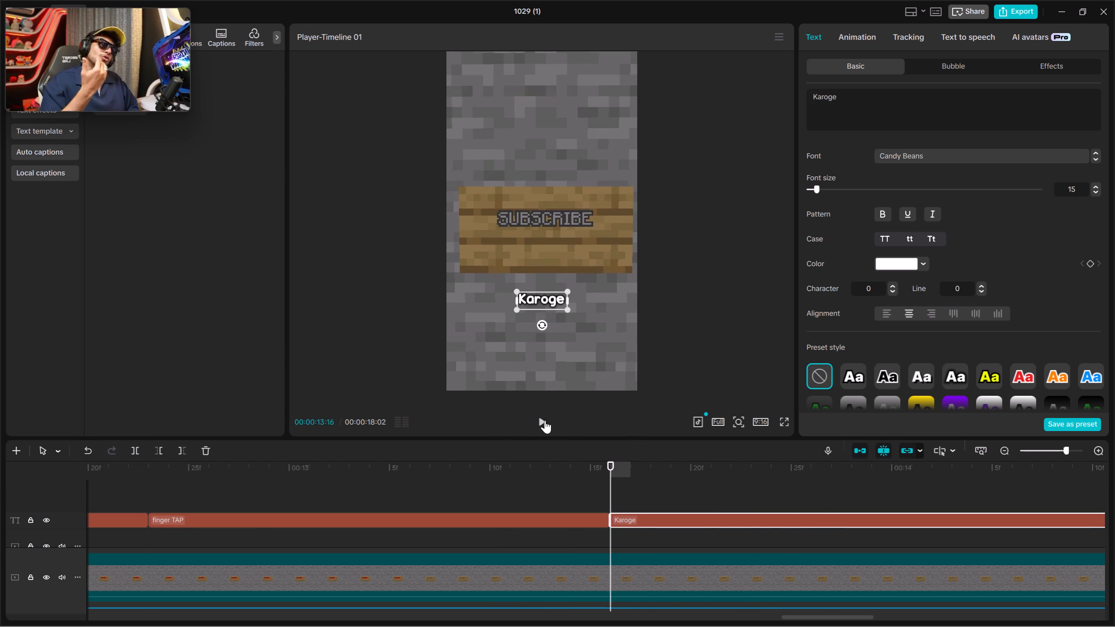
{"action": "key", "text": "space"}
{"action": "key", "text": "space"}
{"action": "key", "text": "space"}
{"action": "key", "text": "space"}
{"action": "left_click", "coordinate": [139, 449]}
Listen to the speech after 00:00:14:00 and set that caption segment's text to "To Vo".
{"action": "key", "text": "space"}
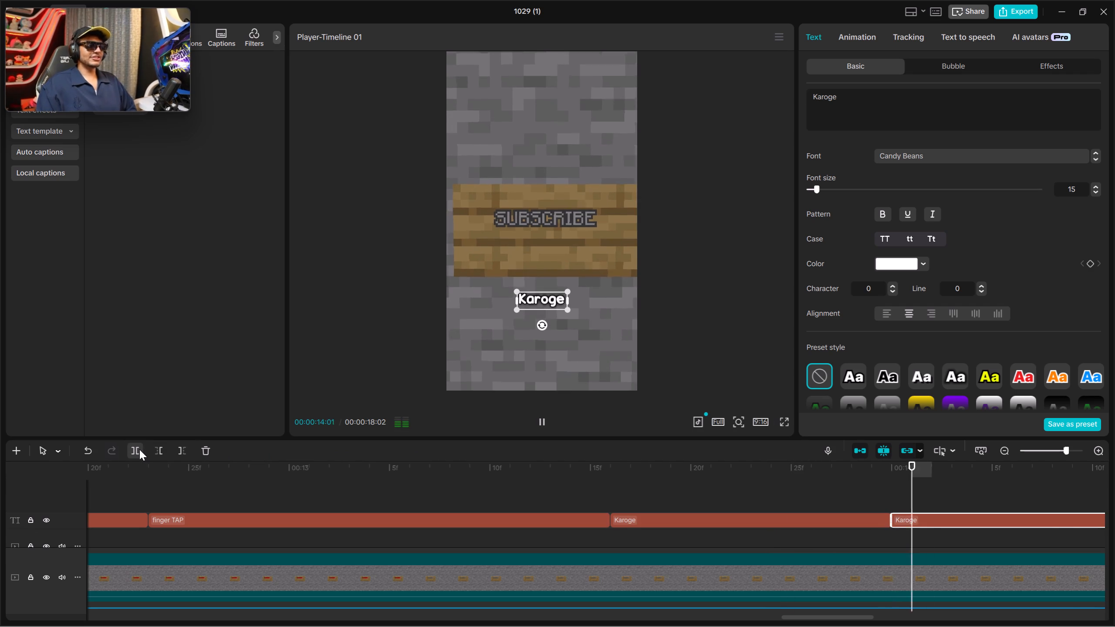
{"action": "key", "text": "Up"}
{"action": "key", "text": "space"}
{"action": "key", "text": "space"}
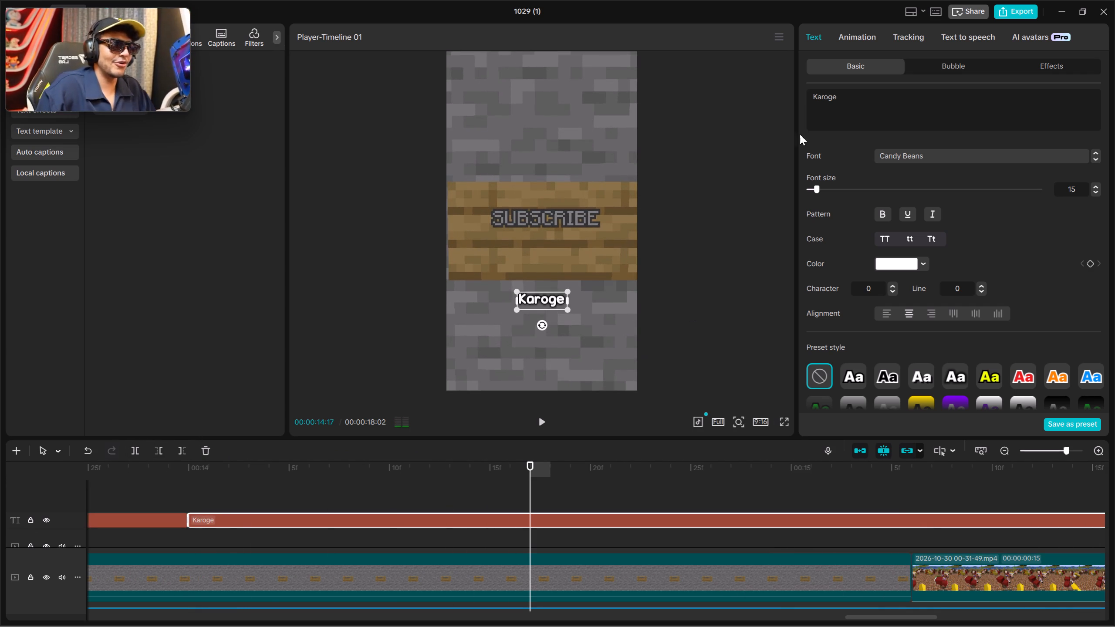
{"action": "left_click_drag", "start_coordinate": [887, 111], "coordinate": [814, 91]}
{"action": "key", "text": "BackSpace"}
{"action": "type", "text": "To Vo"}
{"action": "scroll", "coordinate": [814, 91], "scroll_direction": "down", "scroll_amount": 1}
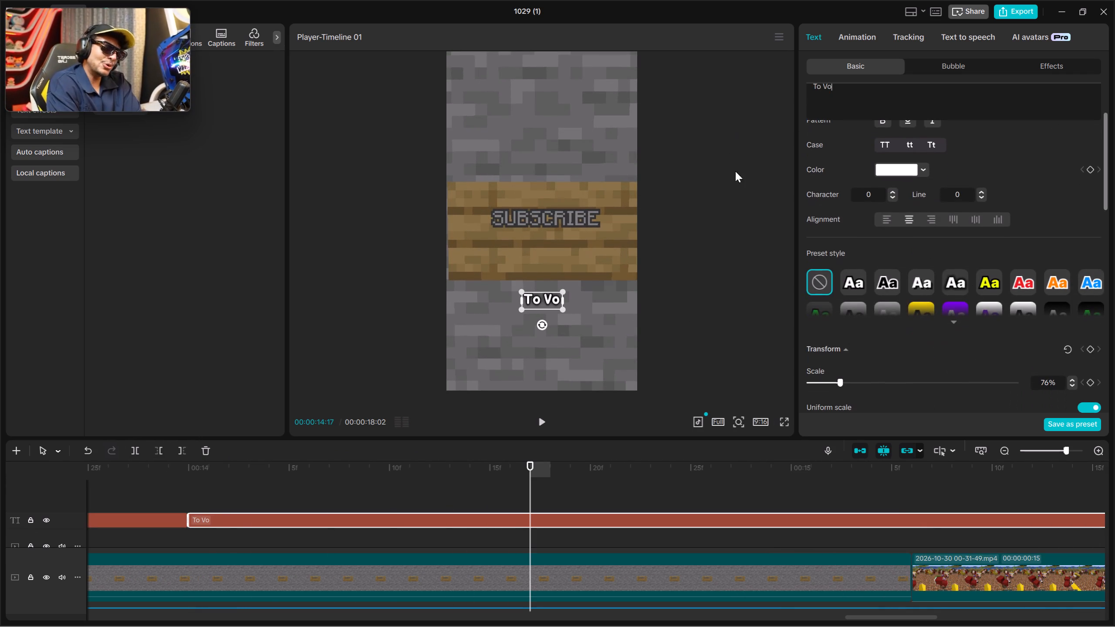
{"action": "scroll", "coordinate": [885, 139], "scroll_direction": "up", "scroll_amount": 3}
Play the "To Vo" caption from its start and split it at 00:00:14:08.
{"action": "left_click", "coordinate": [316, 578]}
{"action": "left_click", "coordinate": [317, 504]}
{"action": "key", "text": "Up"}
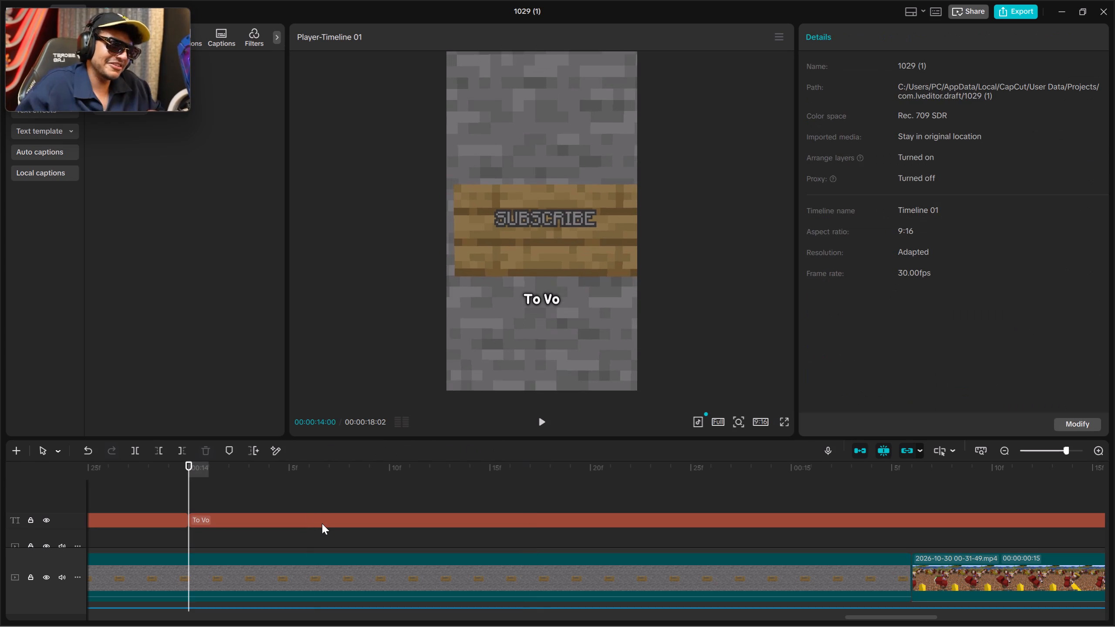
{"action": "left_click", "coordinate": [322, 523]}
{"action": "key", "text": "space"}
{"action": "key", "text": "space"}
{"action": "left_click", "coordinate": [139, 452]}
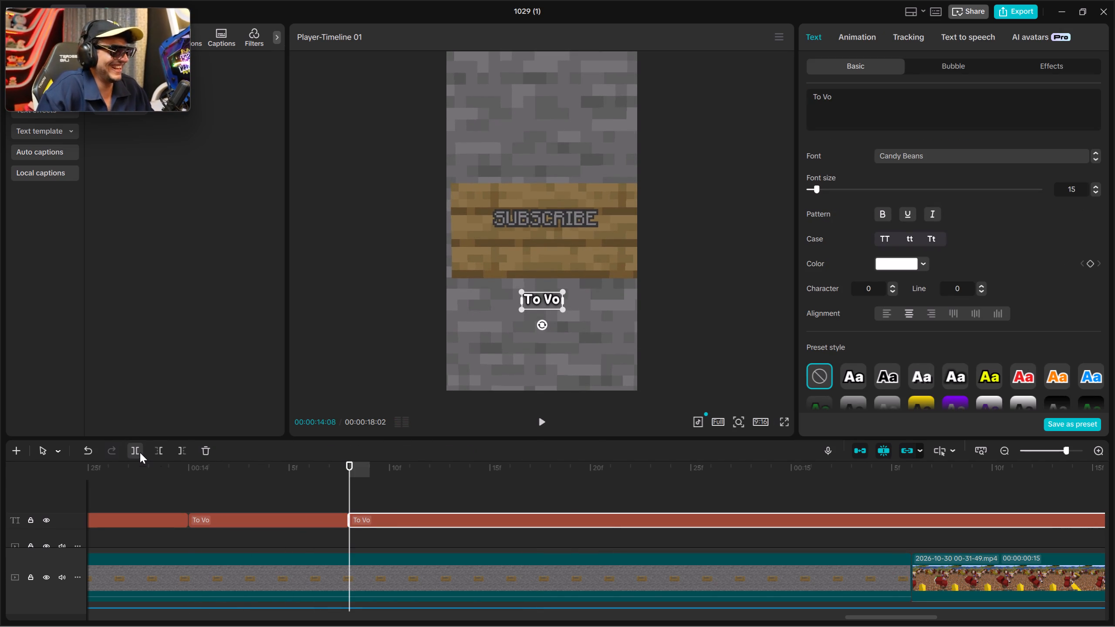
Split the caption again at 00:00:14:19 and set the segment between 00:00:14:08 and 00:00:14:19 to "GRAY!".
{"action": "key", "text": "space"}
{"action": "key", "text": "space"}
{"action": "left_click", "coordinate": [140, 452]}
{"action": "left_click", "coordinate": [479, 519]}
{"action": "left_click_drag", "start_coordinate": [858, 109], "coordinate": [790, 90]}
{"action": "key", "text": "BackSpace"}
{"action": "type", "text": "GRAY"}
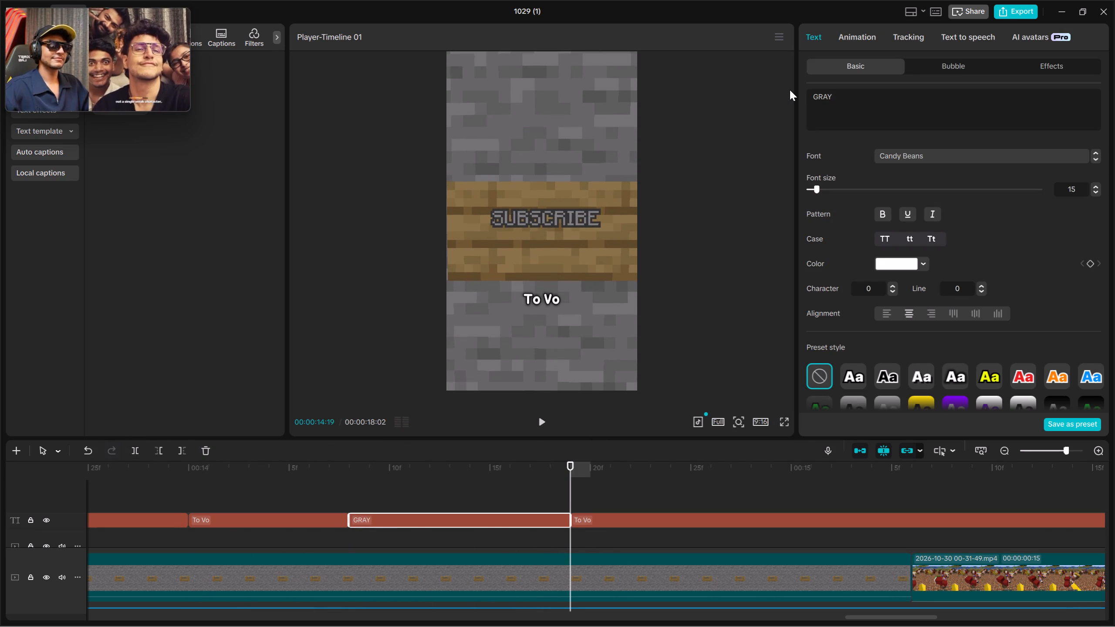
{"action": "key", "text": "shift+exclam"}
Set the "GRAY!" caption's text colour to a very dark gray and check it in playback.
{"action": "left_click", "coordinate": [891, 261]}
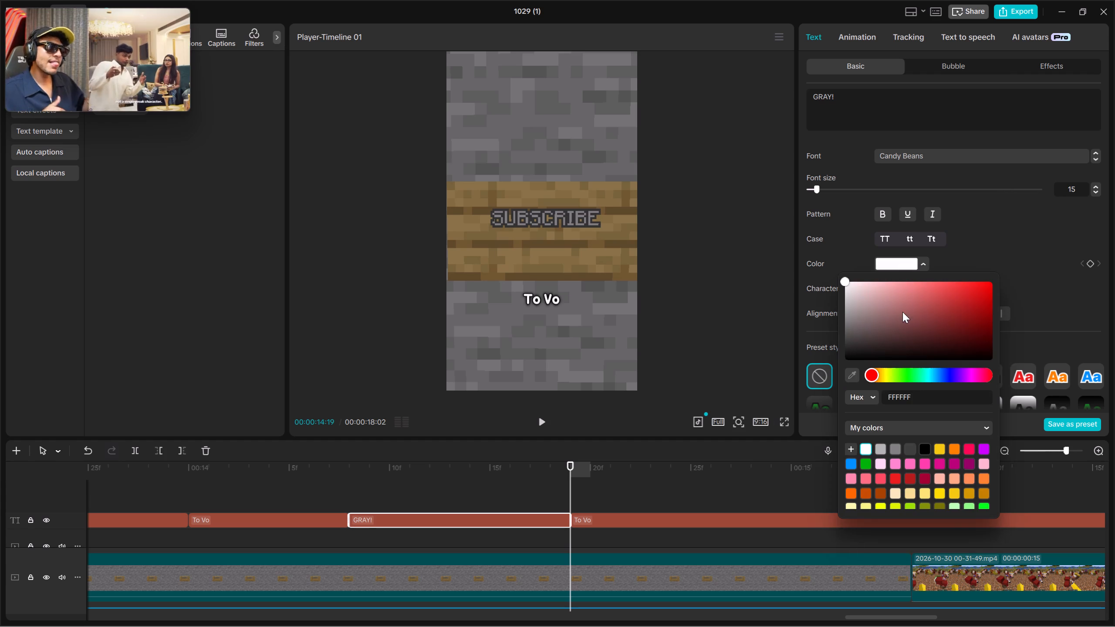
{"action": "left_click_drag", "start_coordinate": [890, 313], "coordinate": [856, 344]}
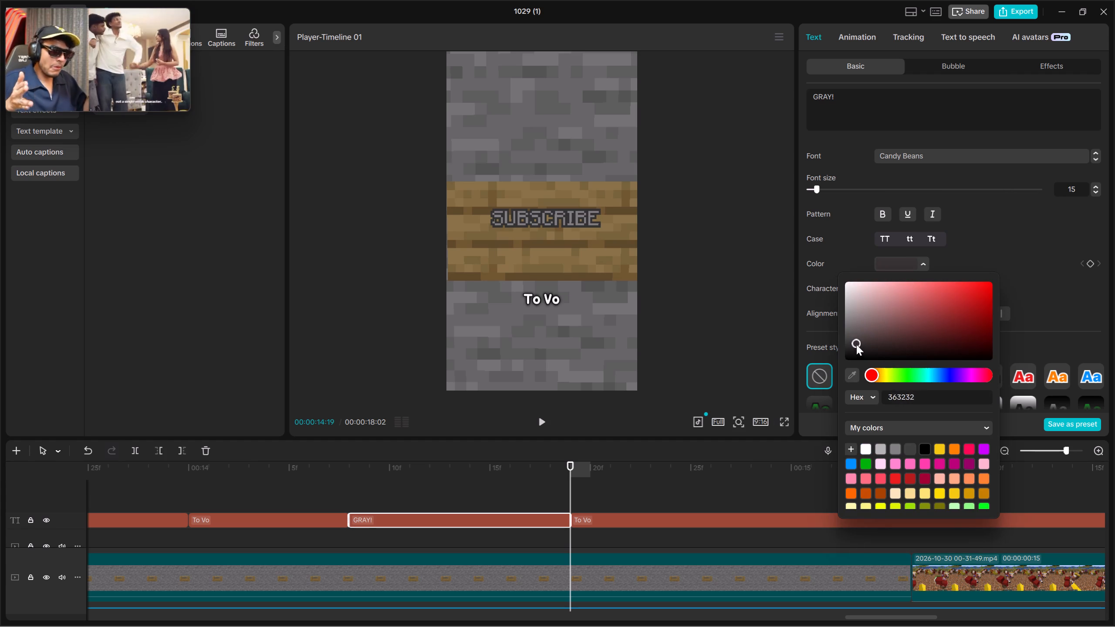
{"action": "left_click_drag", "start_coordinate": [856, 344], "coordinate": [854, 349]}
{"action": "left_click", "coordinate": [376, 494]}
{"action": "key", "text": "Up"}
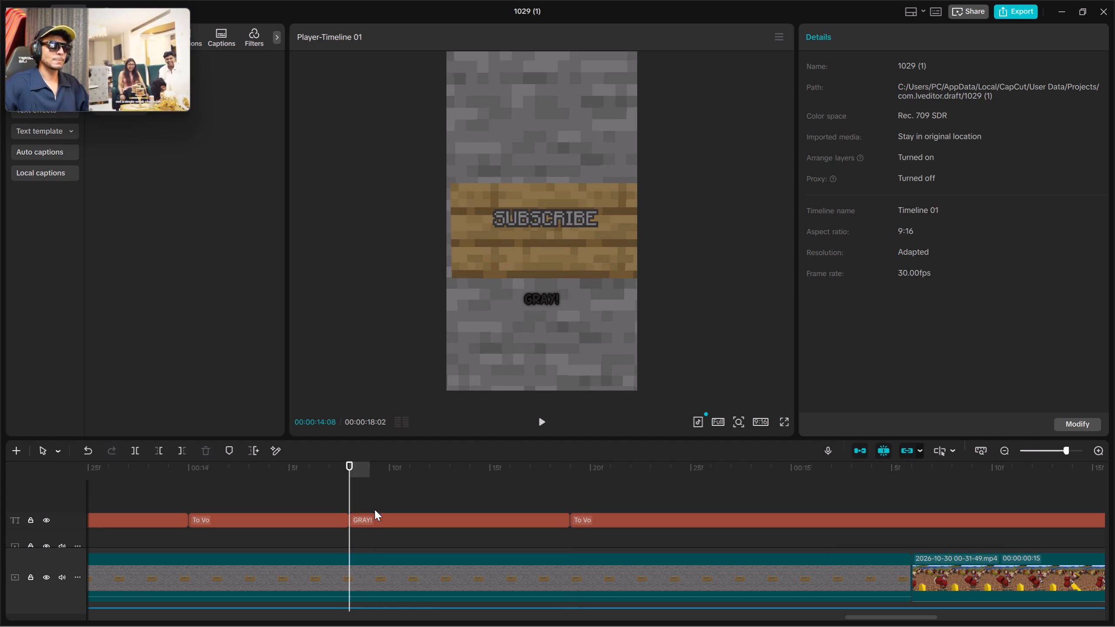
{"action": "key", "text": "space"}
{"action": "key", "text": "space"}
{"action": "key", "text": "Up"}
Set the "GRAY!" caption's text colour to medium gray 5F5E5E and play through it.
{"action": "left_click", "coordinate": [417, 521]}
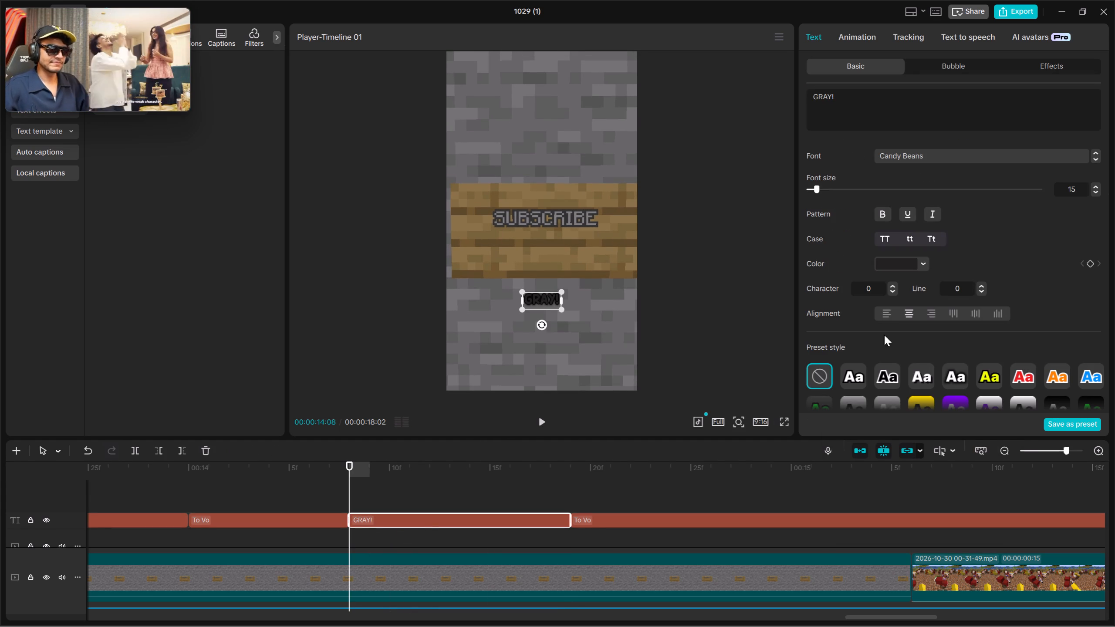
{"action": "left_click", "coordinate": [896, 257]}
{"action": "left_click_drag", "start_coordinate": [857, 350], "coordinate": [852, 327]}
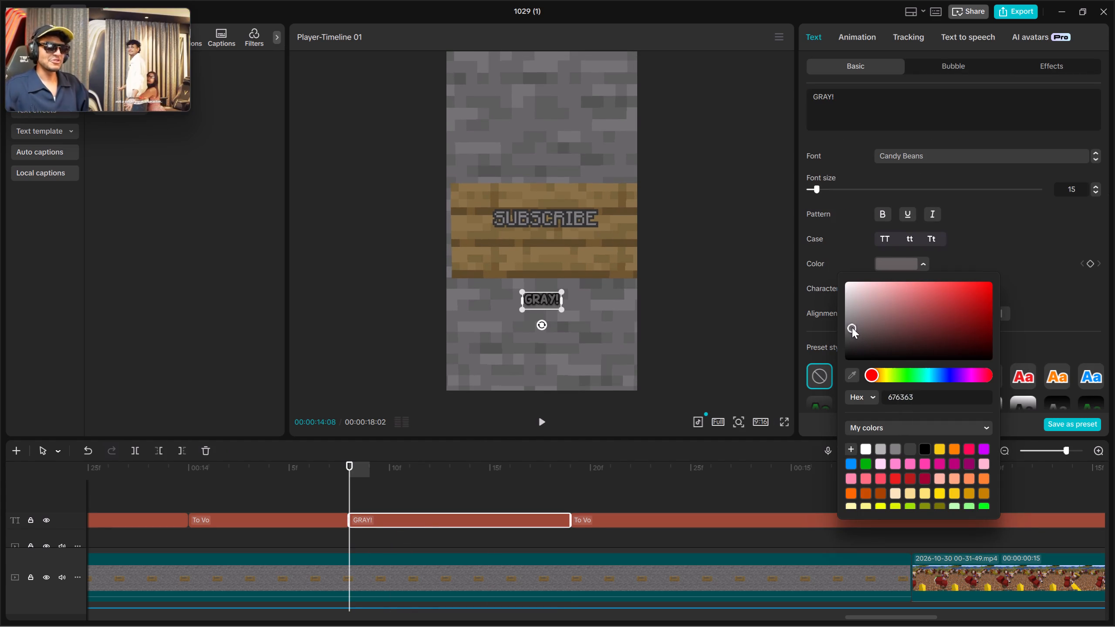
{"action": "left_click_drag", "start_coordinate": [852, 327], "coordinate": [847, 331]}
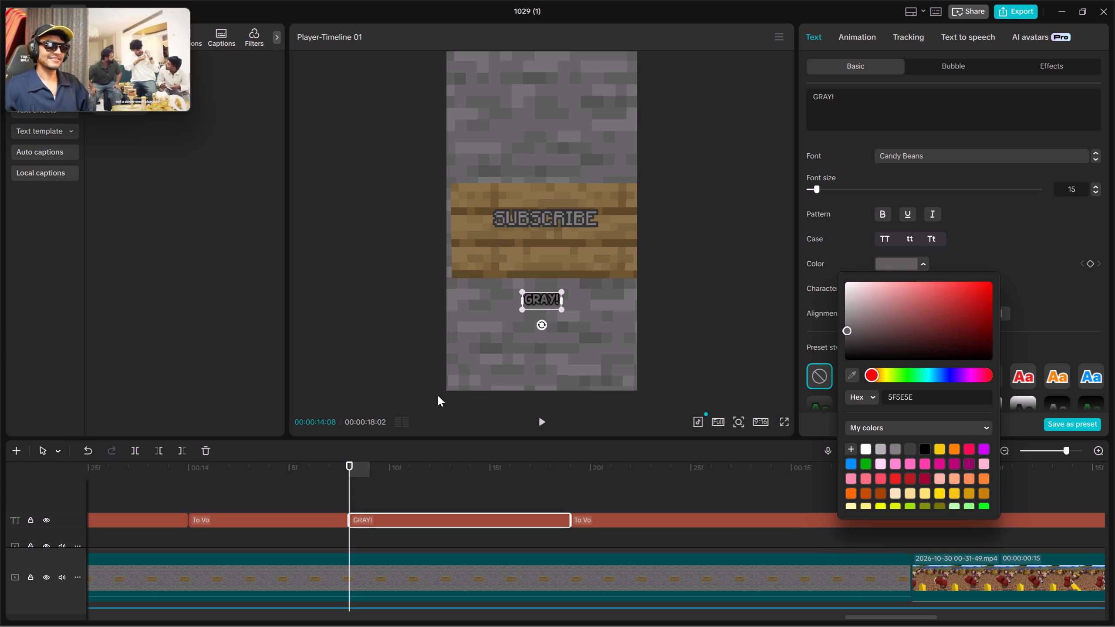
{"action": "left_click", "coordinate": [251, 465]}
{"action": "key", "text": "space"}
{"action": "key", "text": "space"}
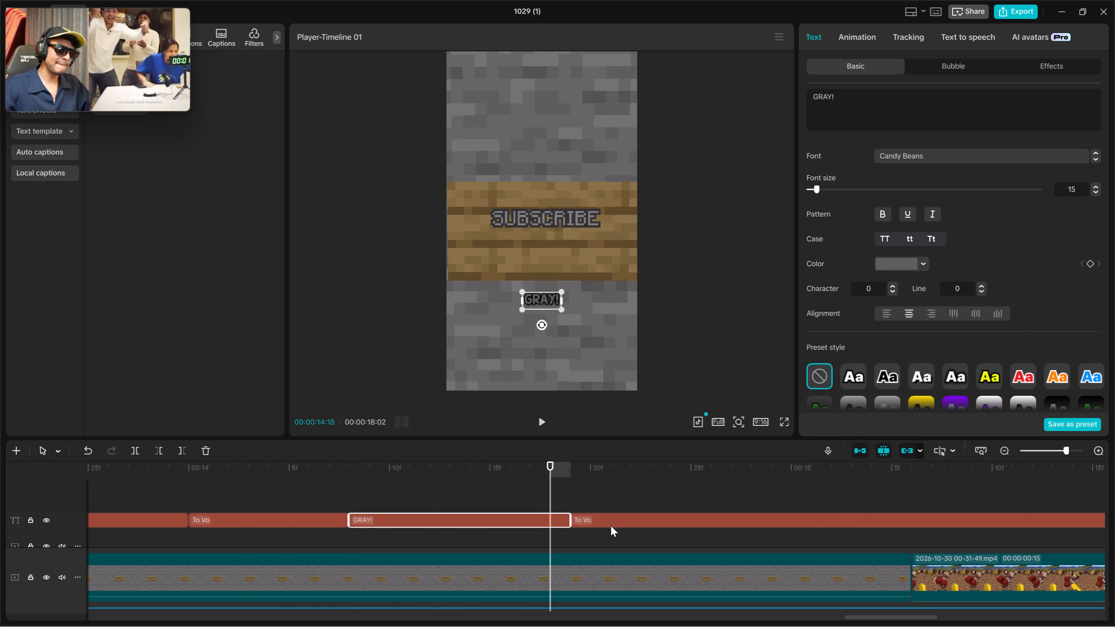
Listen to the speech after 00:00:14:19 and set that caption segment's text to "Banjaye Ga!".
{"action": "key", "text": "space"}
{"action": "key", "text": "space"}
{"action": "left_click", "coordinate": [603, 519]}
{"action": "key", "text": "Up"}
{"action": "left_click_drag", "start_coordinate": [855, 109], "coordinate": [789, 88]}
{"action": "key", "text": "BackSpace"}
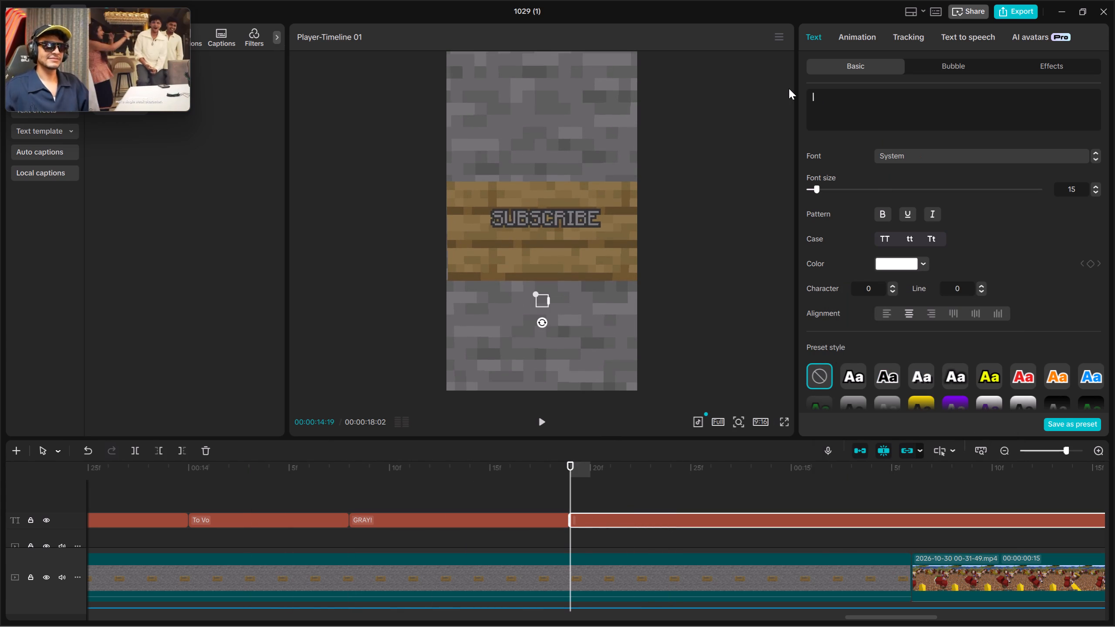
{"action": "type", "text": "Banjaty"}
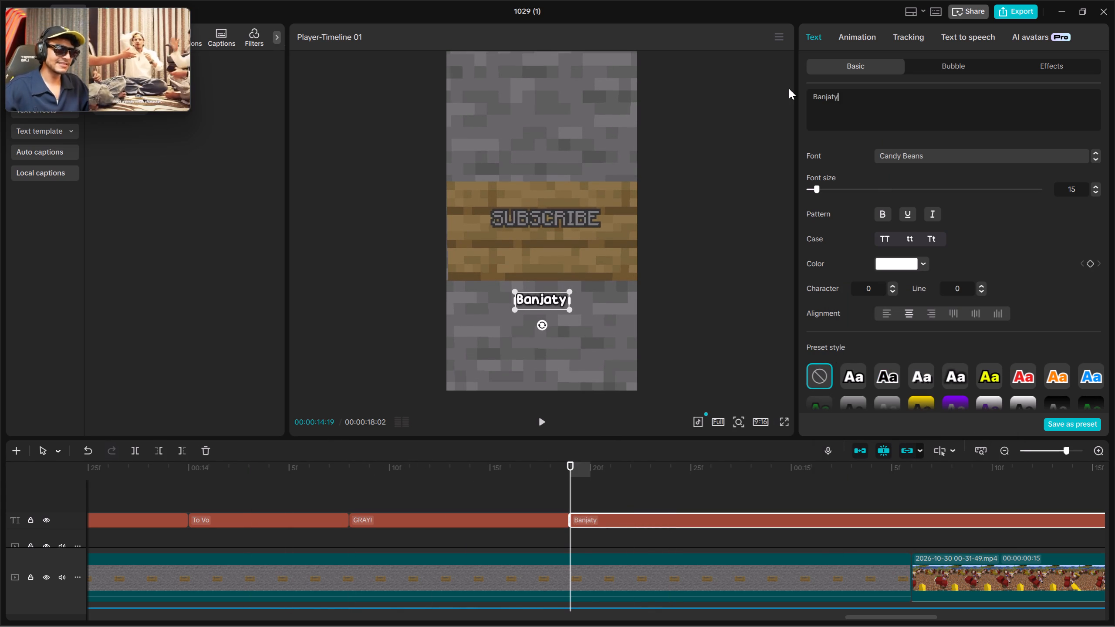
{"action": "key", "text": "BackSpace"}
{"action": "key", "text": "BackSpace"}
{"action": "type", "text": "ye Ga!"}
Split the "Banjaye Ga!" caption at 00:00:15:06 and set the segment after it to "WELL!".
{"action": "left_click", "coordinate": [543, 417]}
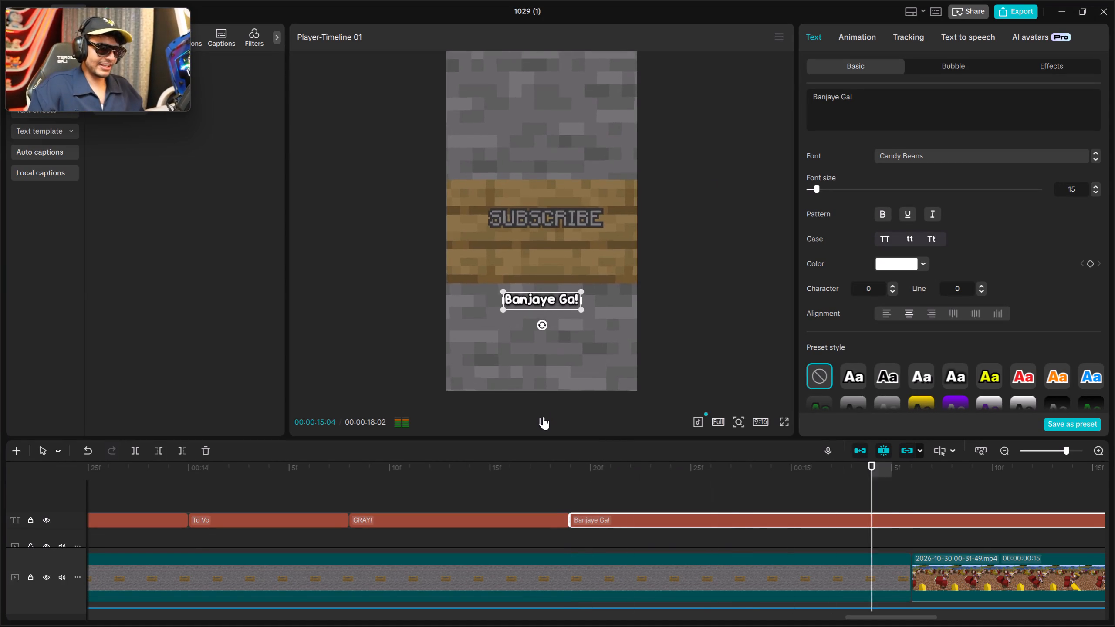
{"action": "key", "text": "space"}
{"action": "left_click", "coordinate": [136, 449]}
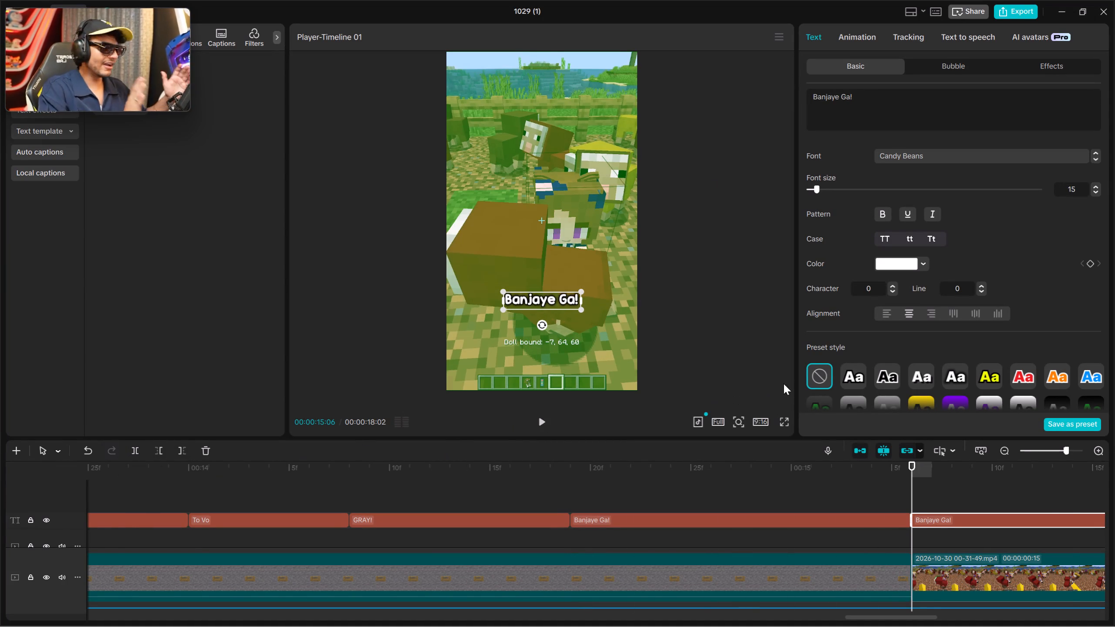
{"action": "key", "text": "space"}
{"action": "key", "text": "space"}
{"action": "left_click_drag", "start_coordinate": [886, 113], "coordinate": [791, 94]}
{"action": "key", "text": "BackSpace"}
{"action": "type", "text": "WELL!"}
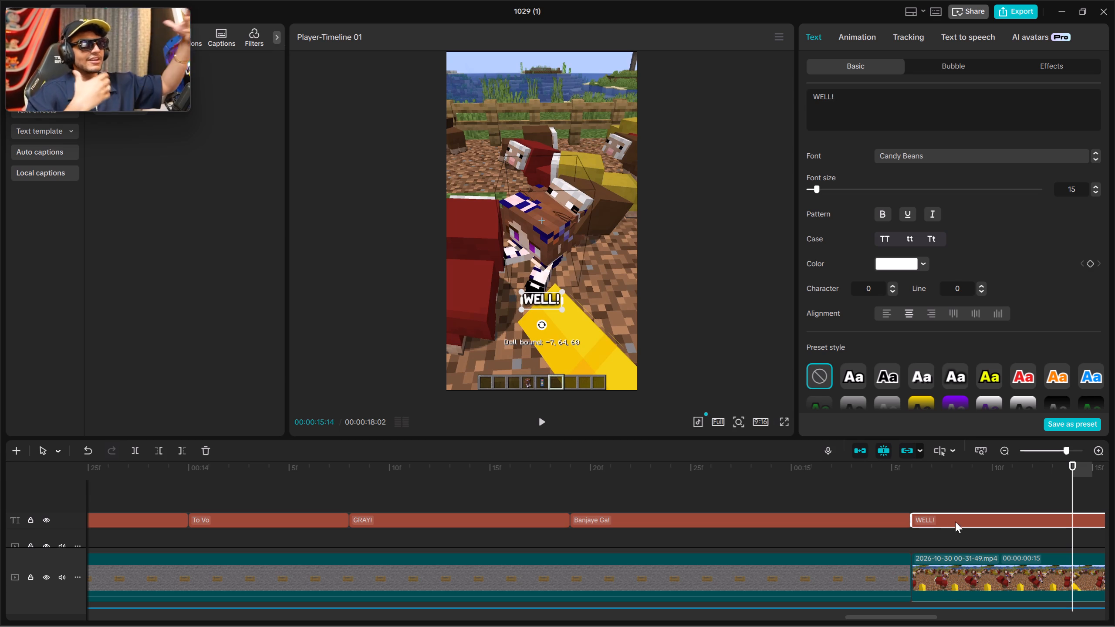
Play "WELL!" from its start, split it at 00:00:15:14 and set the segment after it to "Lets Go!".
{"action": "left_click", "coordinate": [952, 501]}
{"action": "key", "text": "Up"}
{"action": "left_click", "coordinate": [949, 529]}
{"action": "key", "text": "Up"}
{"action": "left_click", "coordinate": [960, 519]}
{"action": "key", "text": "space"}
{"action": "key", "text": "space"}
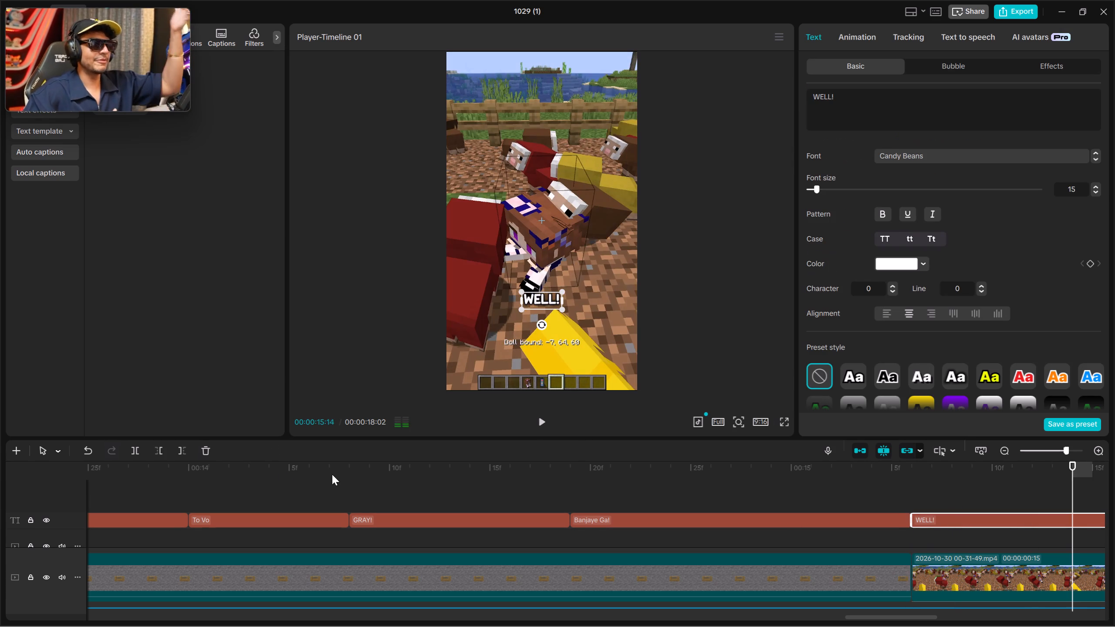
{"action": "left_click", "coordinate": [132, 448]}
{"action": "left_click_drag", "start_coordinate": [846, 99], "coordinate": [805, 88]}
{"action": "key", "text": "BackSpace"}
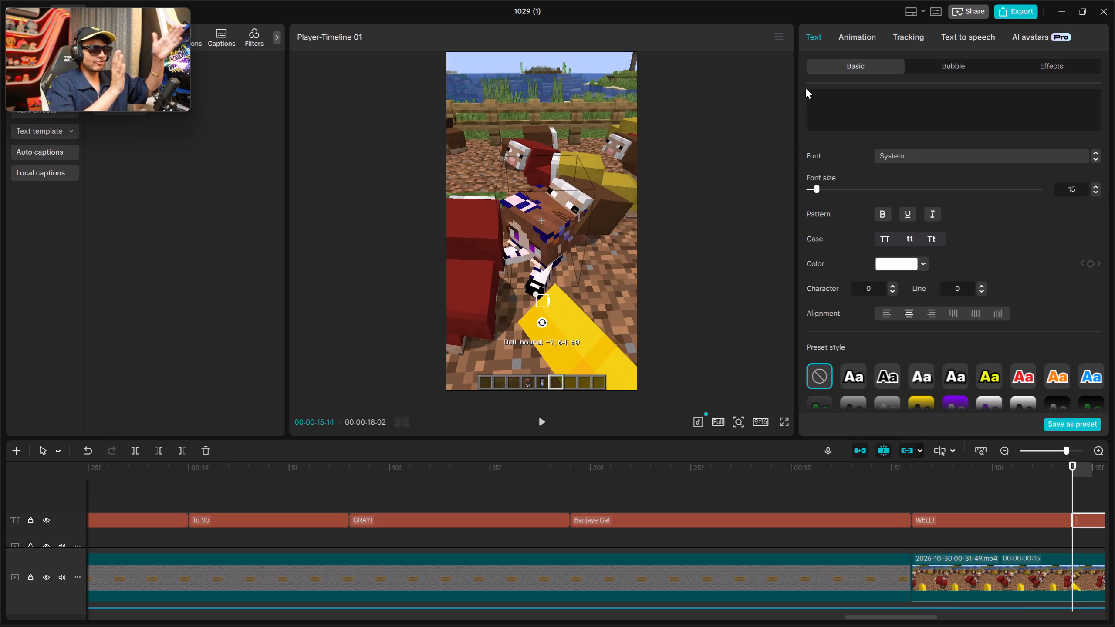
{"action": "type", "text": "Lets Go!"}
Play the "Lets Go!" caption against the voiceover waveform and split it at 00:00:16:08.
{"action": "left_click", "coordinate": [541, 419]}
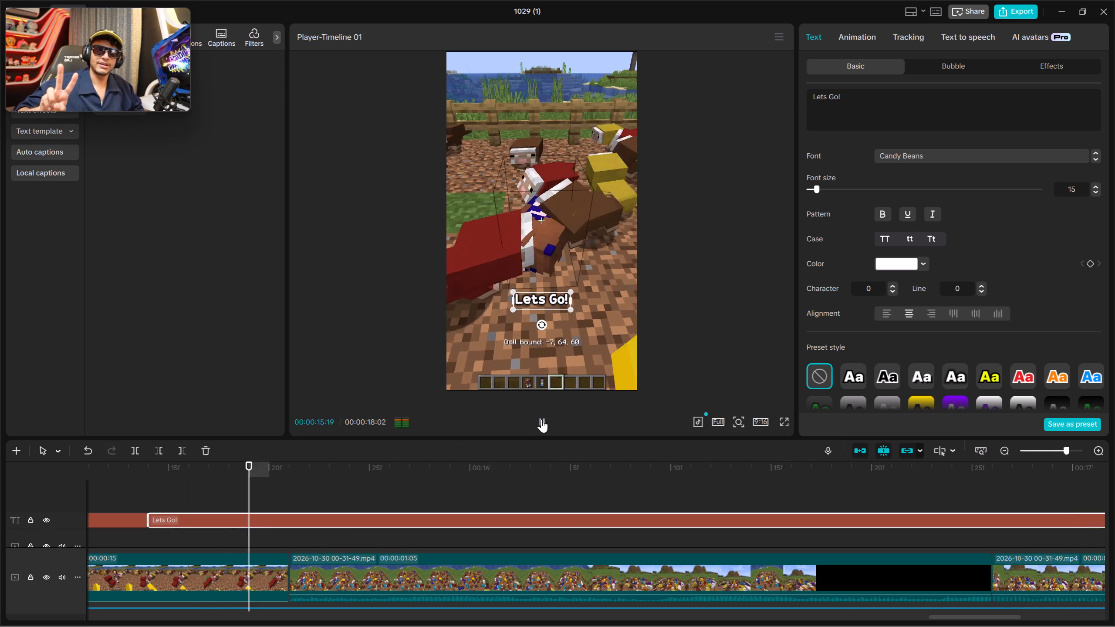
{"action": "key", "text": "space"}
{"action": "key", "text": "space"}
{"action": "key", "text": "space"}
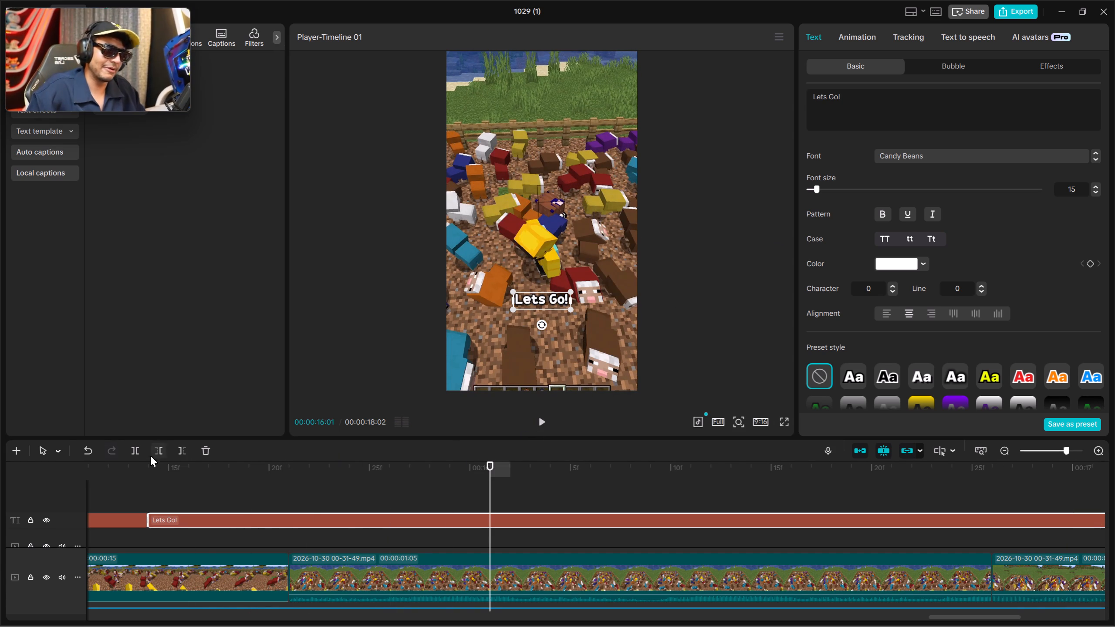
{"action": "scroll", "coordinate": [573, 521], "scroll_direction": "down", "scroll_amount": 8}
{"action": "key", "text": "space"}
{"action": "key", "text": "space"}
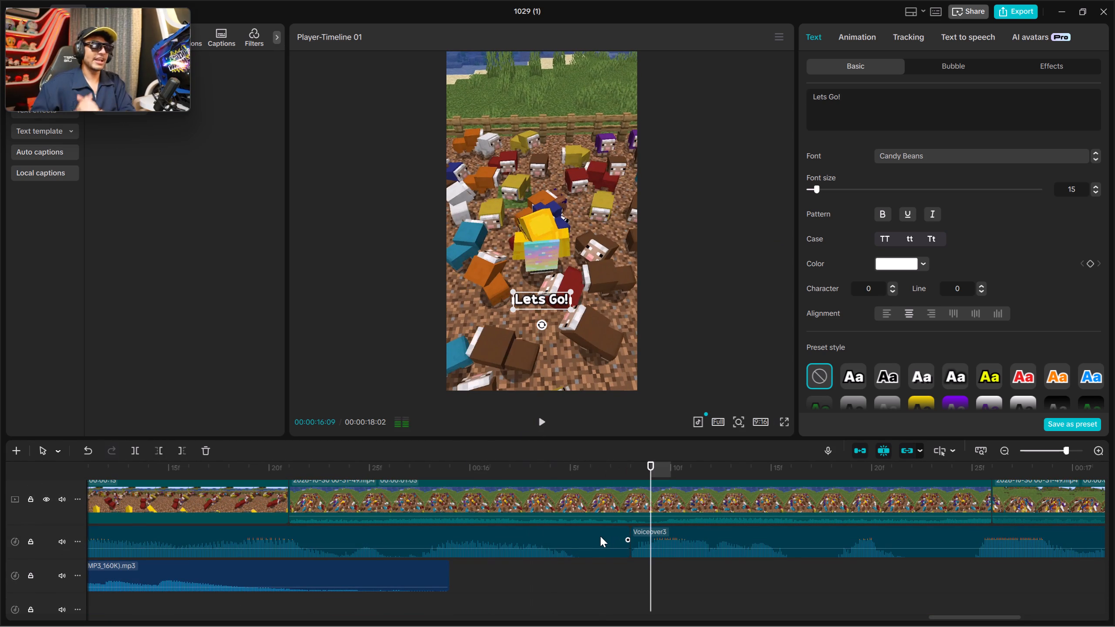
{"action": "scroll", "coordinate": [600, 536], "scroll_direction": "up", "scroll_amount": 3}
{"action": "key", "text": "Up"}
{"action": "scroll", "coordinate": [529, 507], "scroll_direction": "up", "scroll_amount": 4}
{"action": "left_click", "coordinate": [133, 455]}
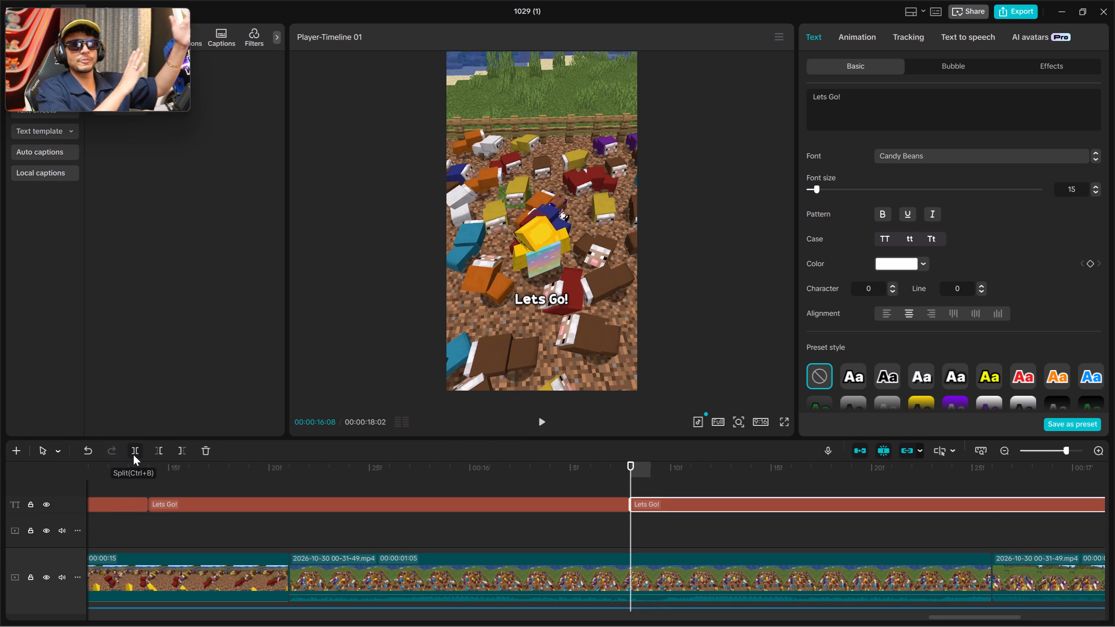
Listen to the speech after 00:00:16:08 and set that caption segment's text to "Aur Ye".
{"action": "key", "text": "space"}
{"action": "key", "text": "space"}
{"action": "left_click_drag", "start_coordinate": [865, 115], "coordinate": [802, 92]}
{"action": "key", "text": "BackSpace"}
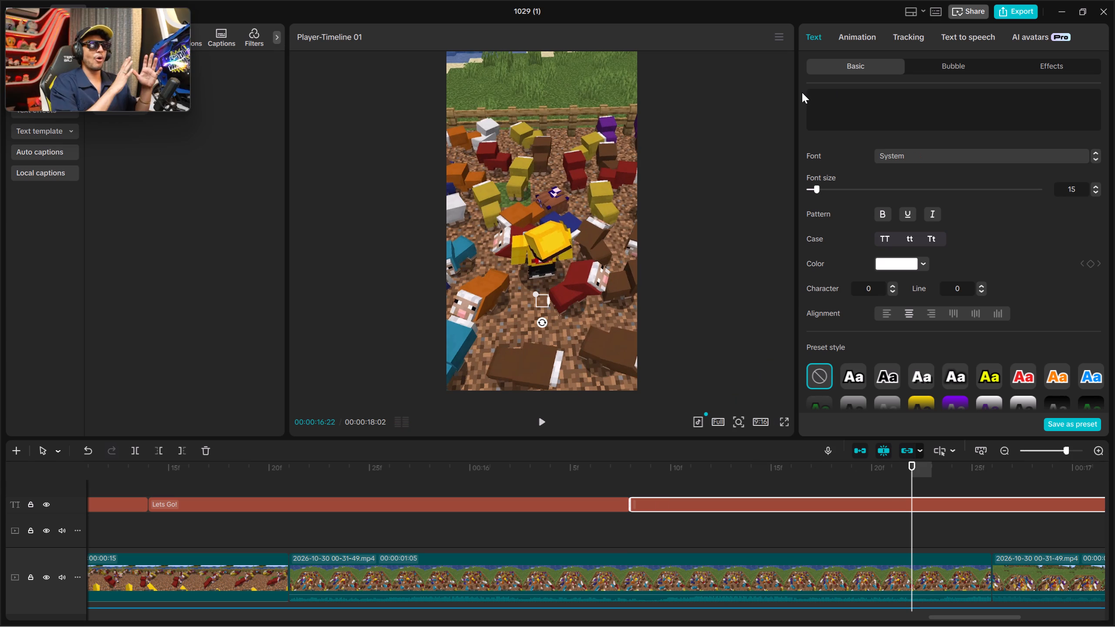
{"action": "type", "text": "Aur Ye"}
Play "Aur Ye" from its start, split it at 00:00:16:17 and set the segment after it to "Kitna Jada".
{"action": "left_click", "coordinate": [686, 526]}
{"action": "key", "text": "Up"}
{"action": "key", "text": "Up"}
{"action": "key", "text": "Down"}
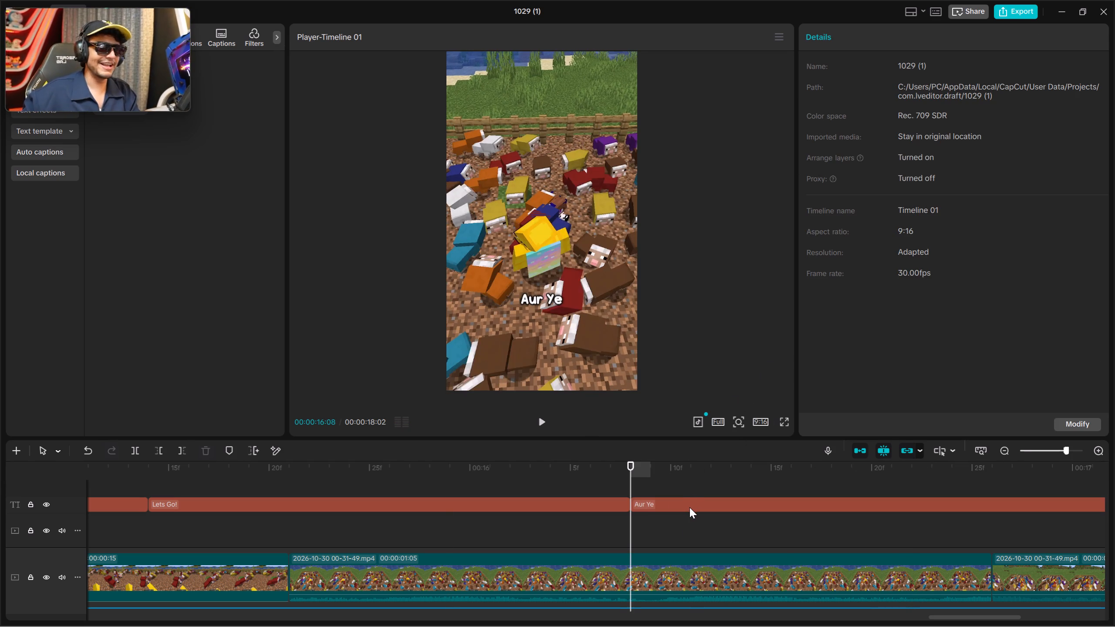
{"action": "left_click", "coordinate": [689, 507]}
{"action": "key", "text": "space"}
{"action": "key", "text": "space"}
{"action": "left_click", "coordinate": [137, 452]}
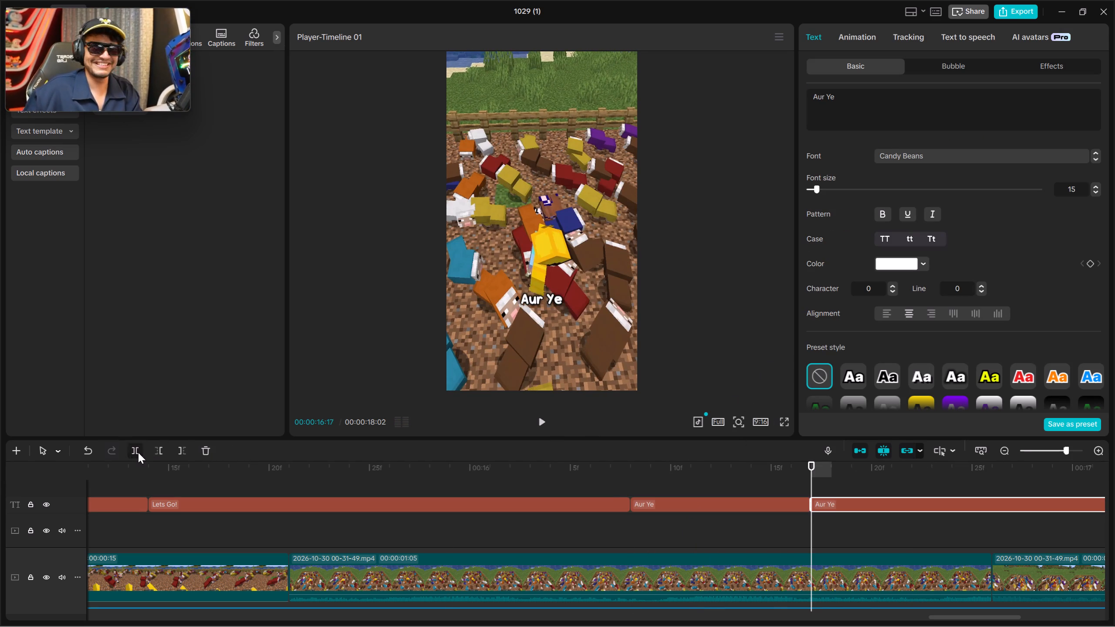
{"action": "key", "text": "space"}
{"action": "key", "text": "space"}
{"action": "left_click_drag", "start_coordinate": [862, 105], "coordinate": [796, 84]}
{"action": "key", "text": "BackSpace"}
{"action": "type", "text": "Kitna Jada"}
Play the "Kitna Jada" caption from its start and split it at 00:00:17:10.
{"action": "left_click", "coordinate": [833, 520]}
{"action": "key", "text": "Up"}
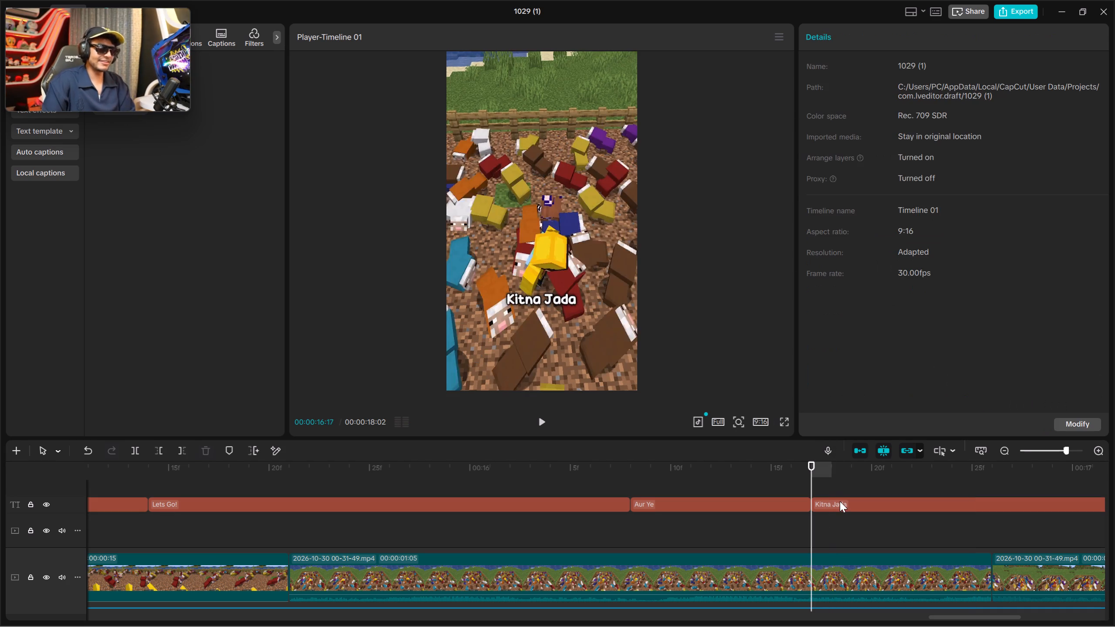
{"action": "left_click", "coordinate": [840, 501]}
{"action": "key", "text": "space"}
{"action": "key", "text": "space"}
{"action": "key", "text": "space"}
{"action": "key", "text": "space"}
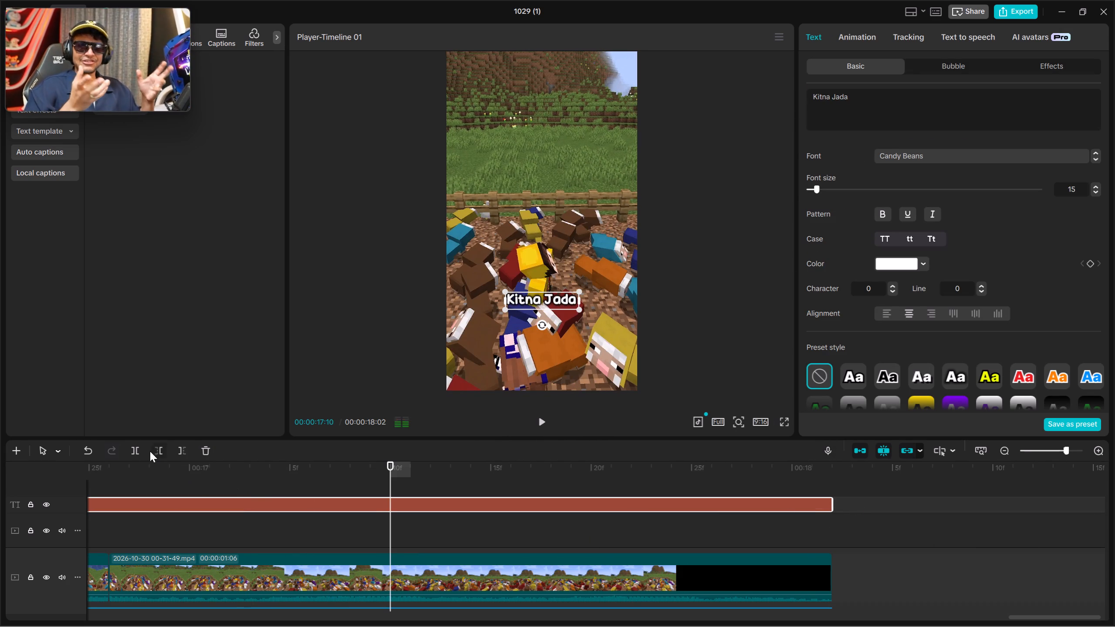
{"action": "left_click", "coordinate": [125, 452]}
{"action": "left_click", "coordinate": [140, 449]}
Listen to the speech after 00:00:17:10 and set that caption segment's text to "Badiya".
{"action": "key", "text": "space"}
{"action": "key", "text": "space"}
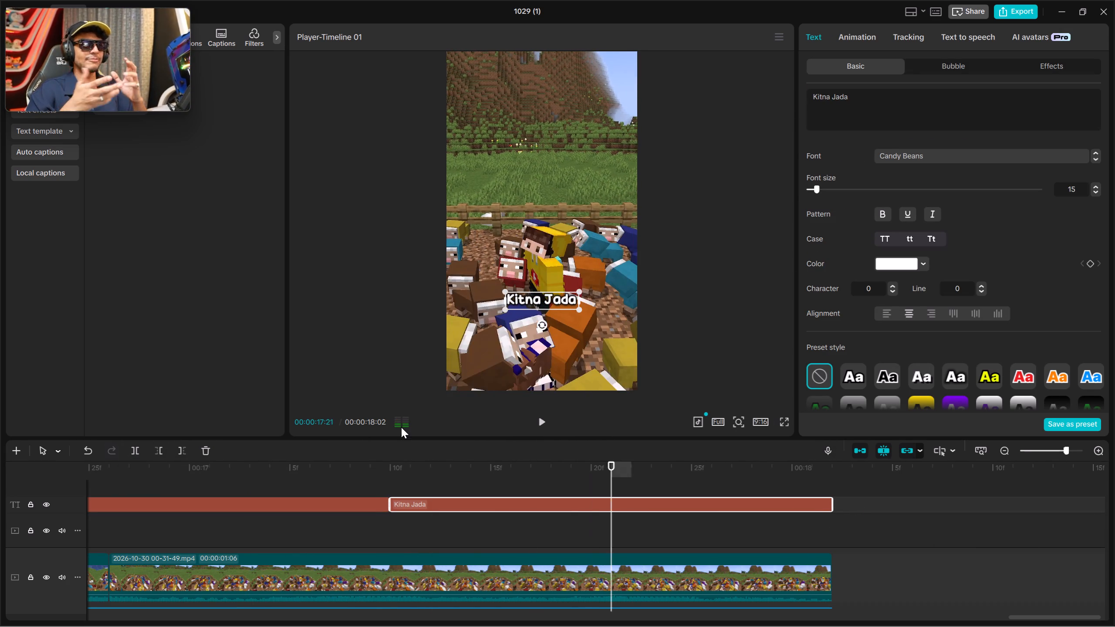
{"action": "key", "text": "Up"}
{"action": "left_click_drag", "start_coordinate": [926, 107], "coordinate": [760, 90]}
{"action": "key", "text": "BackSpace"}
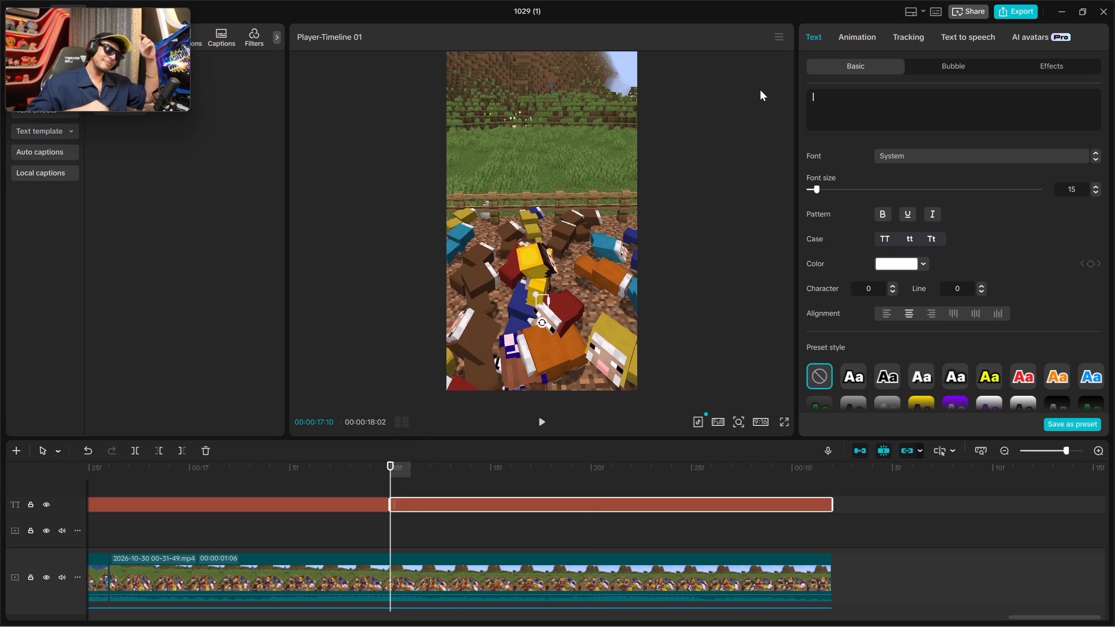
{"action": "type", "text": "Badity"}
{"action": "key", "text": "BackSpace"}
{"action": "key", "text": "BackSpace"}
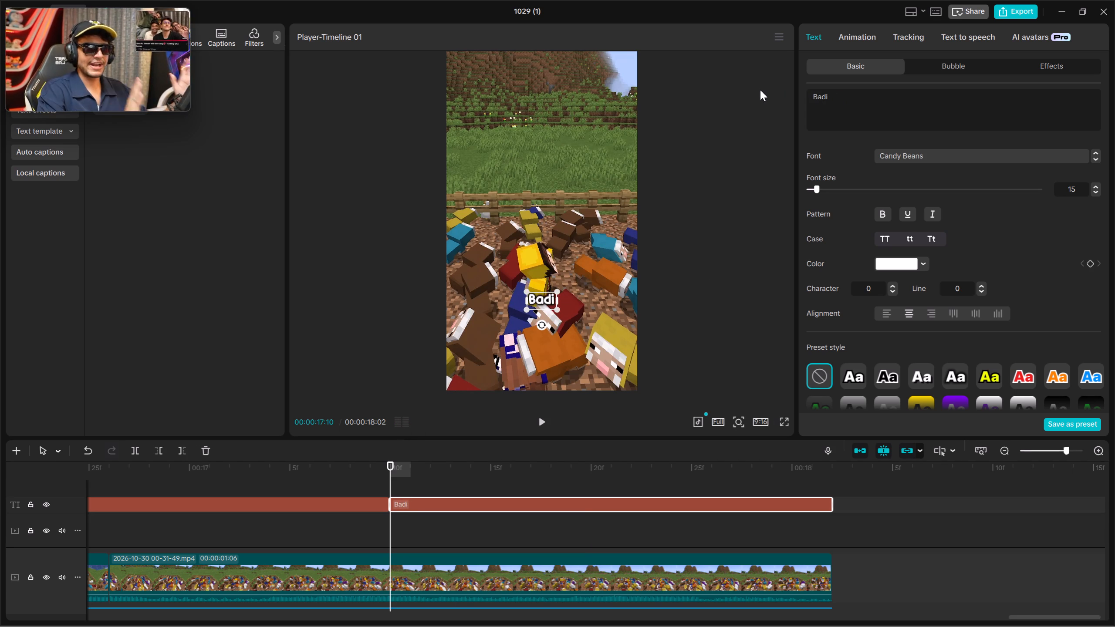
{"action": "type", "text": "ya"}
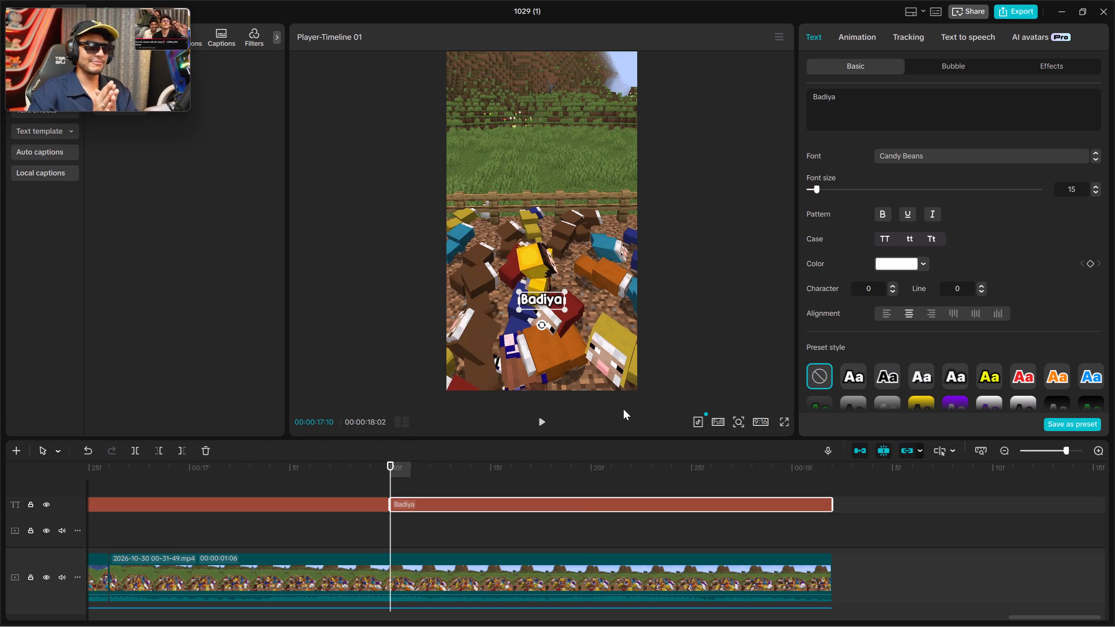
Split the "Badiya" caption at 00:00:17:18, set the segment after it to "Lag rha" and play it to the end.
{"action": "left_click", "coordinate": [551, 421]}
{"action": "key", "text": "space"}
{"action": "left_click", "coordinate": [134, 445]}
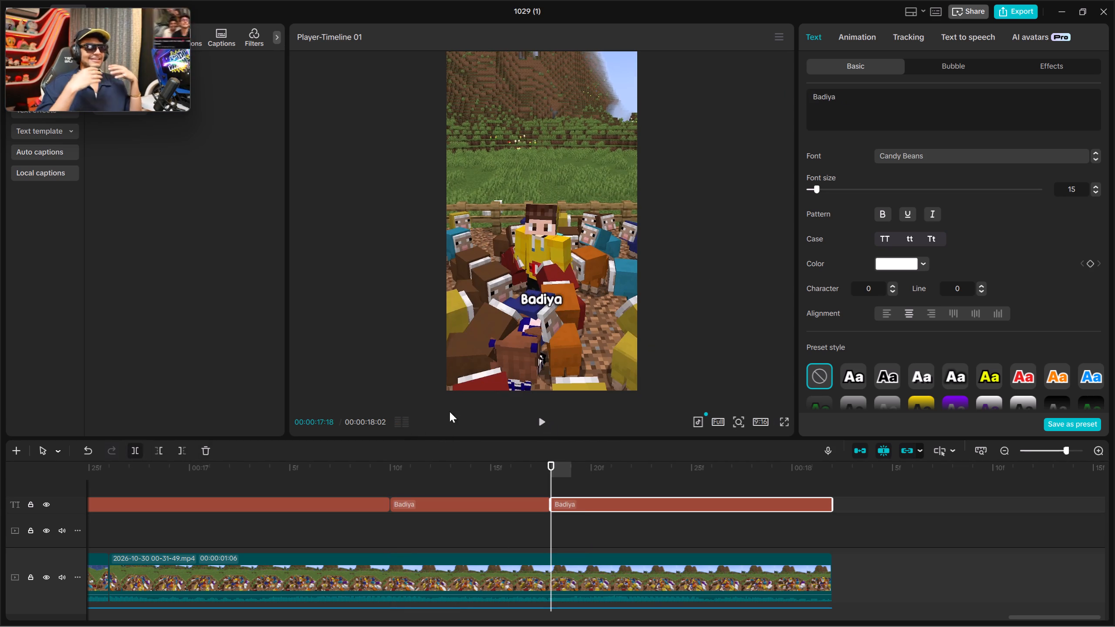
{"action": "left_click_drag", "start_coordinate": [841, 123], "coordinate": [791, 96]}
{"action": "key", "text": "BackSpace"}
{"action": "type", "text": "Lag rha"}
{"action": "key", "text": "space"}
{"action": "key", "text": "BackSpace"}
{"action": "scroll", "coordinate": [789, 98], "scroll_direction": "up", "scroll_amount": 1}
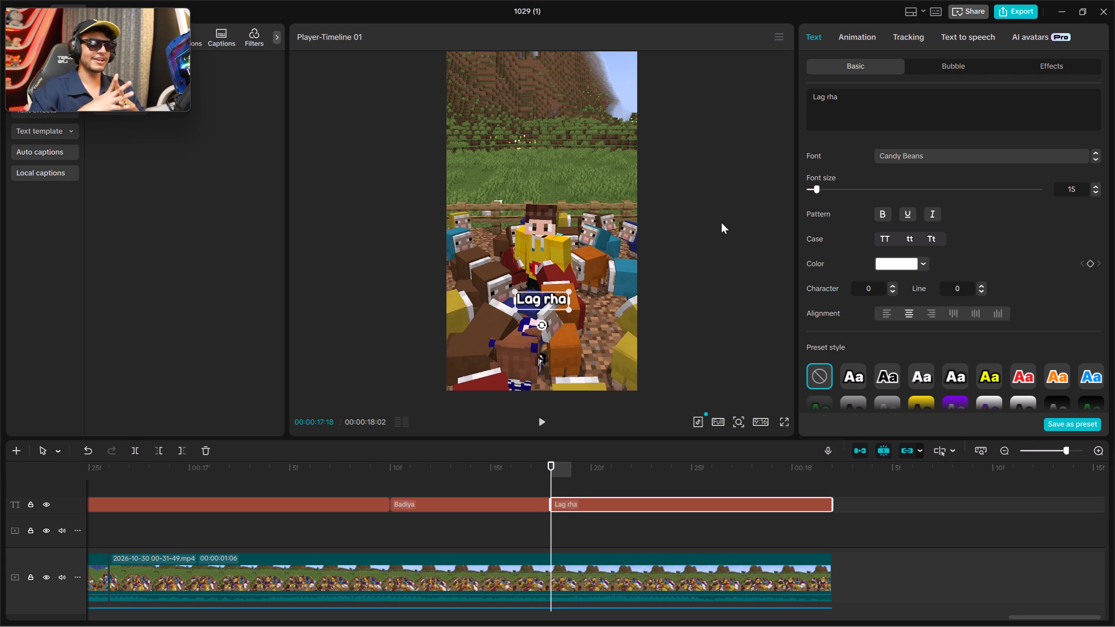
{"action": "left_click", "coordinate": [539, 425]}
Select all the captions on the timeline, search the in-animations for "Pop Up" and apply the first "Pop Up" to them.
{"action": "scroll", "coordinate": [624, 435], "scroll_direction": "down", "scroll_amount": 10, "text": "ctrl"}
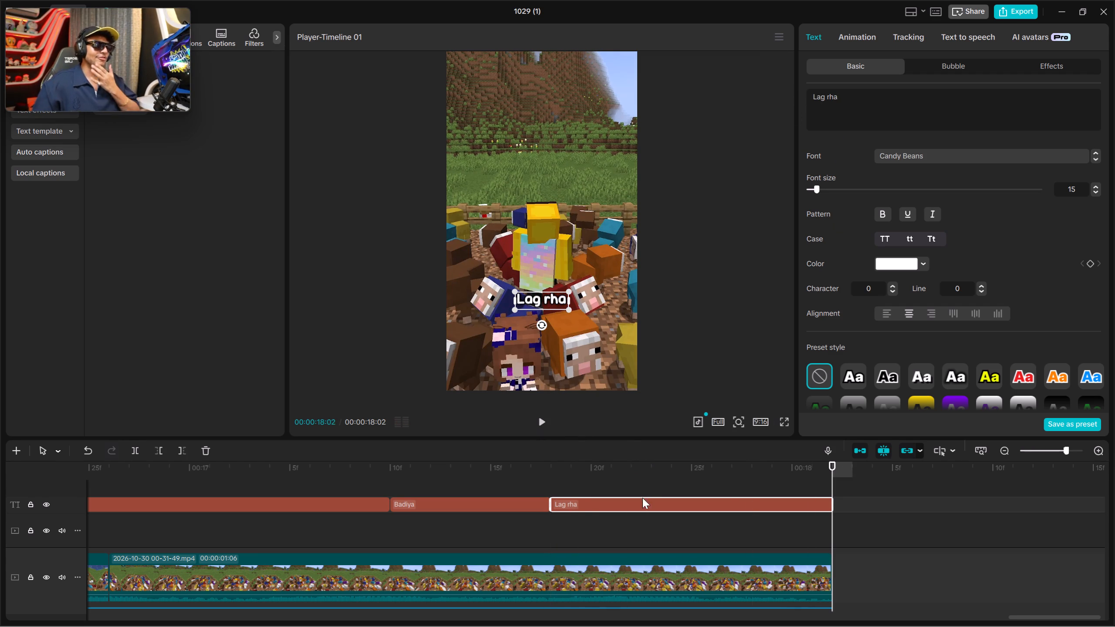
{"action": "scroll", "coordinate": [642, 498], "scroll_direction": "down", "scroll_amount": 20, "text": "ctrl"}
{"action": "scroll", "coordinate": [642, 498], "scroll_direction": "down", "scroll_amount": 20, "text": "ctrl"}
{"action": "scroll", "coordinate": [642, 498], "scroll_direction": "down", "scroll_amount": 1, "text": "ctrl"}
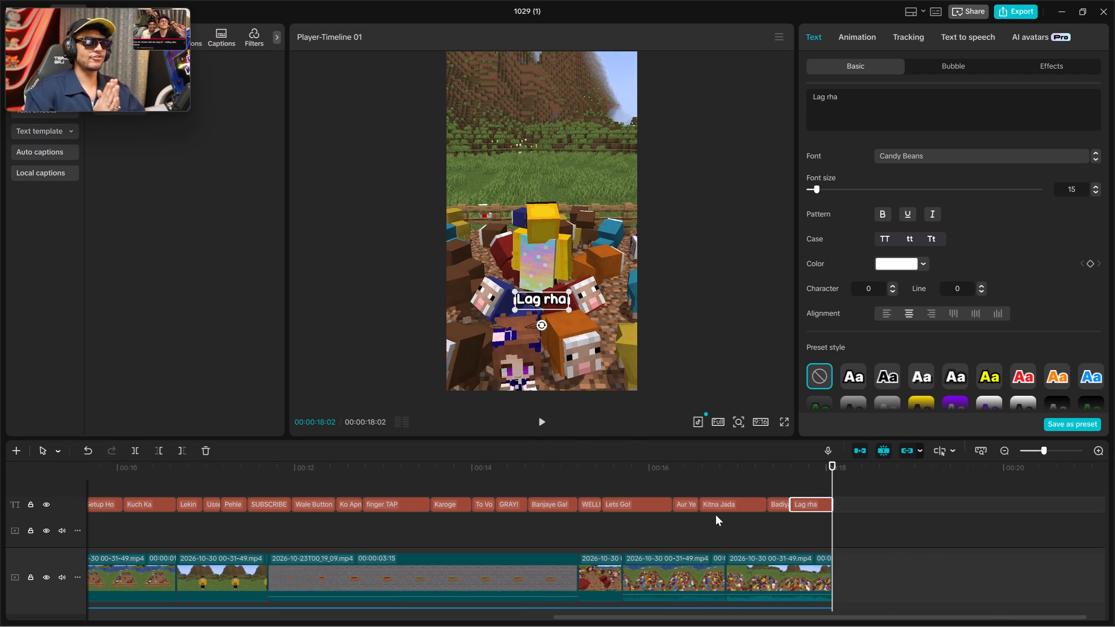
{"action": "scroll", "coordinate": [716, 515], "scroll_direction": "down", "scroll_amount": 20, "text": "ctrl"}
{"action": "scroll", "coordinate": [716, 515], "scroll_direction": "down", "scroll_amount": 6, "text": "ctrl"}
{"action": "left_click_drag", "start_coordinate": [507, 502], "coordinate": [220, 492]}
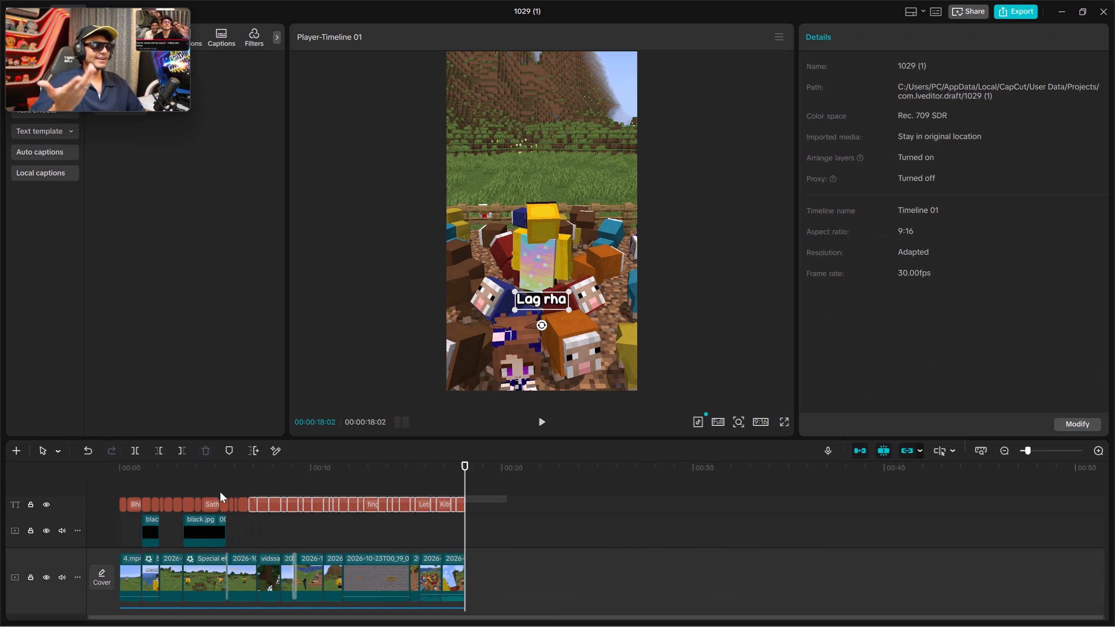
{"action": "left_click_drag", "start_coordinate": [220, 492], "coordinate": [0, 462]}
{"action": "left_click", "coordinate": [857, 44]}
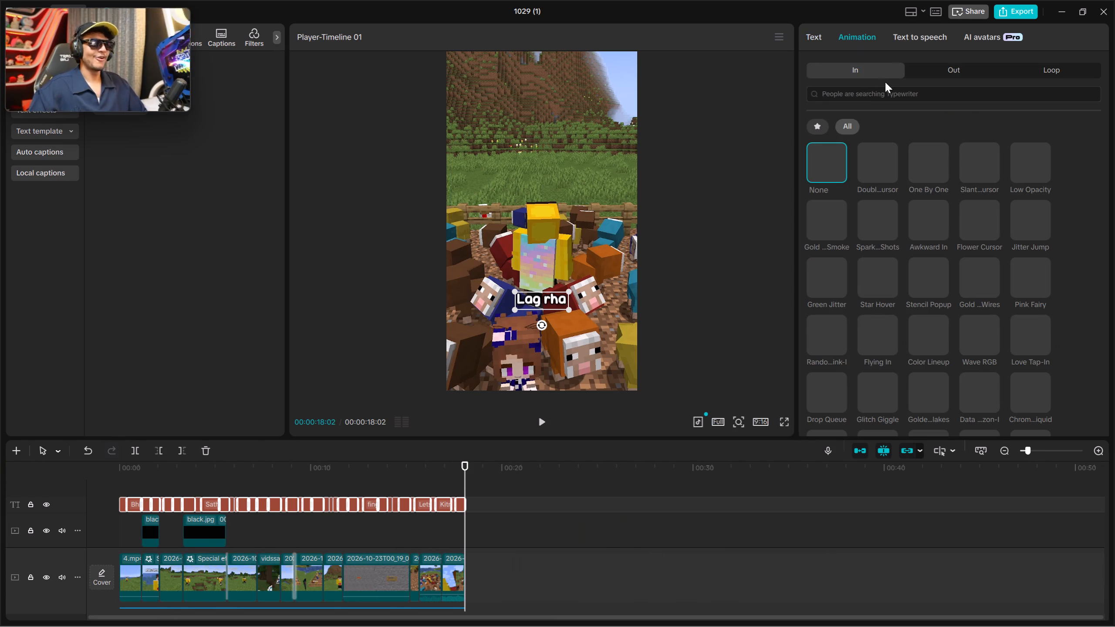
{"action": "left_click", "coordinate": [871, 89]}
{"action": "left_click", "coordinate": [968, 127]}
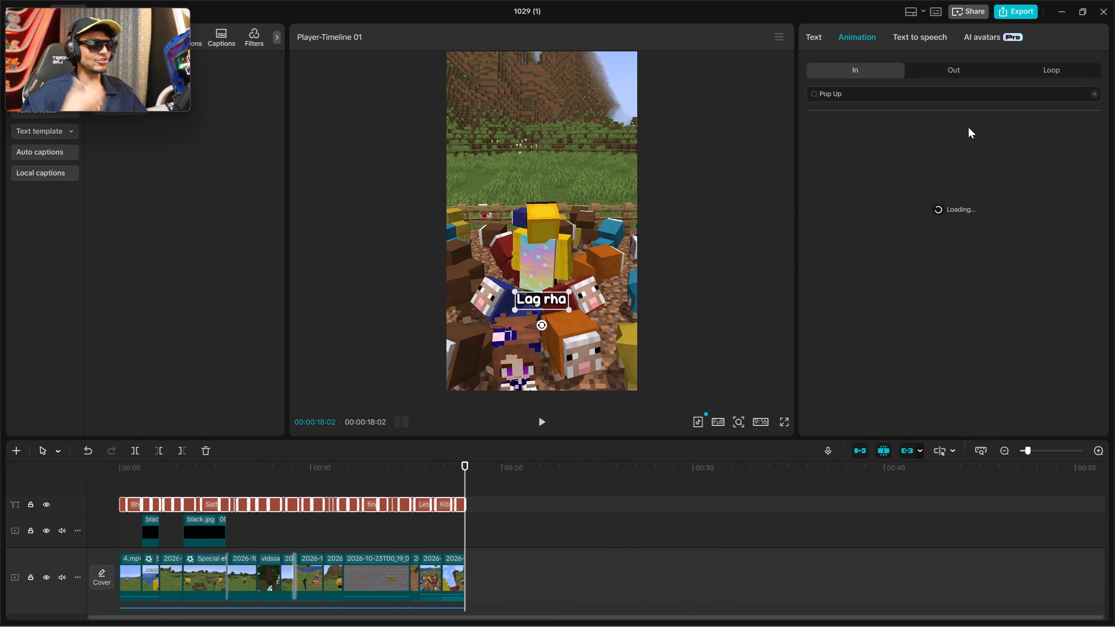
{"action": "left_click", "coordinate": [875, 151]}
{"action": "left_click", "coordinate": [872, 153]}
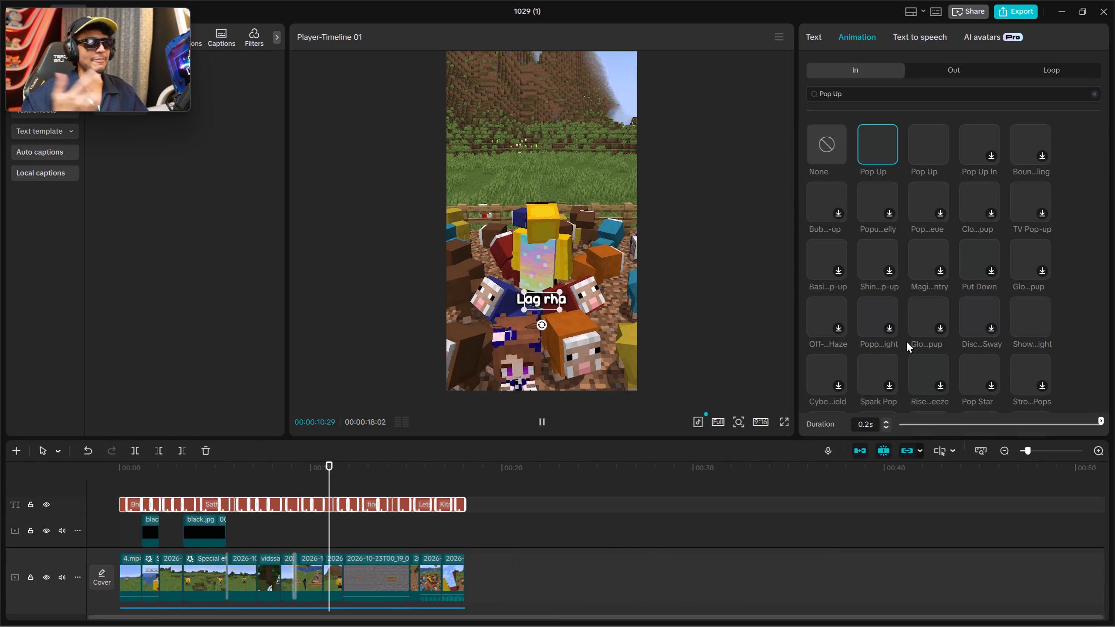
Set the Pop Up in-animation duration to 0.1 s for all the captions and return to the start of the timeline.
{"action": "left_click", "coordinate": [939, 424]}
{"action": "left_click_drag", "start_coordinate": [943, 424], "coordinate": [989, 423]}
{"action": "left_click", "coordinate": [213, 462]}
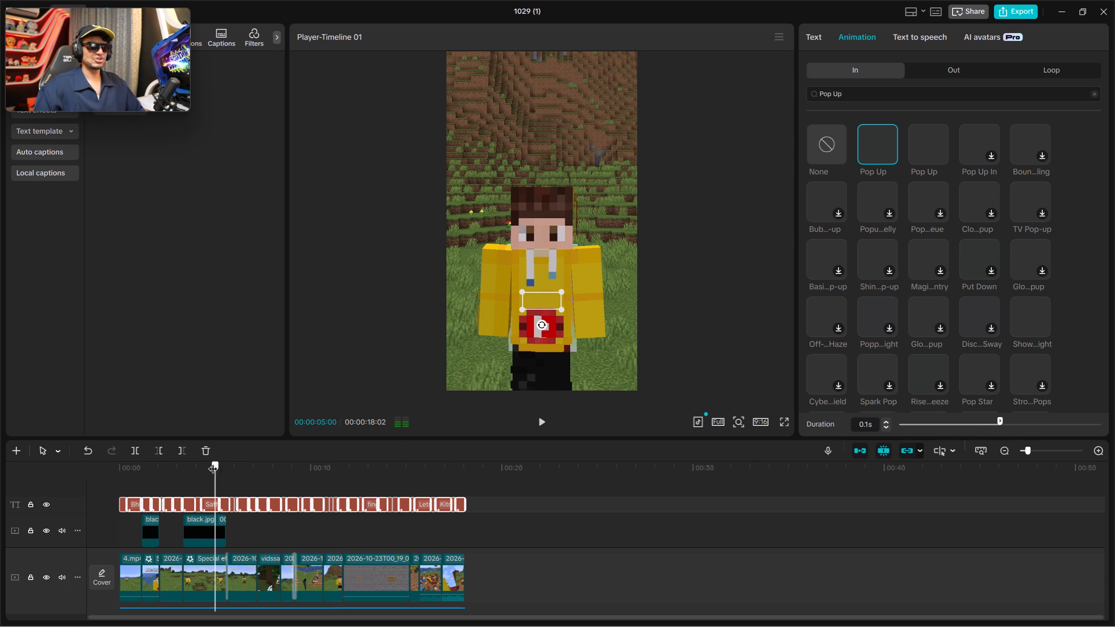
{"action": "left_click_drag", "start_coordinate": [214, 463], "coordinate": [14, 477]}
{"action": "triple_click", "coordinate": [1100, 452]}
{"action": "double_click", "coordinate": [1100, 452]}
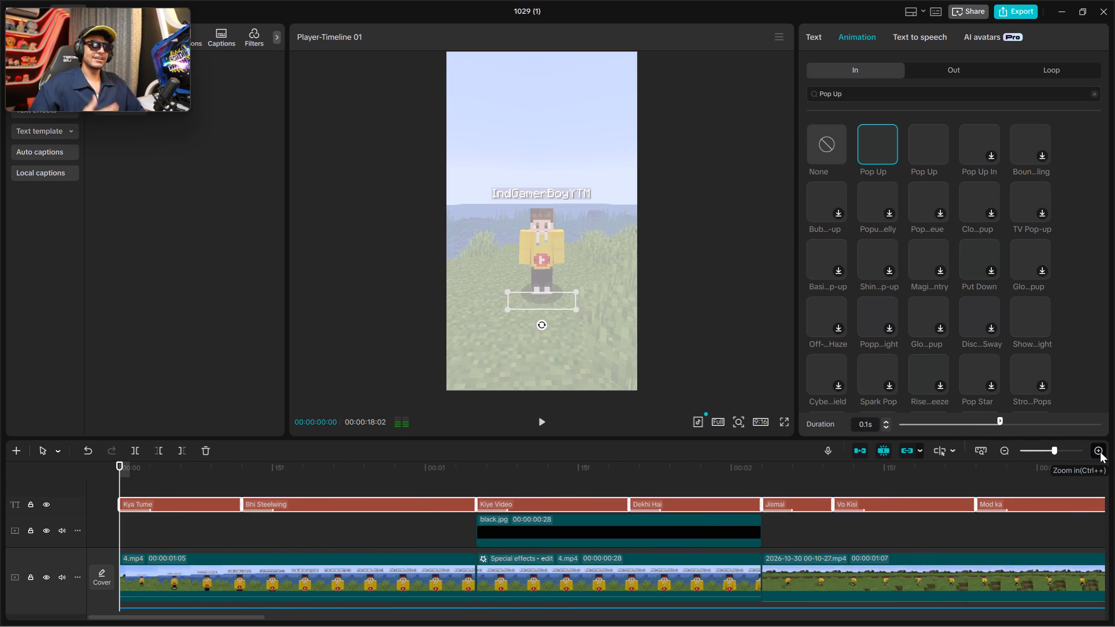
{"action": "left_click", "coordinate": [978, 423]}
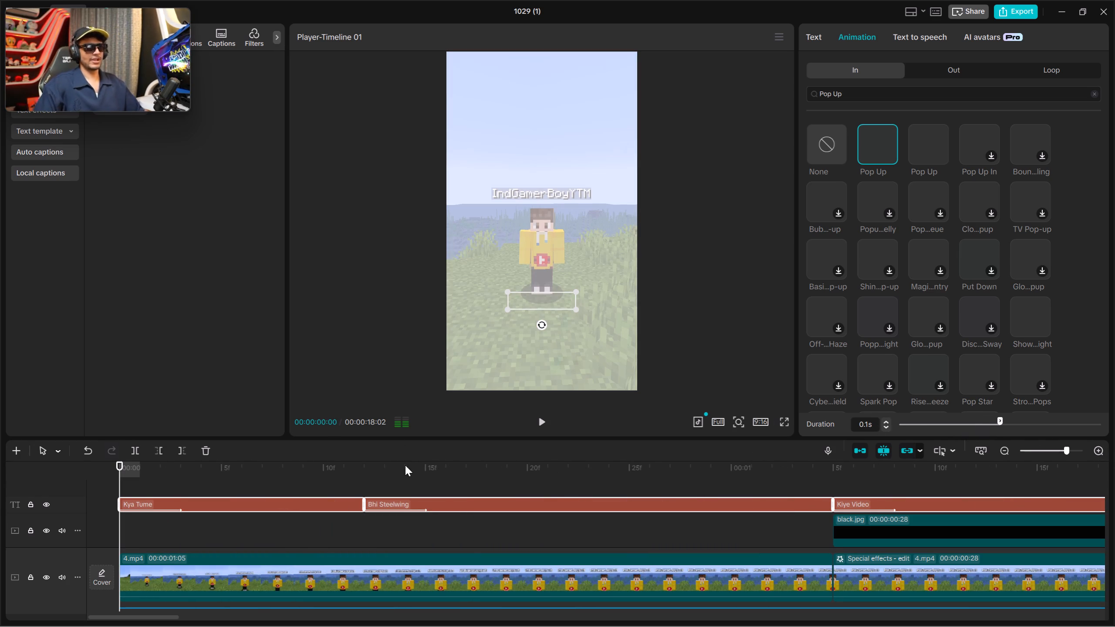
{"action": "left_click", "coordinate": [180, 475]}
{"action": "left_click_drag", "start_coordinate": [182, 475], "coordinate": [0, 484]}
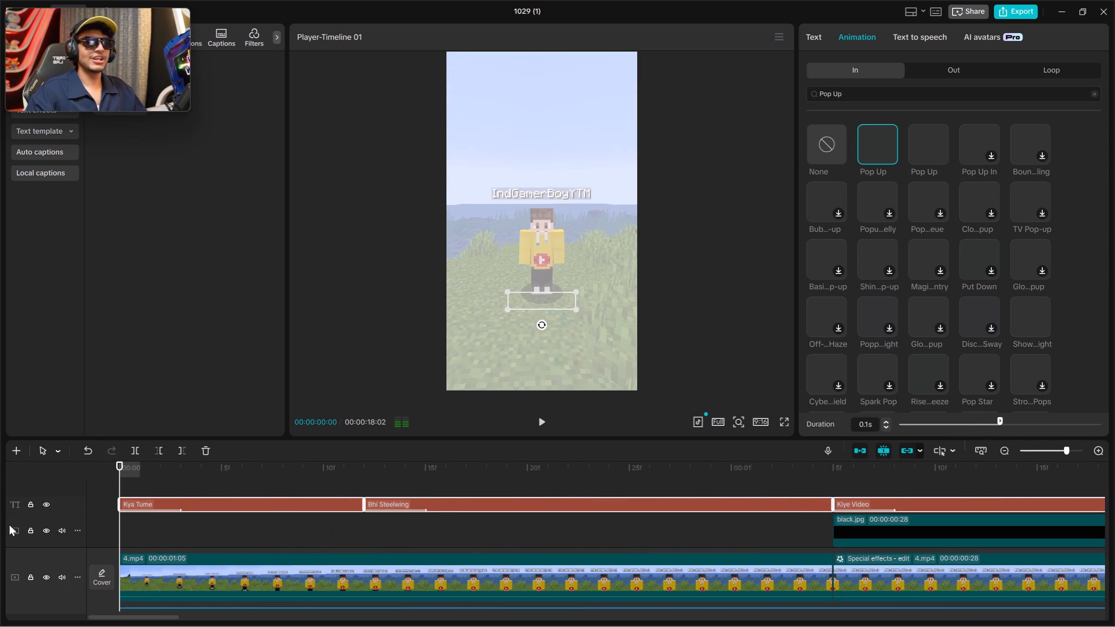
{"action": "left_click", "coordinate": [146, 474]}
{"action": "left_click_drag", "start_coordinate": [144, 474], "coordinate": [119, 476]}
Copy the "Kya Tume" caption and paste it at 00:00:00:00 on a text track above the original.
{"action": "left_click", "coordinate": [812, 32]}
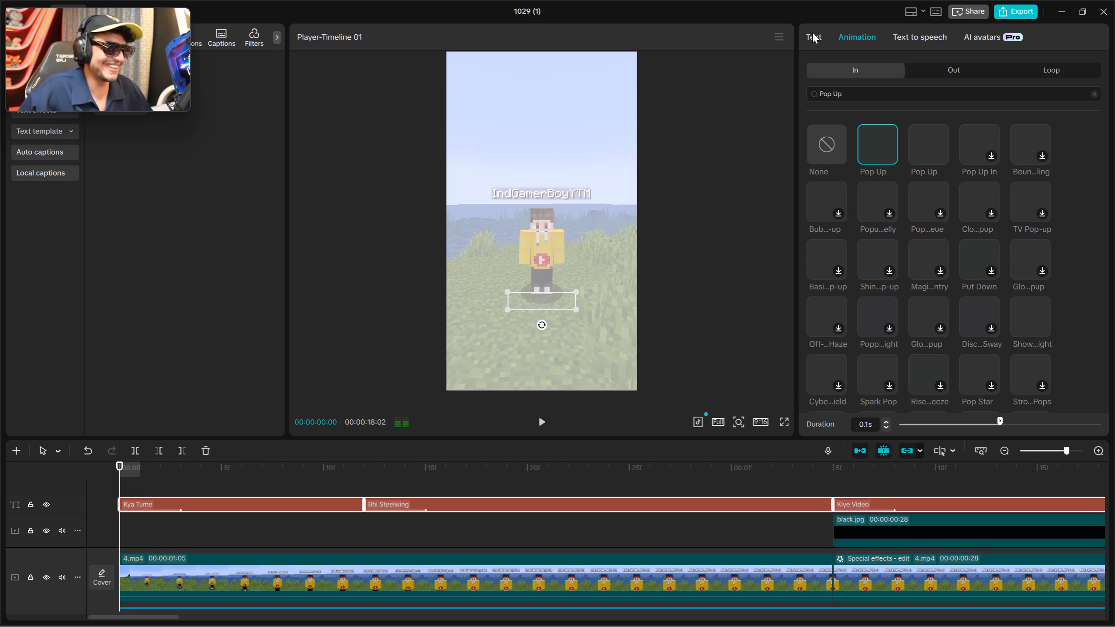
{"action": "left_click", "coordinate": [152, 486]}
{"action": "key", "text": "Up"}
{"action": "left_click", "coordinate": [155, 502]}
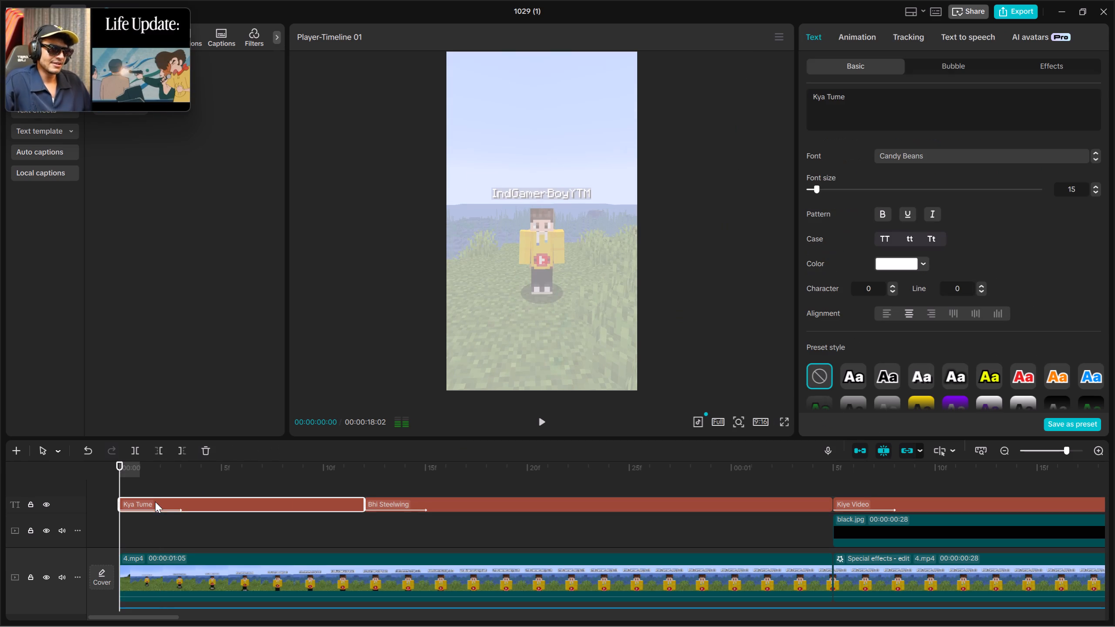
{"action": "right_click", "coordinate": [182, 508]}
{"action": "left_click", "coordinate": [248, 363]}
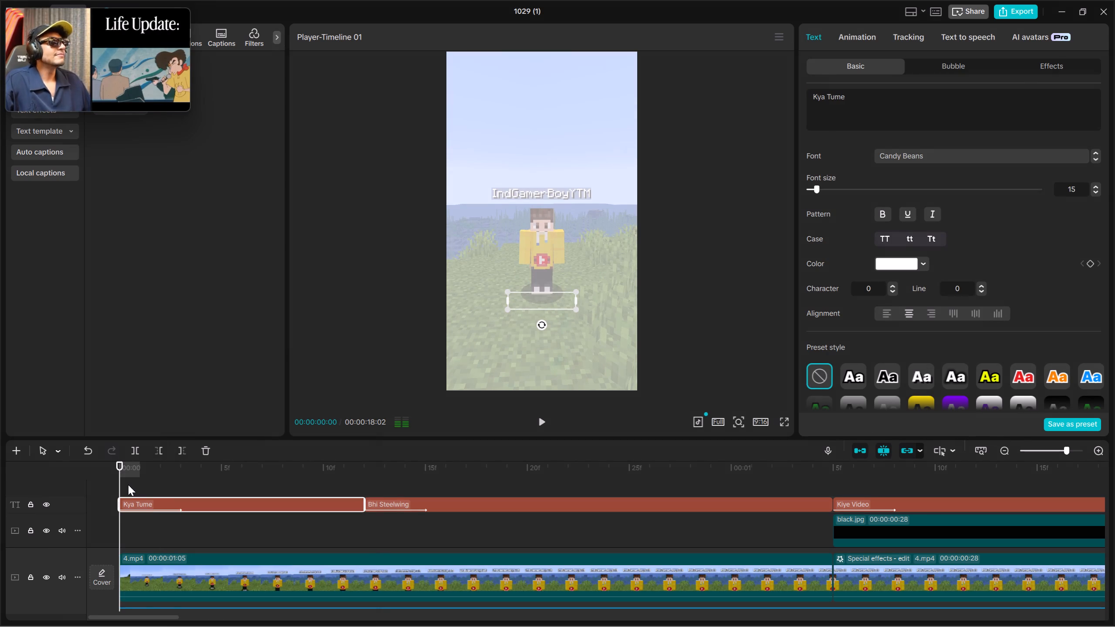
{"action": "left_click", "coordinate": [132, 485]}
{"action": "key", "text": "Up"}
{"action": "key", "text": "Up"}
{"action": "right_click", "coordinate": [134, 485]}
{"action": "left_click", "coordinate": [164, 539]}
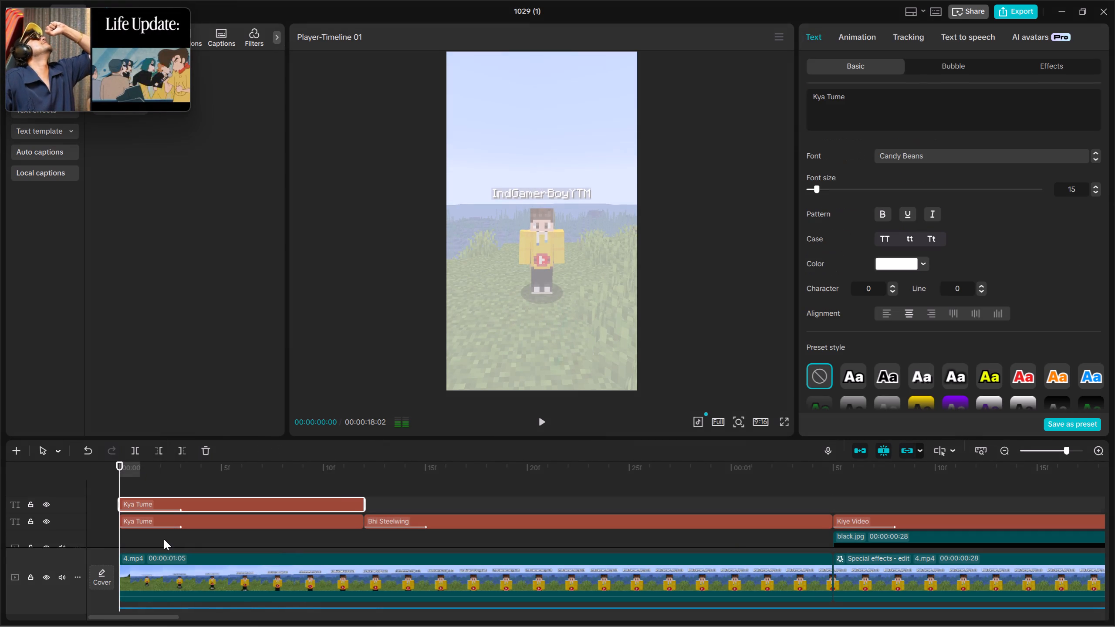
Reduce the pasted caption's text to "Tume" and add leading spaces so it overlaps the same word in the caption below.
{"action": "left_click_drag", "start_coordinate": [823, 99], "coordinate": [811, 96]}
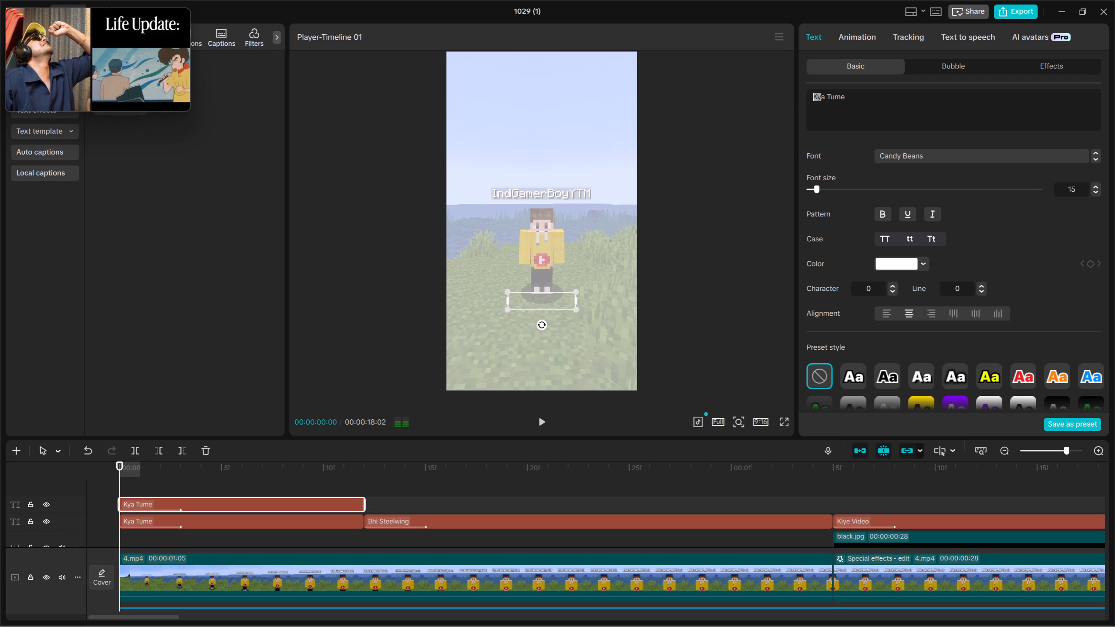
{"action": "left_click_drag", "start_coordinate": [811, 96], "coordinate": [799, 94]}
{"action": "key", "text": "BackSpace"}
{"action": "left_click", "coordinate": [817, 97]}
{"action": "key", "text": "BackSpace"}
{"action": "key", "text": "BackSpace"}
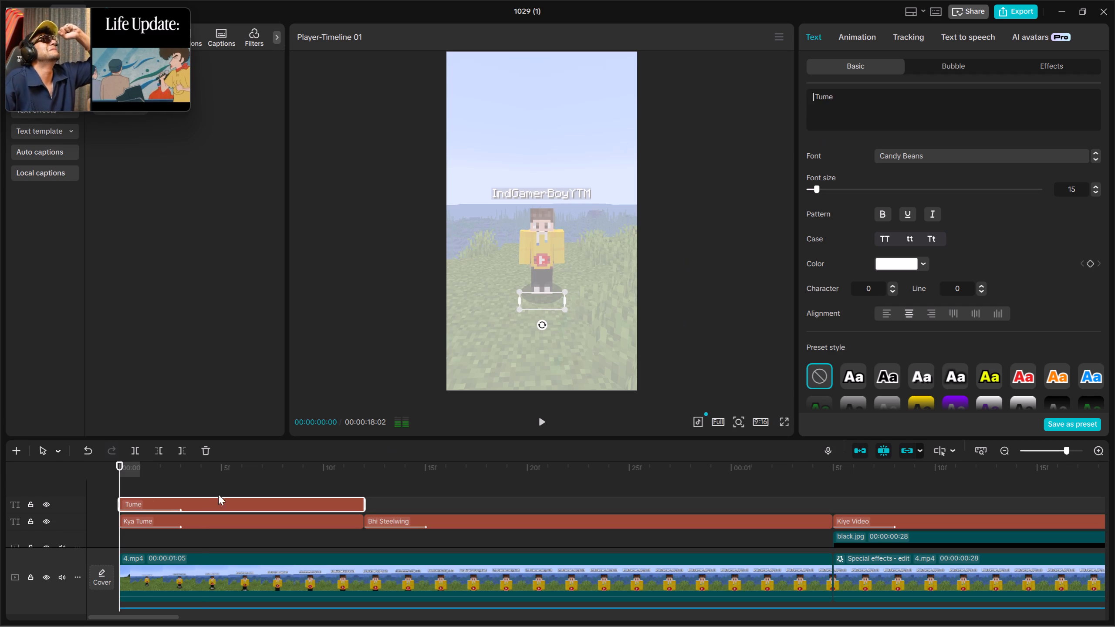
{"action": "left_click", "coordinate": [209, 485]}
{"action": "left_click", "coordinate": [229, 502]}
{"action": "left_click", "coordinate": [815, 97]}
{"action": "key", "text": "space"}
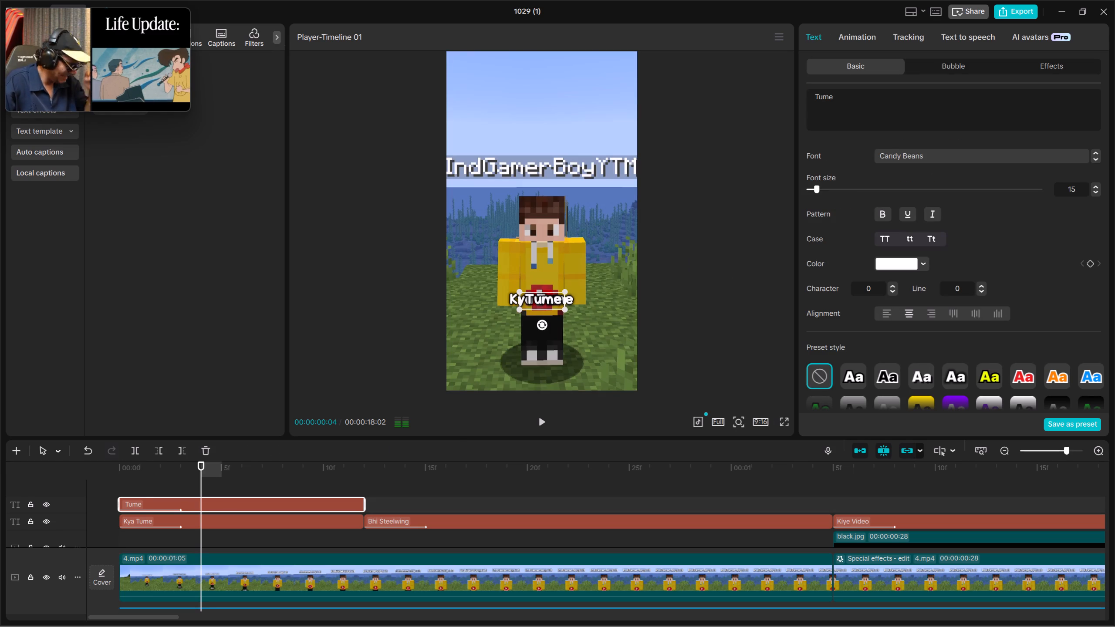
{"action": "key", "text": "space"}
{"action": "key", "text": "space"}
{"action": "key", "text": "space"}
{"action": "key", "text": "space"}
{"action": "key", "text": "space"}
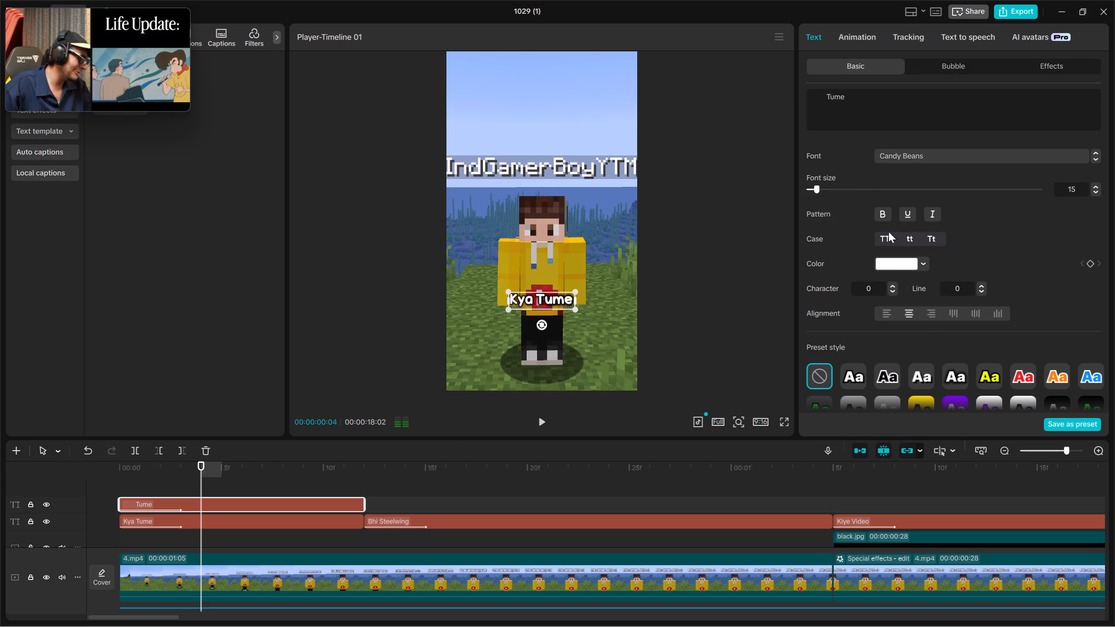
Color the overlaid "Tume" caption bright green (6BFF00) and play it from the start of the timeline.
{"action": "left_click", "coordinate": [910, 261]}
{"action": "left_click", "coordinate": [892, 338]}
{"action": "left_click_drag", "start_coordinate": [884, 375], "coordinate": [908, 374]}
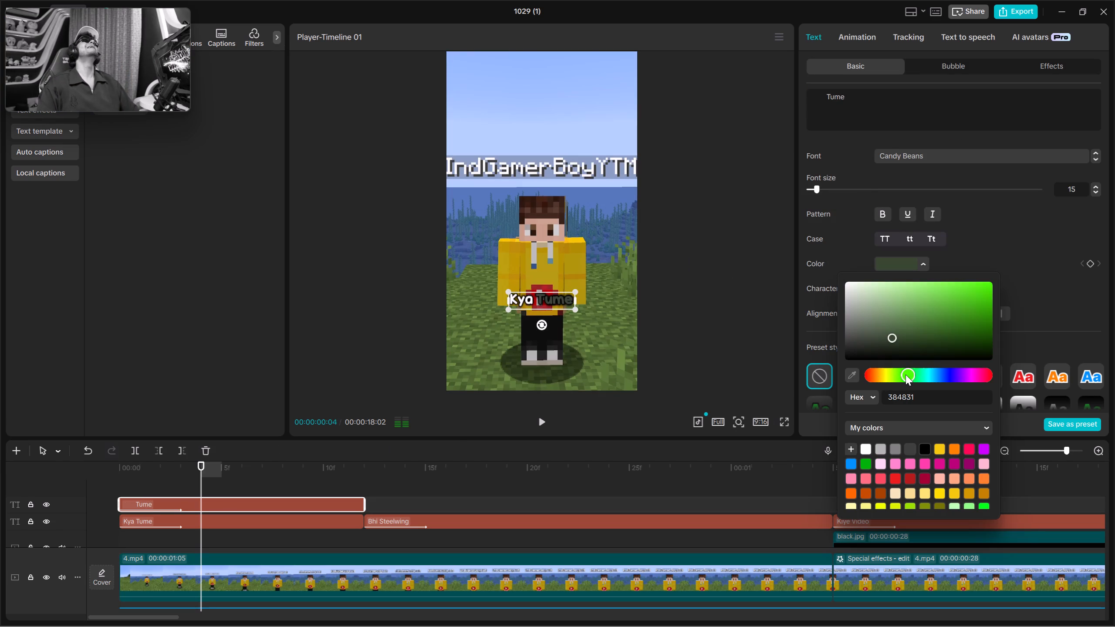
{"action": "double_click", "coordinate": [906, 374]}
{"action": "left_click_drag", "start_coordinate": [925, 329], "coordinate": [1017, 264]}
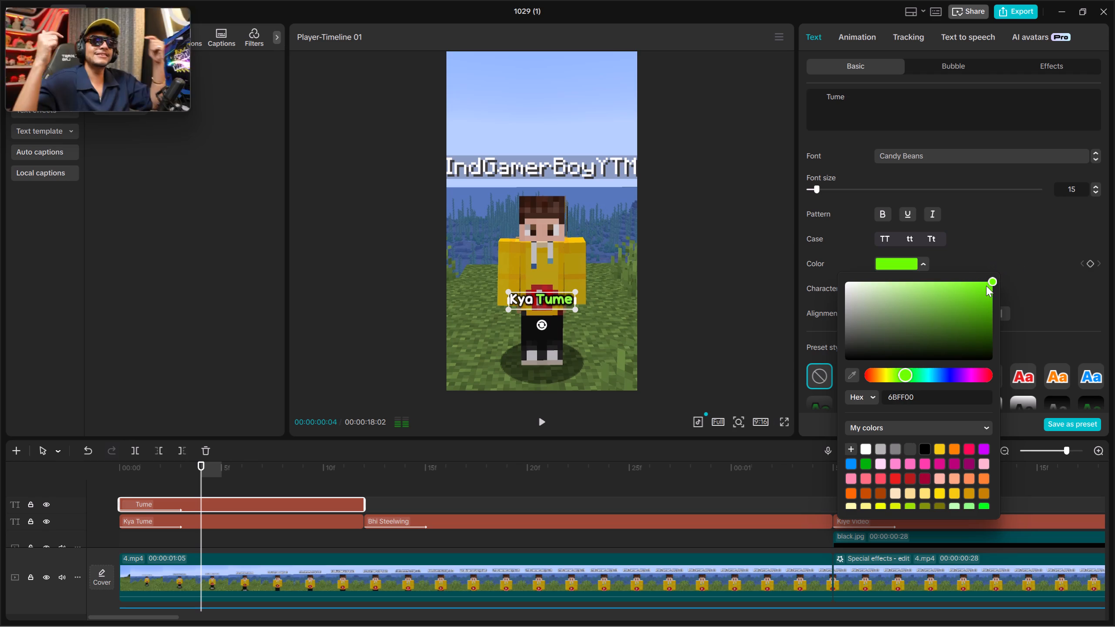
{"action": "left_click", "coordinate": [149, 484]}
{"action": "left_click_drag", "start_coordinate": [146, 482], "coordinate": [42, 489]}
{"action": "key", "text": "Up"}
{"action": "key", "text": "Up"}
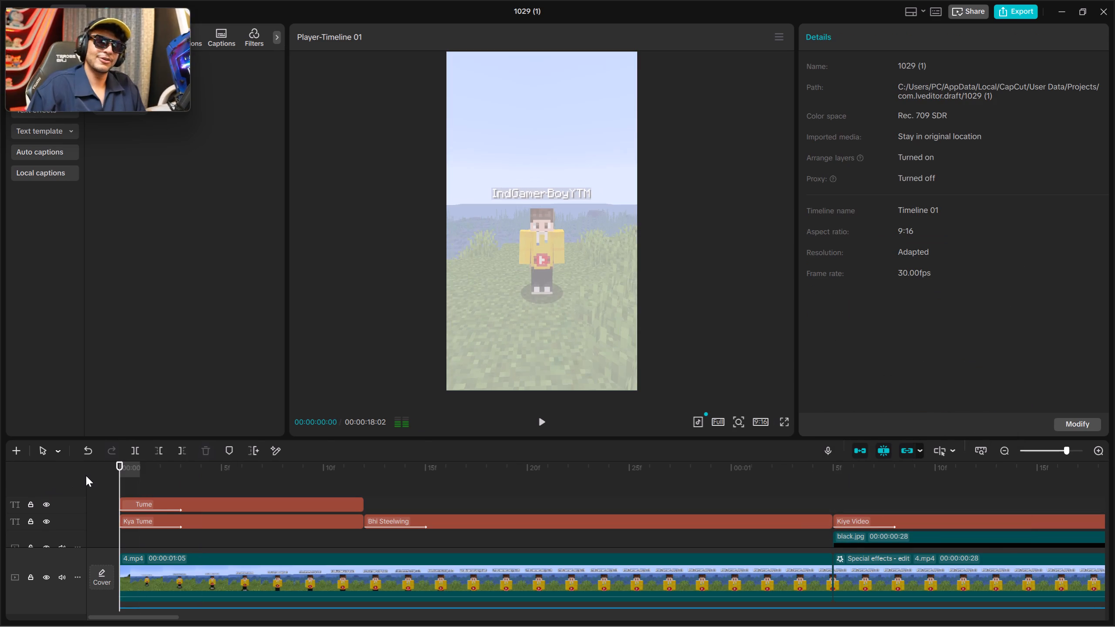
{"action": "key", "text": "space"}
{"action": "key", "text": "space"}
Copy the "Bhi Steelwing" caption and paste it at 00:00:00:12 on the upper text track.
{"action": "left_click", "coordinate": [439, 522]}
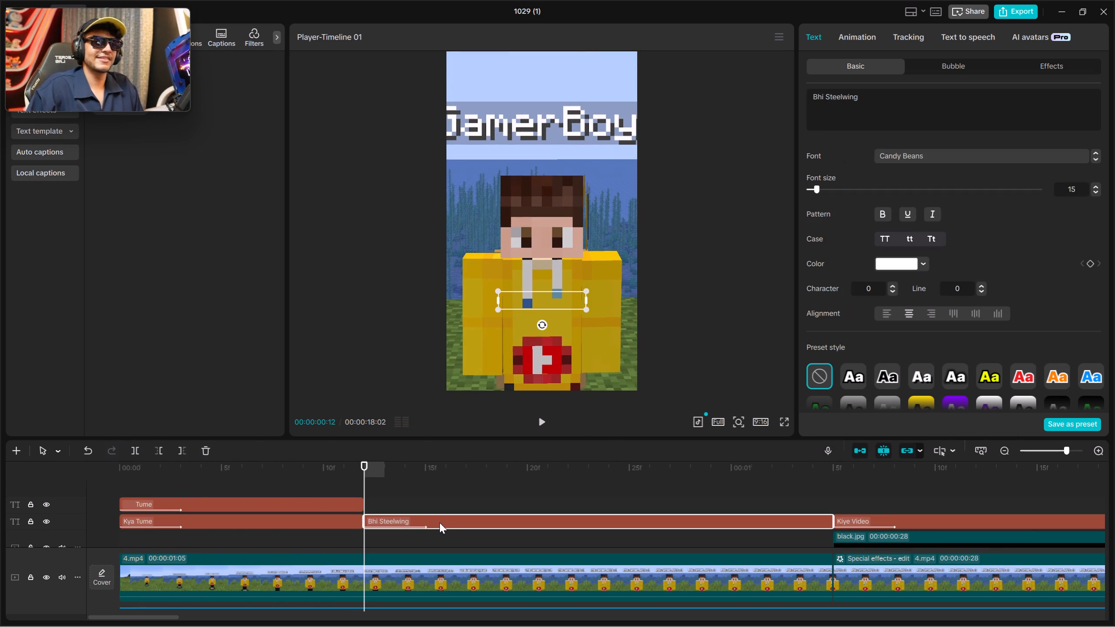
{"action": "right_click", "coordinate": [439, 522]}
{"action": "left_click", "coordinate": [485, 365]}
{"action": "left_click", "coordinate": [385, 506]}
{"action": "key", "text": "Up"}
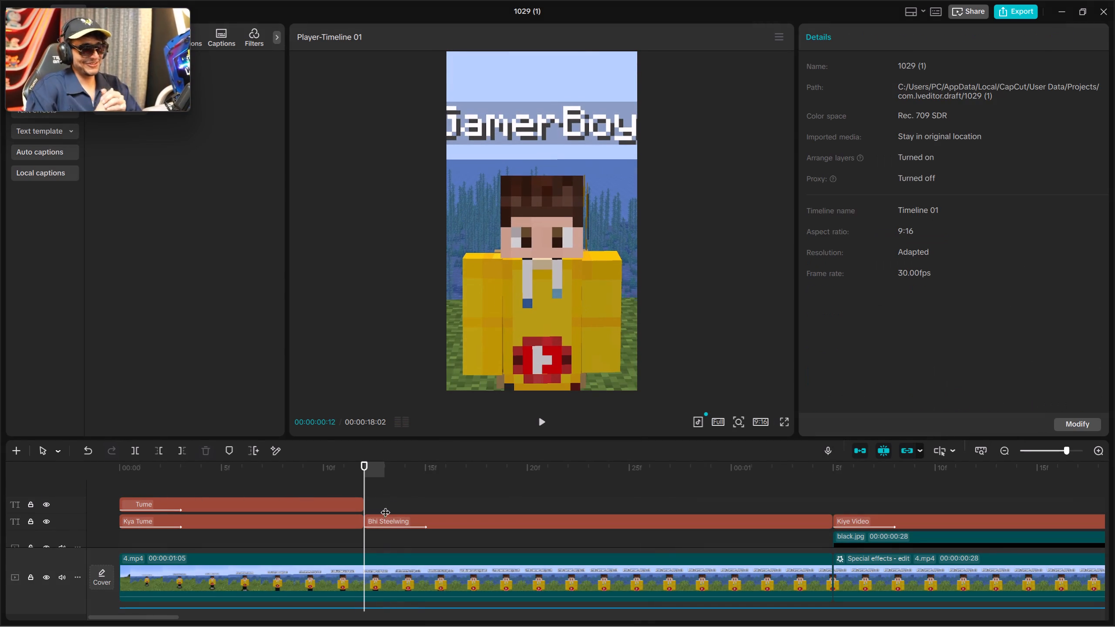
{"action": "right_click", "coordinate": [392, 502]}
{"action": "left_click", "coordinate": [435, 550]}
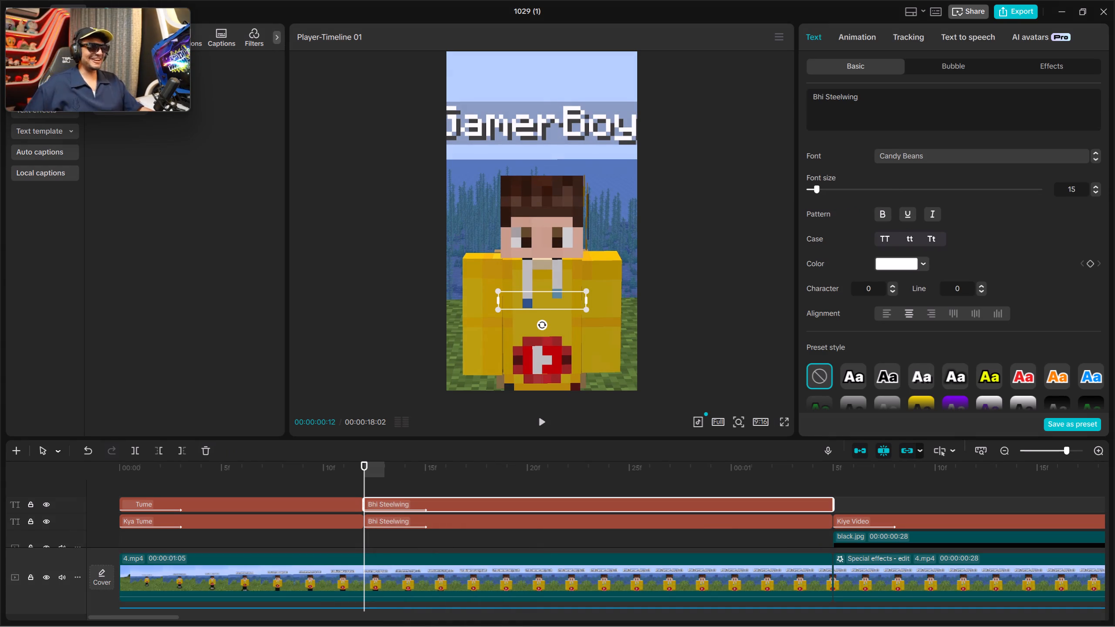
Reduce the pasted caption's text to "Steelwing" and add leading spaces so it overlaps the same word in the caption below.
{"action": "left_click", "coordinate": [497, 479]}
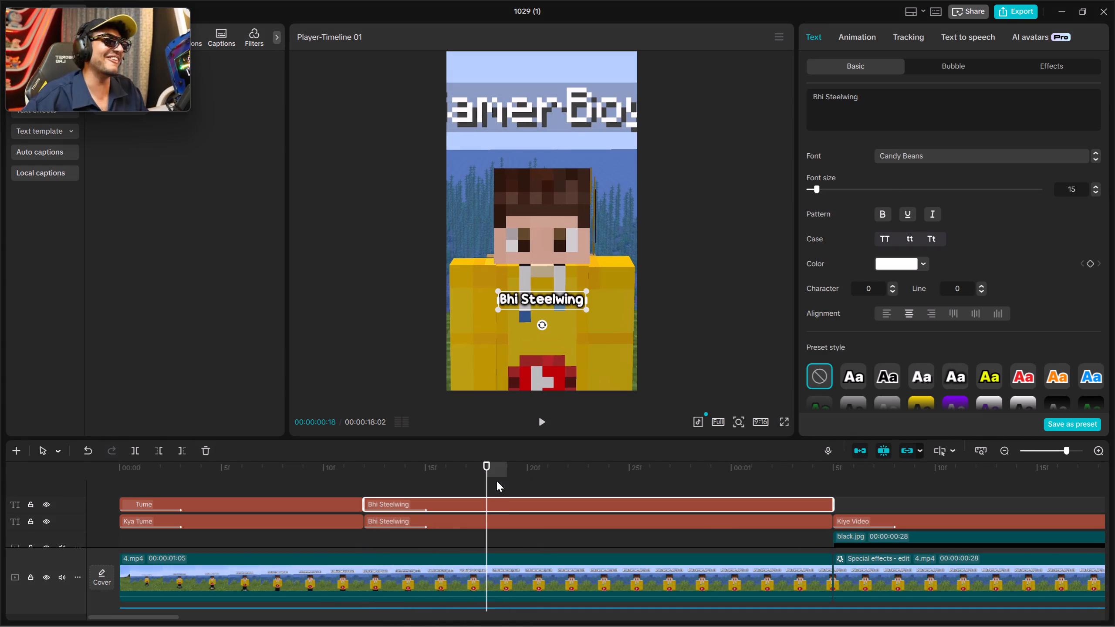
{"action": "left_click", "coordinate": [496, 508]}
{"action": "left_click_drag", "start_coordinate": [821, 98], "coordinate": [780, 97]}
{"action": "key", "text": "BackSpace"}
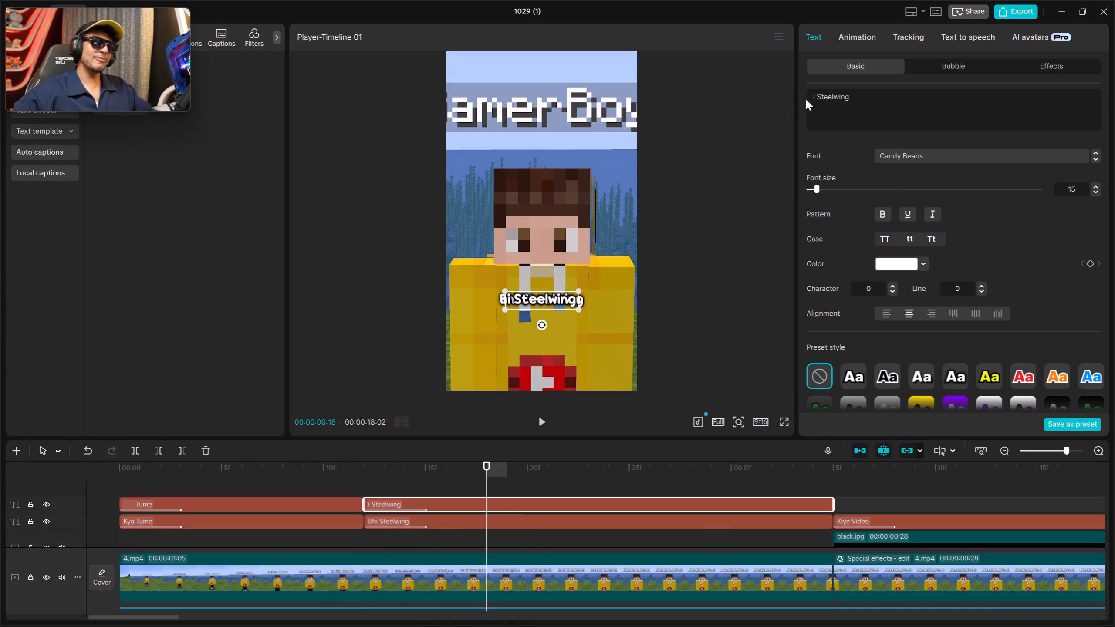
{"action": "left_click", "coordinate": [818, 96]}
{"action": "key", "text": "BackSpace"}
{"action": "key", "text": "BackSpace"}
{"action": "key", "text": "BackSpace"}
{"action": "key", "text": "BackSpace"}
{"action": "key", "text": "space"}
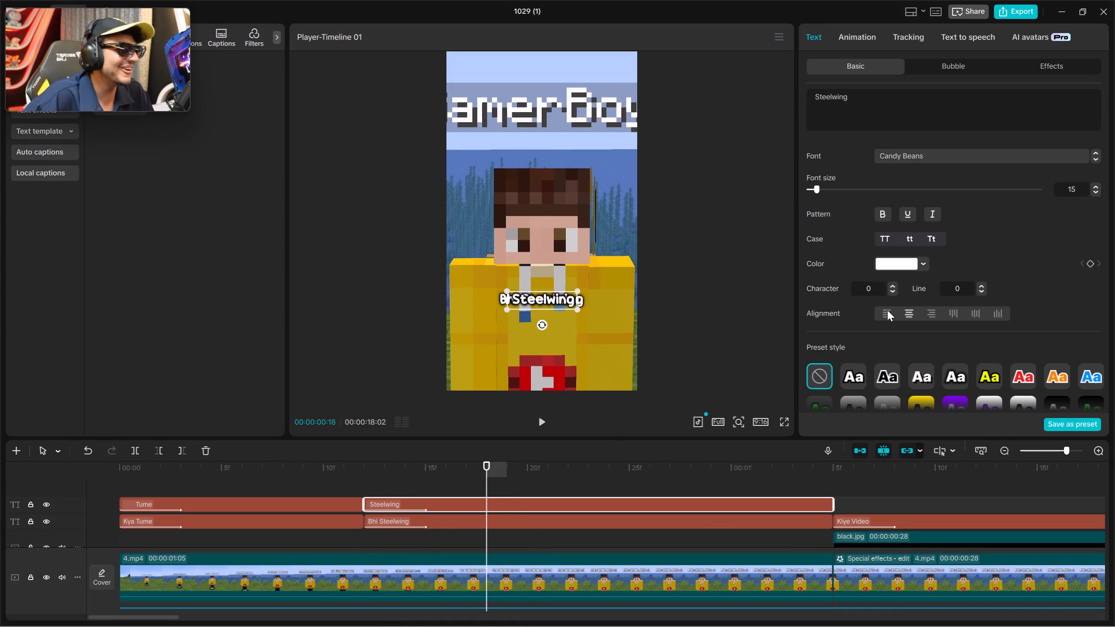
{"action": "key", "text": "space"}
{"action": "key", "text": "space"}
{"action": "key", "text": "space"}
{"action": "key", "text": "space"}
{"action": "key", "text": "space"}
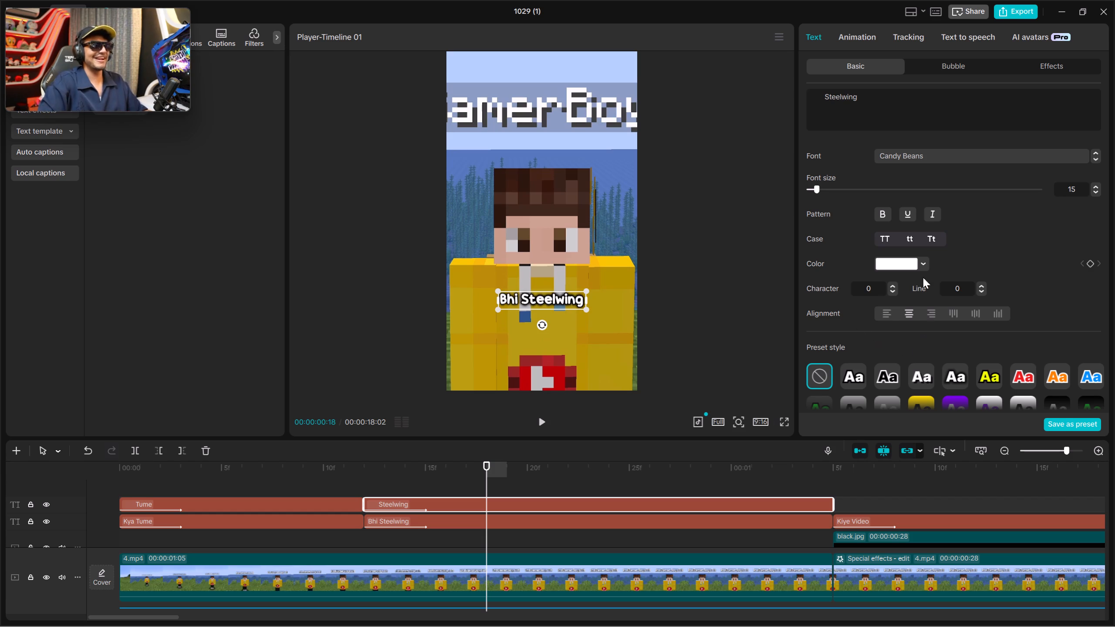
Color the overlaid "Steelwing" caption bright yellow.
{"action": "left_click", "coordinate": [896, 266]}
{"action": "left_click", "coordinate": [892, 375]}
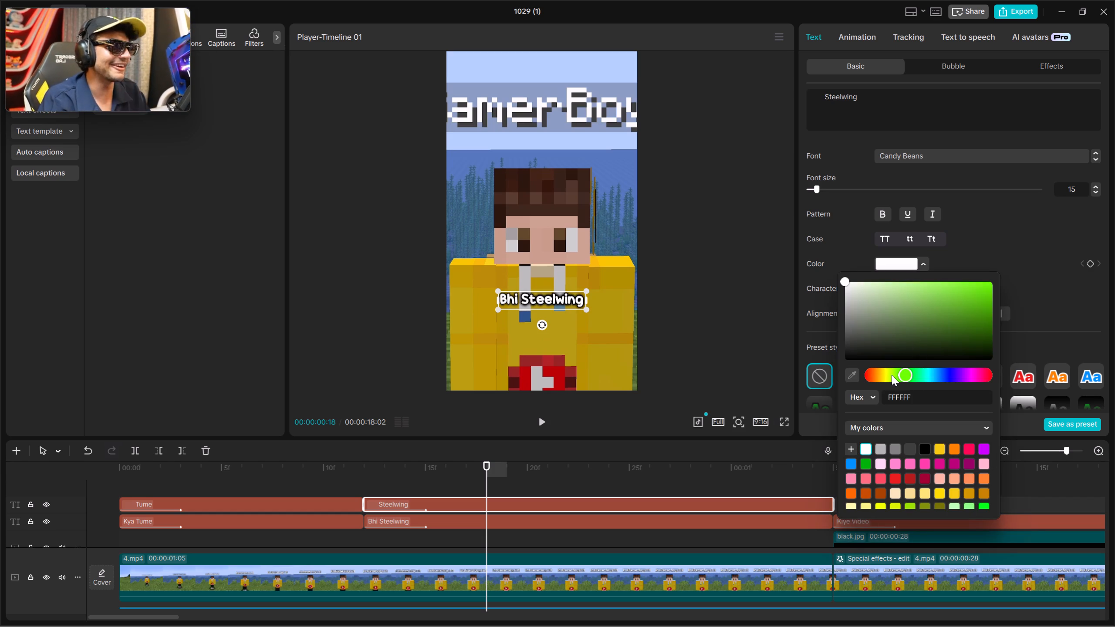
{"action": "left_click_drag", "start_coordinate": [890, 375], "coordinate": [885, 374]}
{"action": "left_click_drag", "start_coordinate": [917, 326], "coordinate": [983, 255]}
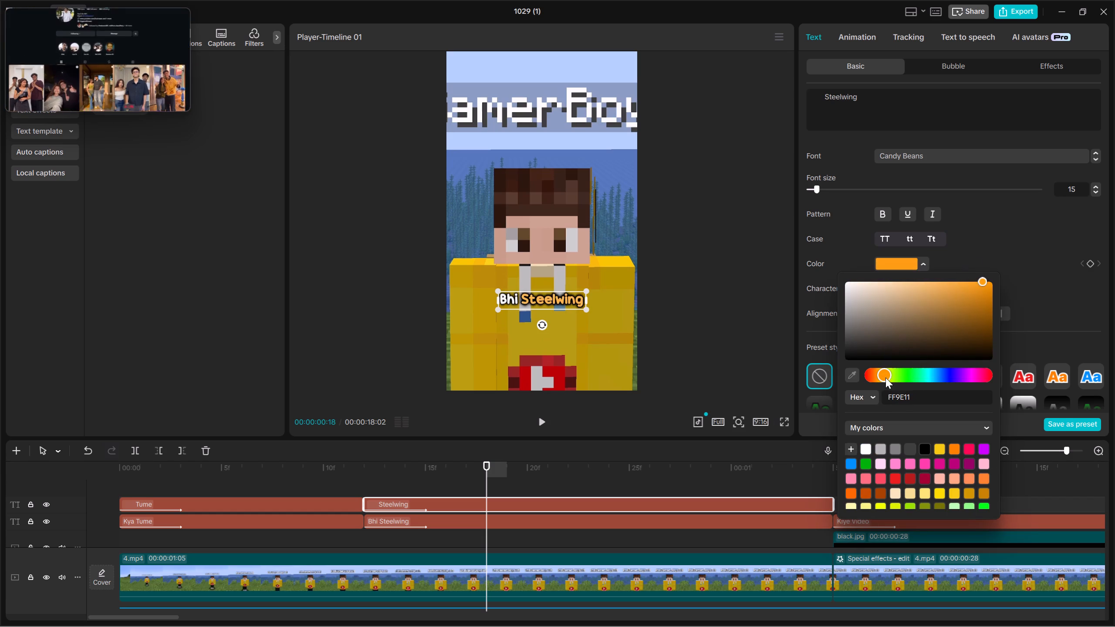
{"action": "left_click_drag", "start_coordinate": [888, 376], "coordinate": [895, 378]}
{"action": "left_click_drag", "start_coordinate": [972, 283], "coordinate": [1041, 241]}
Play the captions from 00:00:00:12 through "Mod ka", checking the colored word and the captions that follow.
{"action": "left_click_drag", "start_coordinate": [385, 478], "coordinate": [365, 480]}
{"action": "left_click_drag", "start_coordinate": [368, 479], "coordinate": [363, 478]}
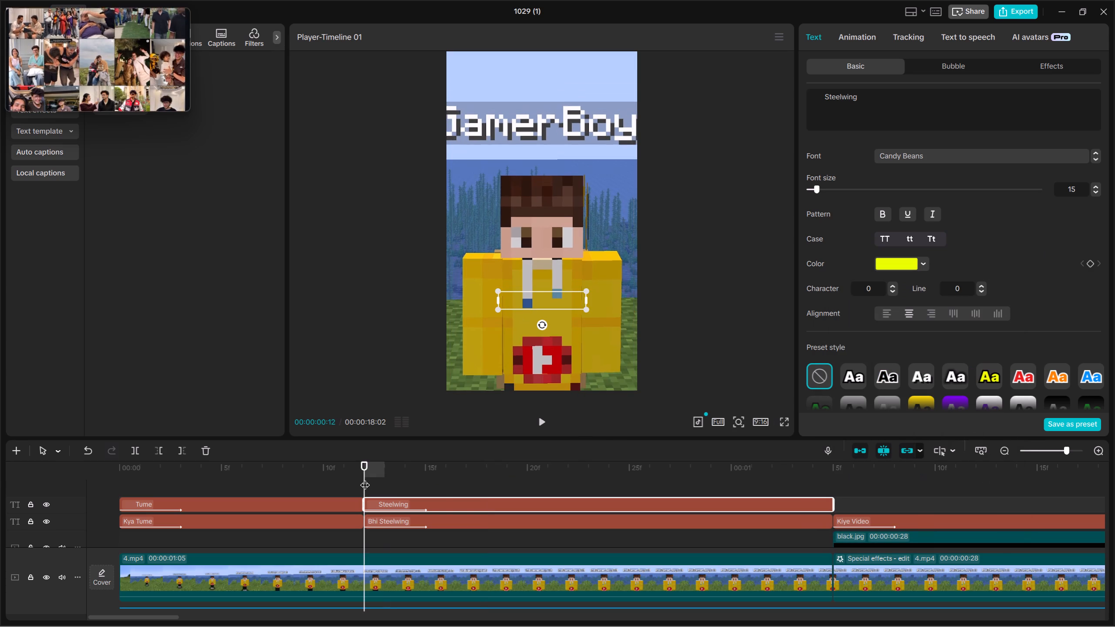
{"action": "key", "text": "space"}
{"action": "key", "text": "space"}
{"action": "key", "text": "space"}
{"action": "key", "text": "space"}
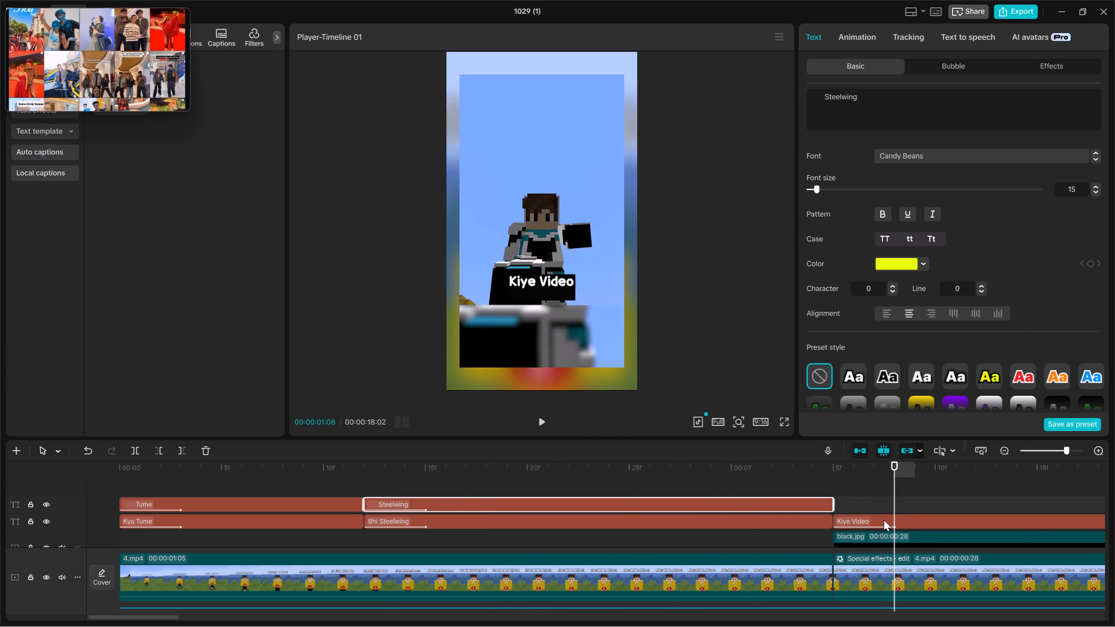
{"action": "left_click", "coordinate": [885, 516]}
{"action": "key", "text": "space"}
{"action": "key", "text": "space"}
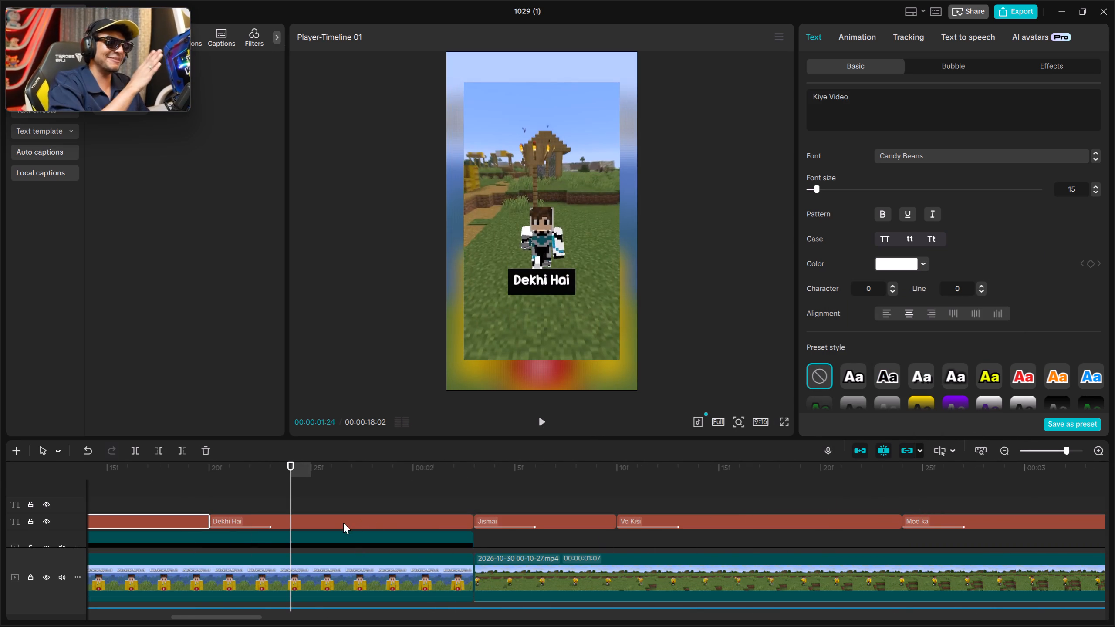
{"action": "left_click", "coordinate": [346, 547]}
{"action": "scroll", "coordinate": [356, 531], "scroll_direction": "down", "scroll_amount": 7}
{"action": "scroll", "coordinate": [364, 513], "scroll_direction": "up", "scroll_amount": 6}
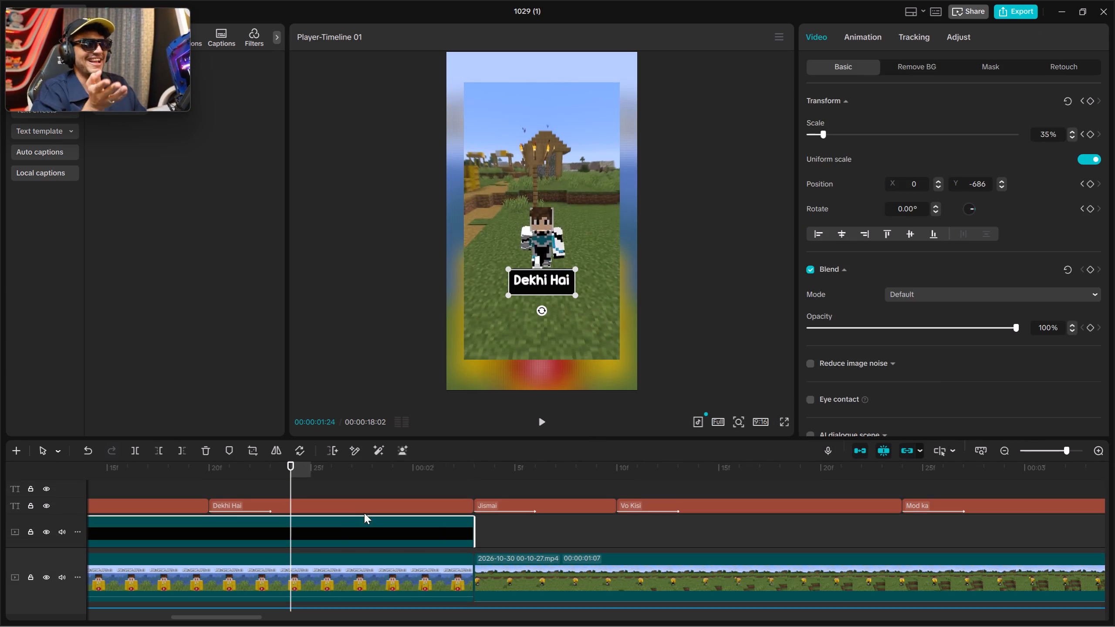
{"action": "key", "text": "space"}
{"action": "key", "text": "space"}
{"action": "key", "text": "Up"}
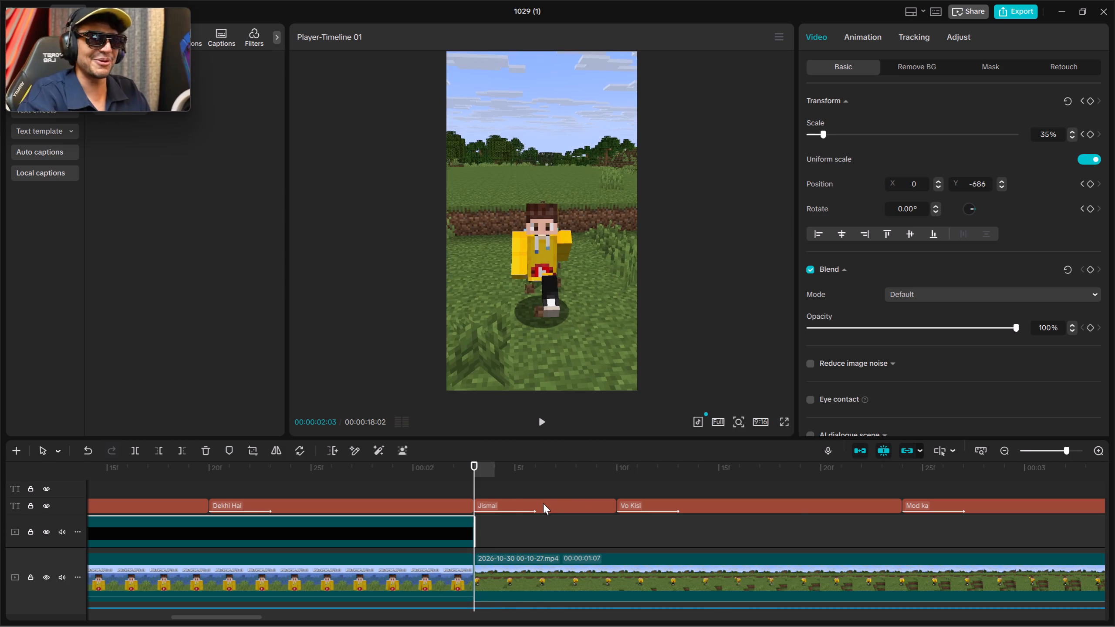
{"action": "key", "text": "space"}
{"action": "key", "text": "space"}
{"action": "key", "text": "space"}
{"action": "key", "text": "space"}
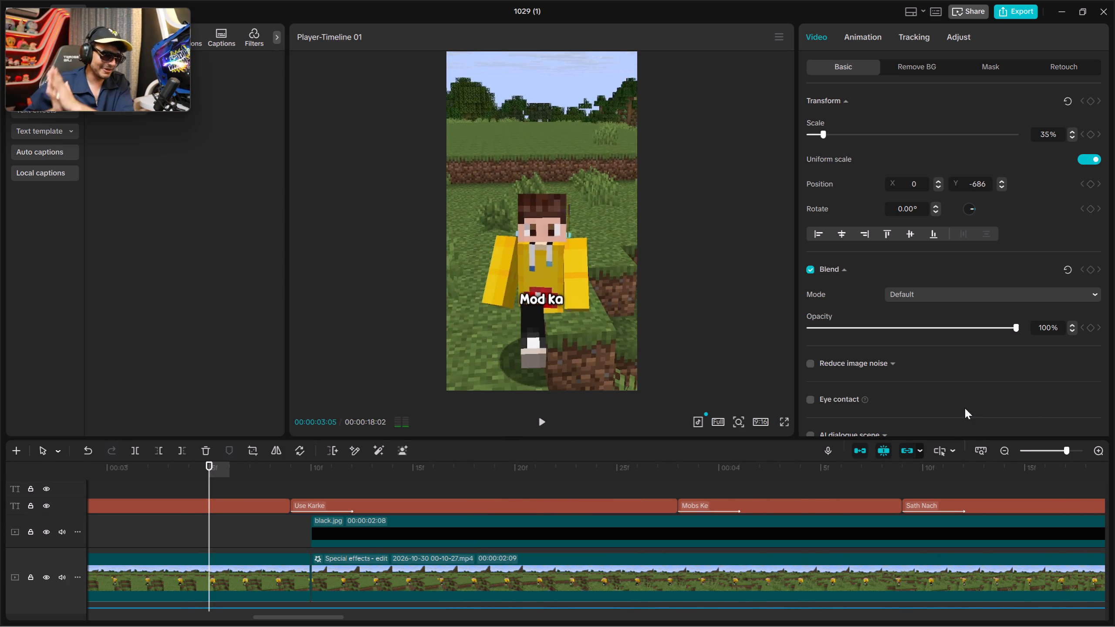
Copy the "Mod ka" caption and paste it at 00:00:02:24 on the upper text track, directly above the original.
{"action": "left_click", "coordinate": [999, 451]}
{"action": "left_click", "coordinate": [1002, 450]}
{"action": "scroll", "coordinate": [294, 524], "scroll_direction": "down", "scroll_amount": 3}
{"action": "scroll", "coordinate": [294, 524], "scroll_direction": "up", "scroll_amount": 3}
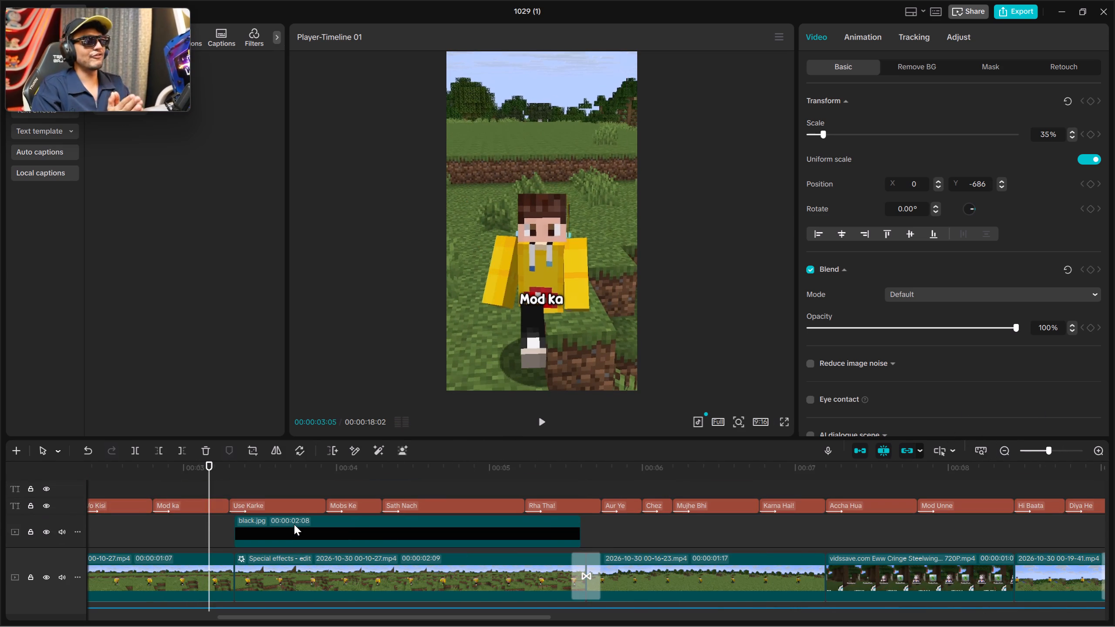
{"action": "key", "text": "Up"}
{"action": "left_click", "coordinate": [188, 502]}
{"action": "right_click", "coordinate": [188, 502]}
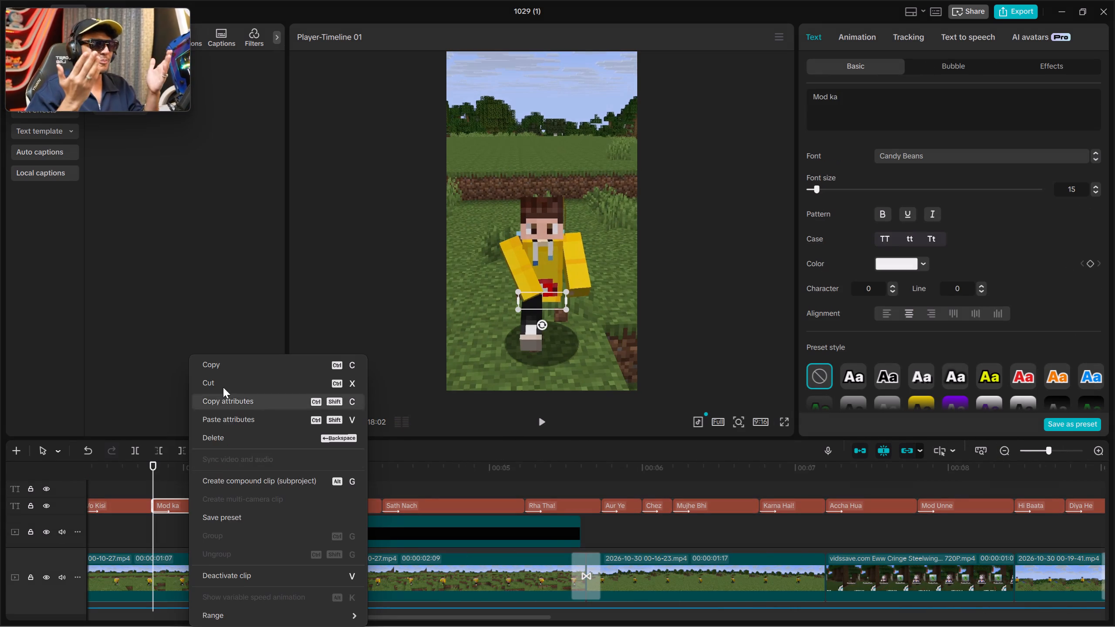
{"action": "left_click", "coordinate": [222, 368]}
{"action": "left_click", "coordinate": [159, 479]}
{"action": "key", "text": "Up"}
{"action": "key", "text": "Up"}
{"action": "left_click", "coordinate": [168, 482]}
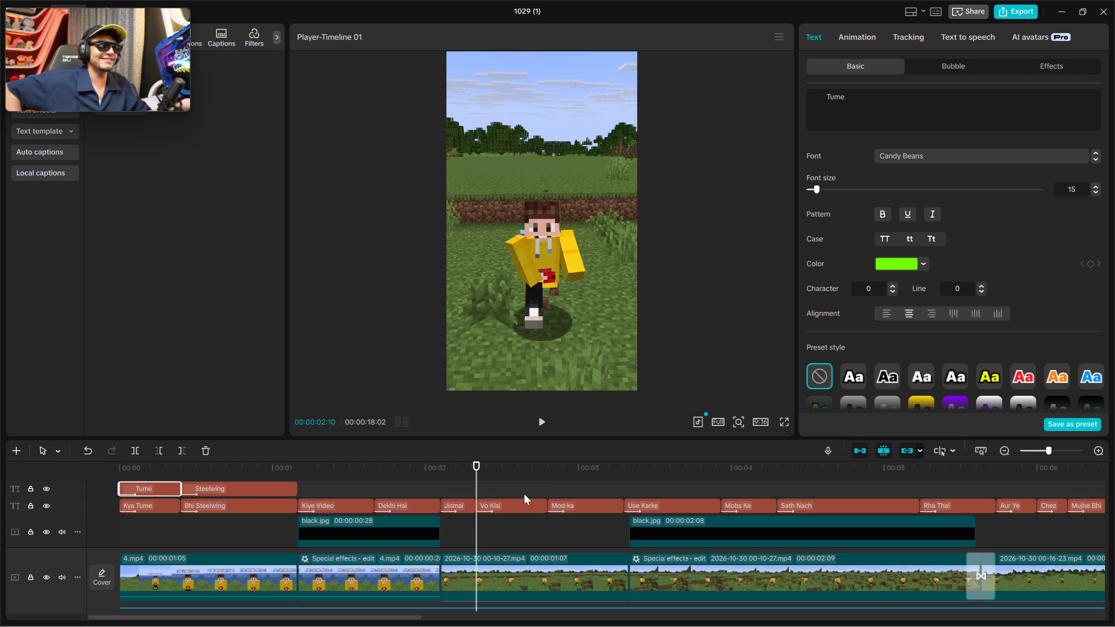
{"action": "left_click", "coordinate": [556, 474]}
{"action": "key", "text": "Up"}
{"action": "right_click", "coordinate": [570, 488]}
{"action": "left_click", "coordinate": [601, 543]}
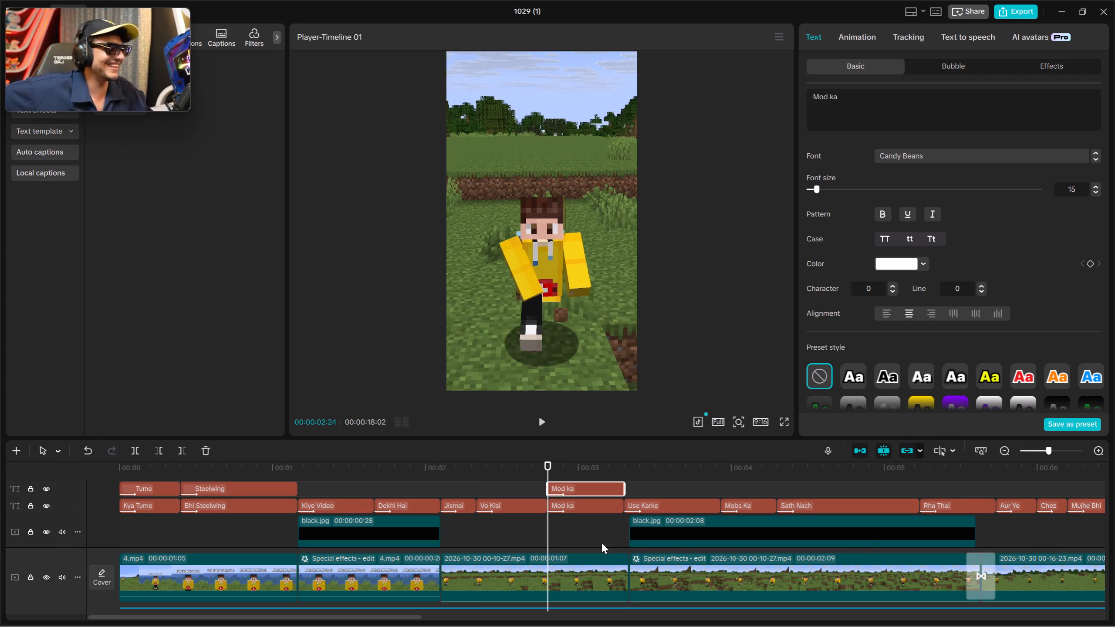
Shorten the duplicated "Mod ka" caption to "Mod" and add trailing spaces so it overlaps the same word in the caption below.
{"action": "left_click", "coordinate": [842, 99]}
{"action": "key", "text": "BackSpace"}
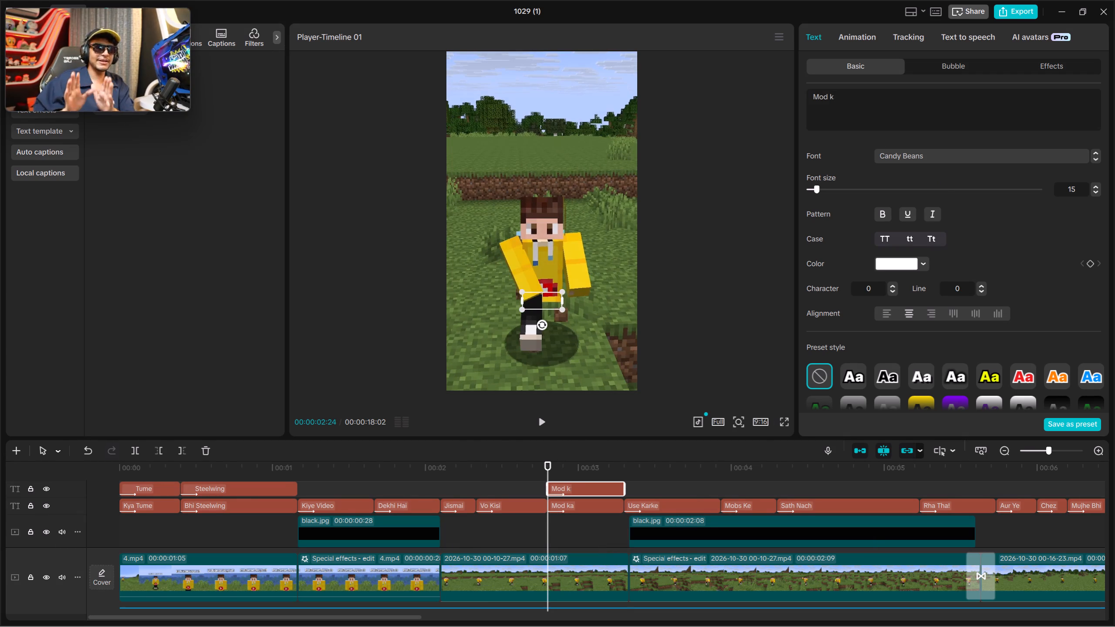
{"action": "key", "text": "BackSpace"}
{"action": "key", "text": "space"}
{"action": "key", "text": "space"}
{"action": "left_click", "coordinate": [589, 470]}
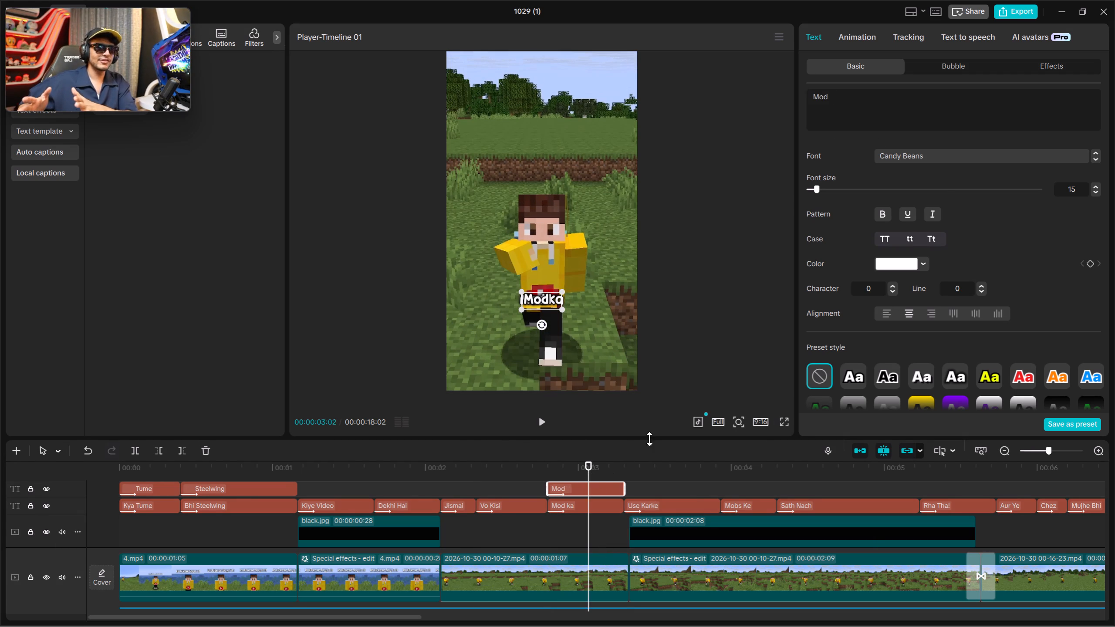
{"action": "left_click", "coordinate": [864, 104]}
{"action": "key", "text": "space"}
{"action": "key", "text": "space"}
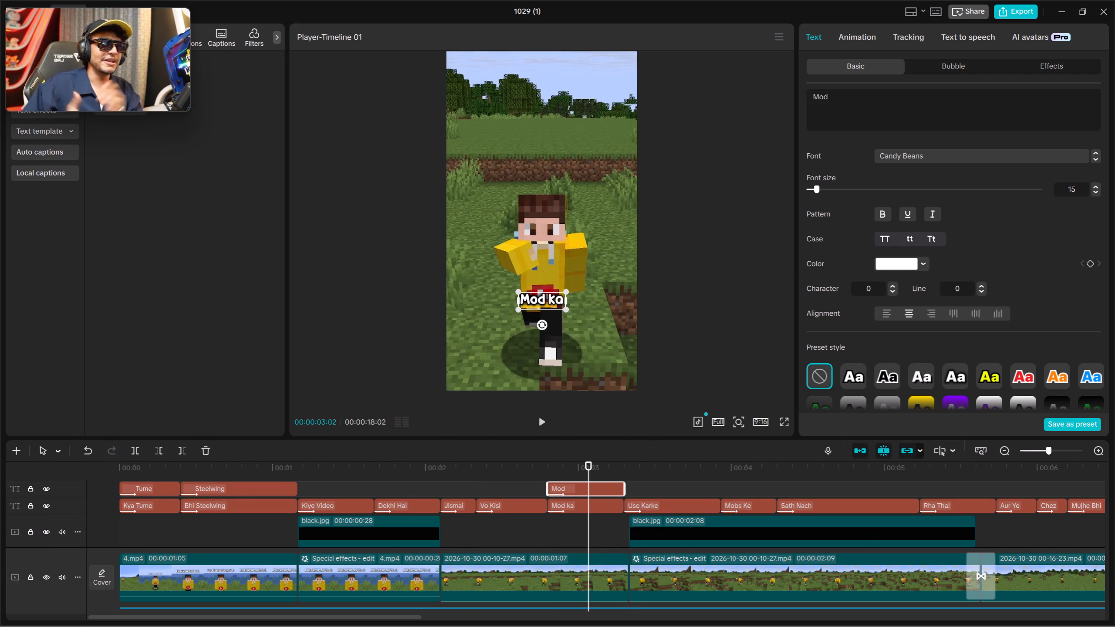
Color the overlaid "Mod" caption red (FF0000) and play it back through to the start of "Use Karke".
{"action": "left_click", "coordinate": [901, 264]}
{"action": "left_click", "coordinate": [893, 374]}
{"action": "left_click_drag", "start_coordinate": [891, 374], "coordinate": [890, 374]}
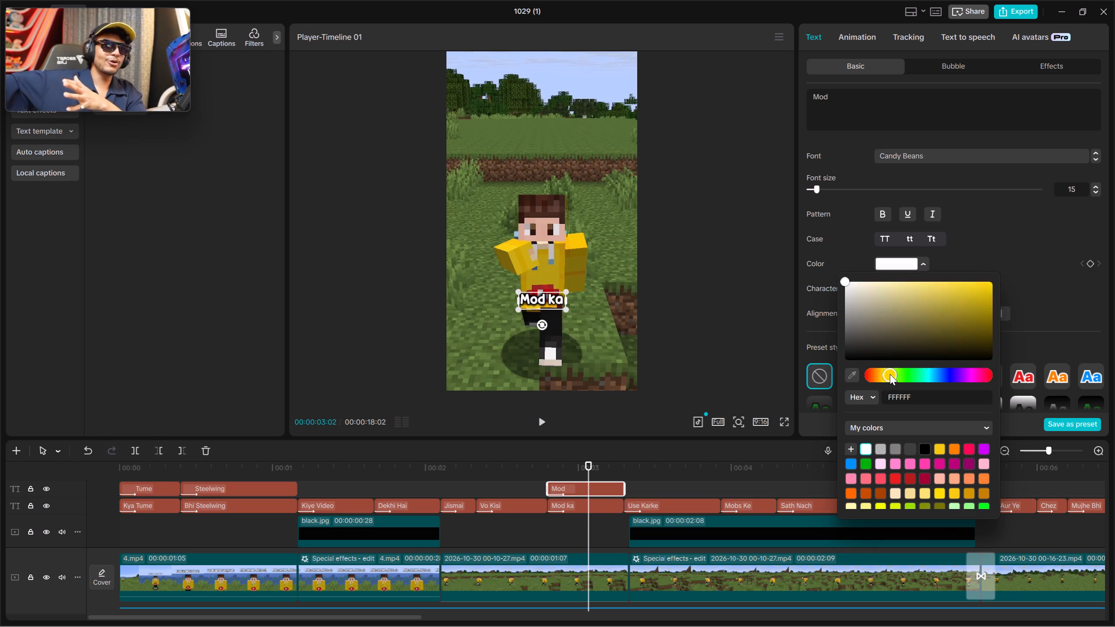
{"action": "left_click_drag", "start_coordinate": [890, 374], "coordinate": [849, 371]}
{"action": "left_click_drag", "start_coordinate": [910, 327], "coordinate": [999, 263]}
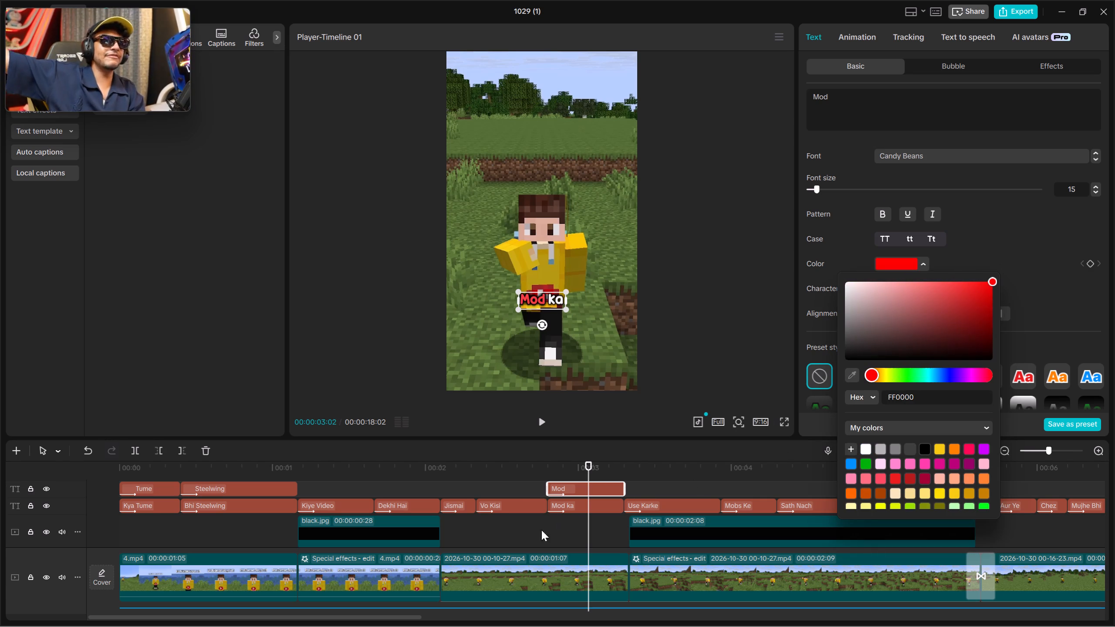
{"action": "left_click", "coordinate": [524, 461]}
{"action": "key", "text": "space"}
{"action": "key", "text": "space"}
{"action": "key", "text": "space"}
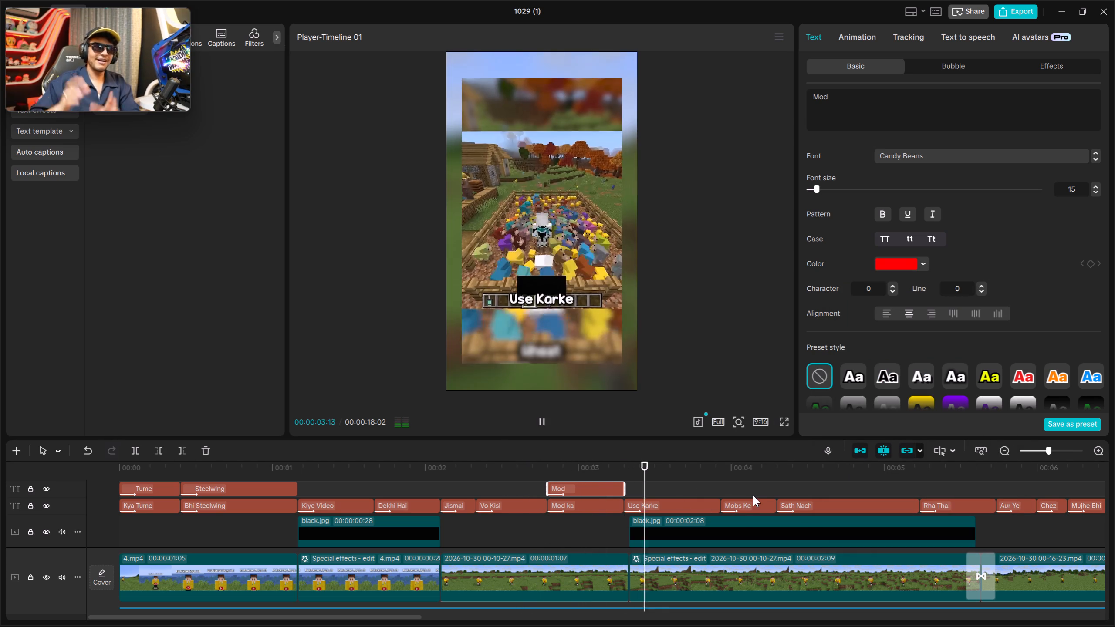
{"action": "key", "text": "space"}
{"action": "key", "text": "Up"}
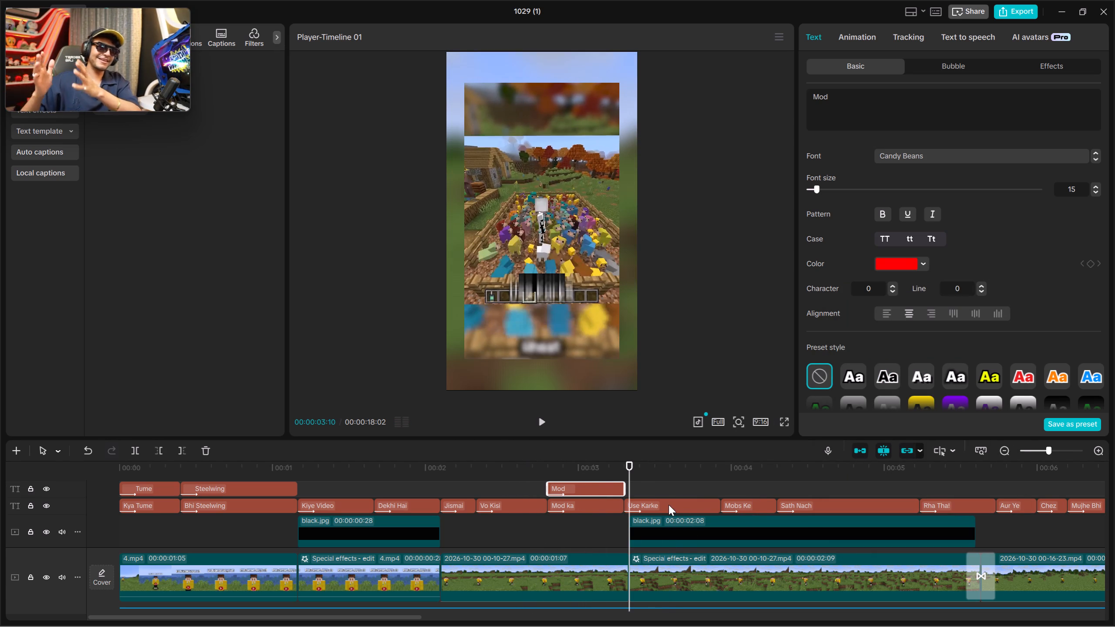
Move the "Use Karke" caption up onto the black bar and shrink it to fit the bar's width.
{"action": "left_click", "coordinate": [669, 505]}
{"action": "left_click_drag", "start_coordinate": [553, 298], "coordinate": [551, 290]}
{"action": "key", "text": "space"}
{"action": "key", "text": "space"}
{"action": "left_click_drag", "start_coordinate": [551, 290], "coordinate": [554, 282]}
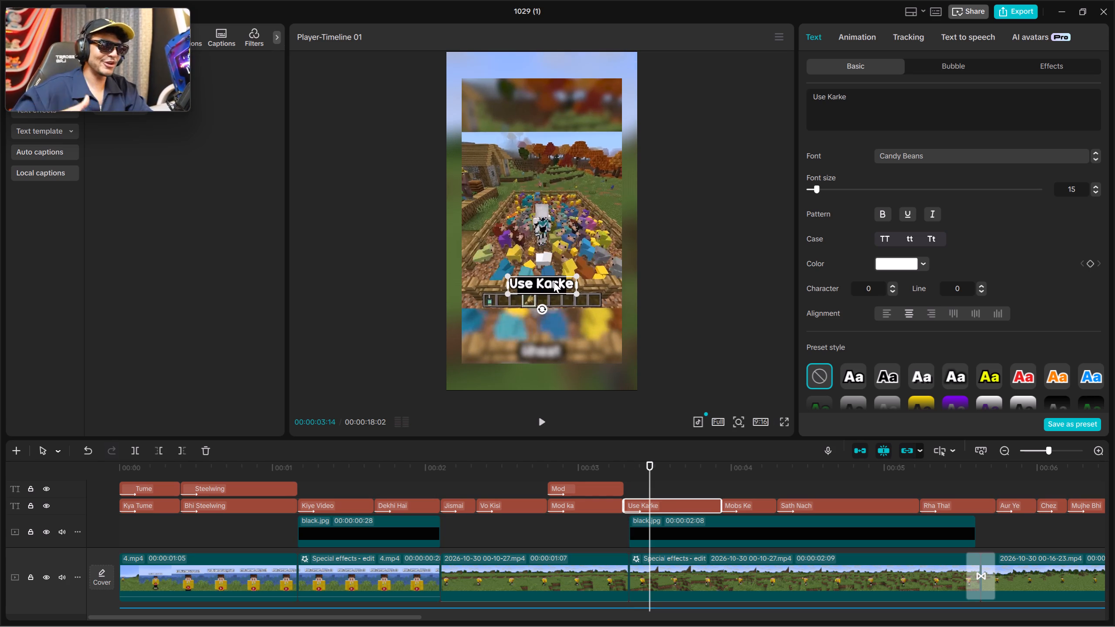
{"action": "left_click_drag", "start_coordinate": [576, 293], "coordinate": [561, 286]}
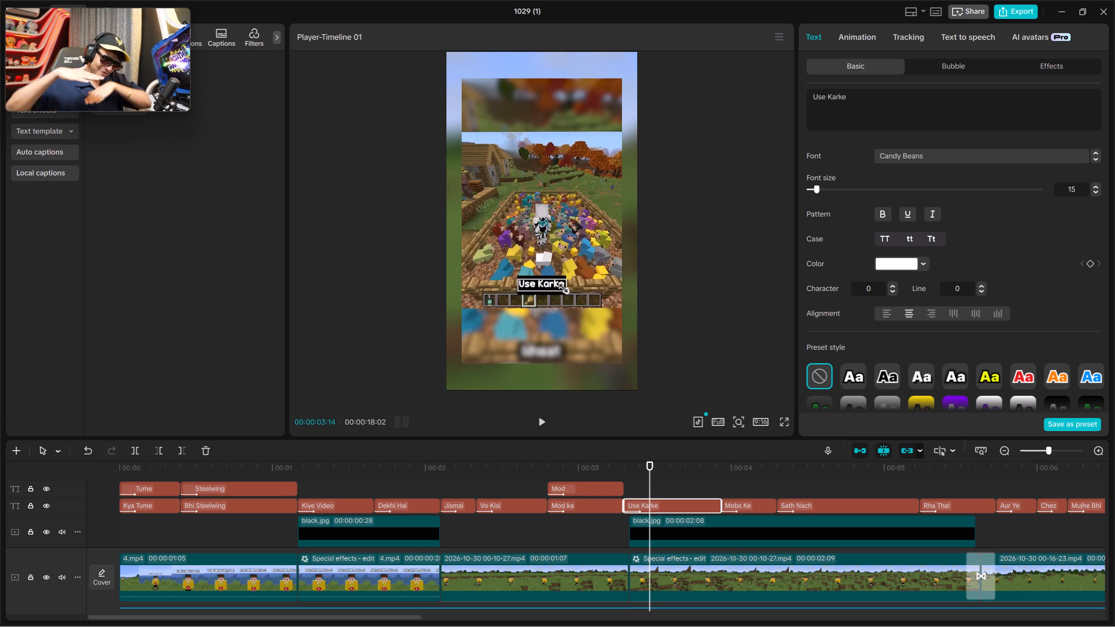
{"action": "left_click_drag", "start_coordinate": [561, 286], "coordinate": [563, 287]}
{"action": "key", "text": "Up"}
{"action": "key", "text": "Up"}
{"action": "key", "text": "space"}
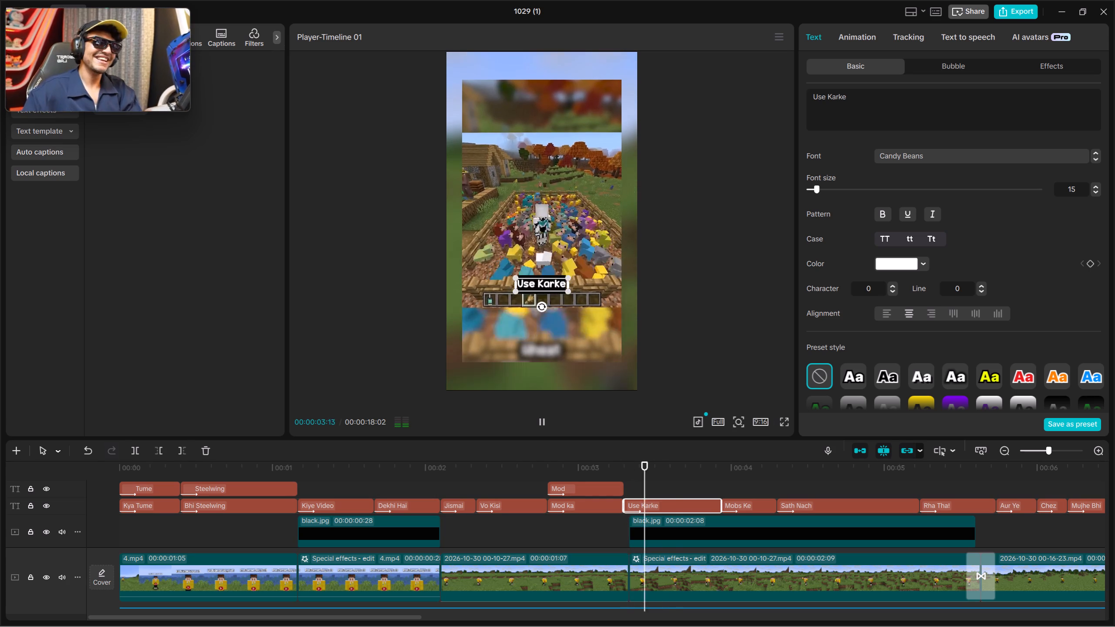
{"action": "key", "text": "space"}
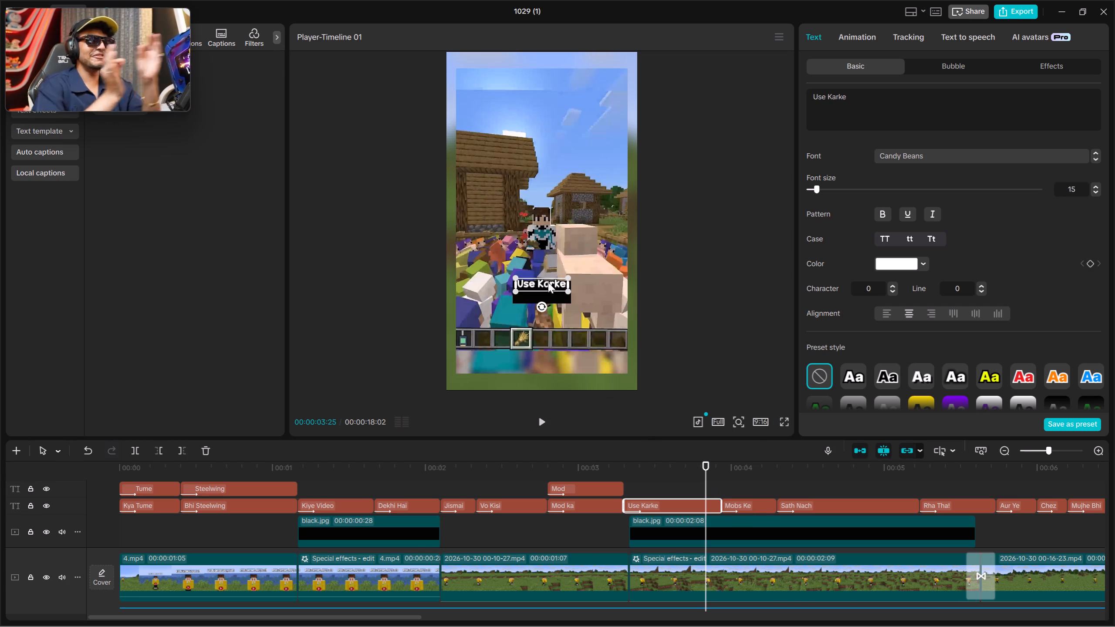
{"action": "left_click_drag", "start_coordinate": [548, 281], "coordinate": [547, 288]}
{"action": "key", "text": "space"}
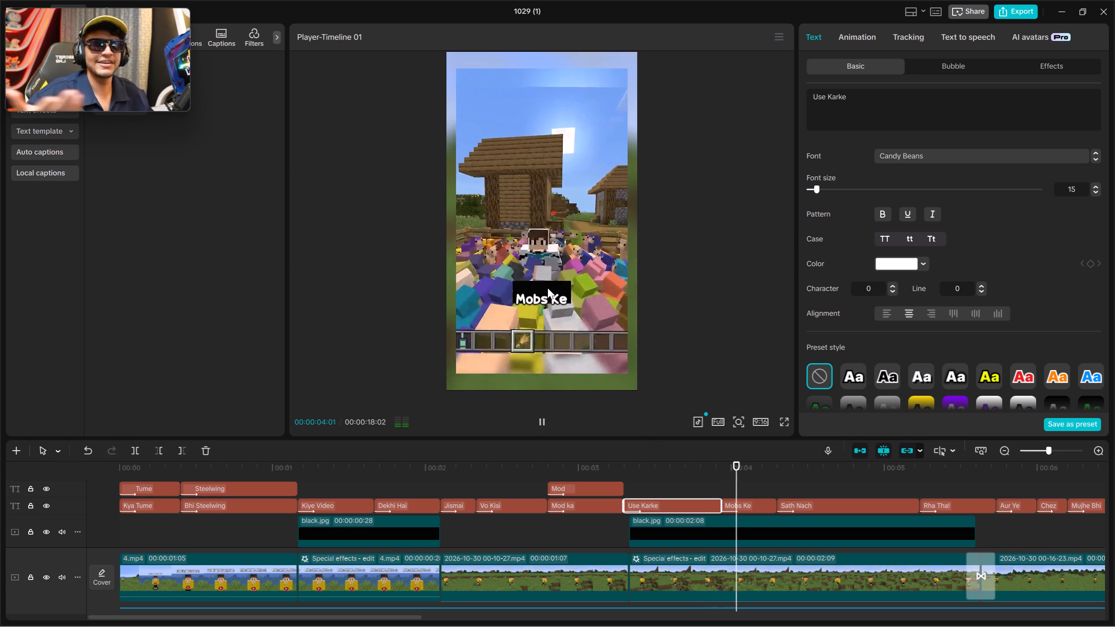
Raise the "Mobs Ke" caption onto the black bar and play it back.
{"action": "key", "text": "space"}
{"action": "left_click", "coordinate": [749, 509]}
{"action": "key", "text": "Up"}
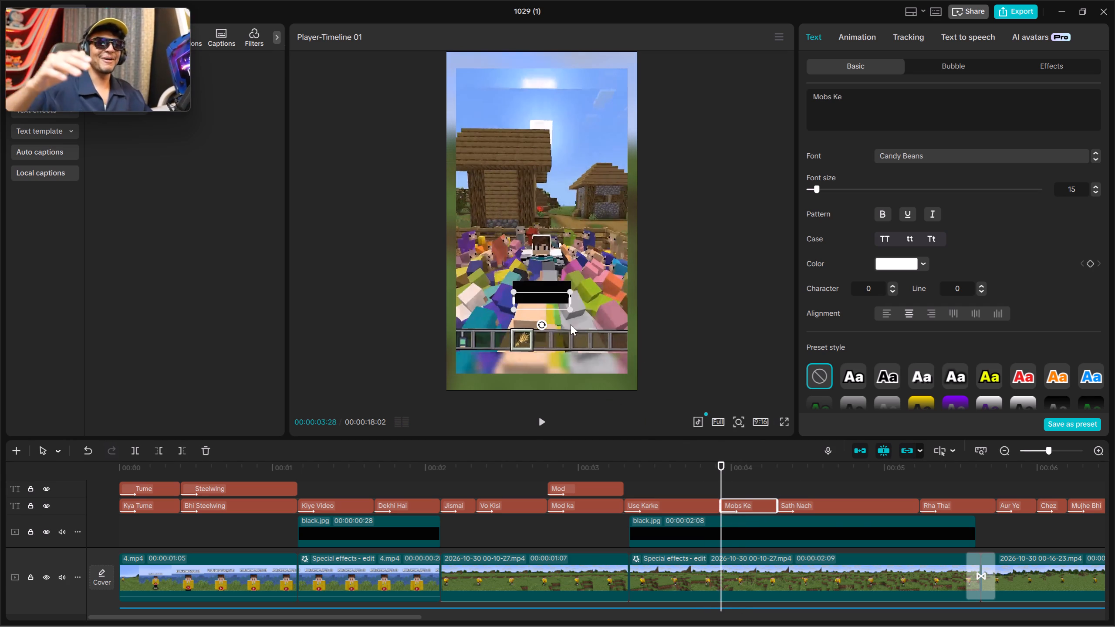
{"action": "left_click_drag", "start_coordinate": [548, 296], "coordinate": [545, 286]}
{"action": "key", "text": "space"}
{"action": "key", "text": "space"}
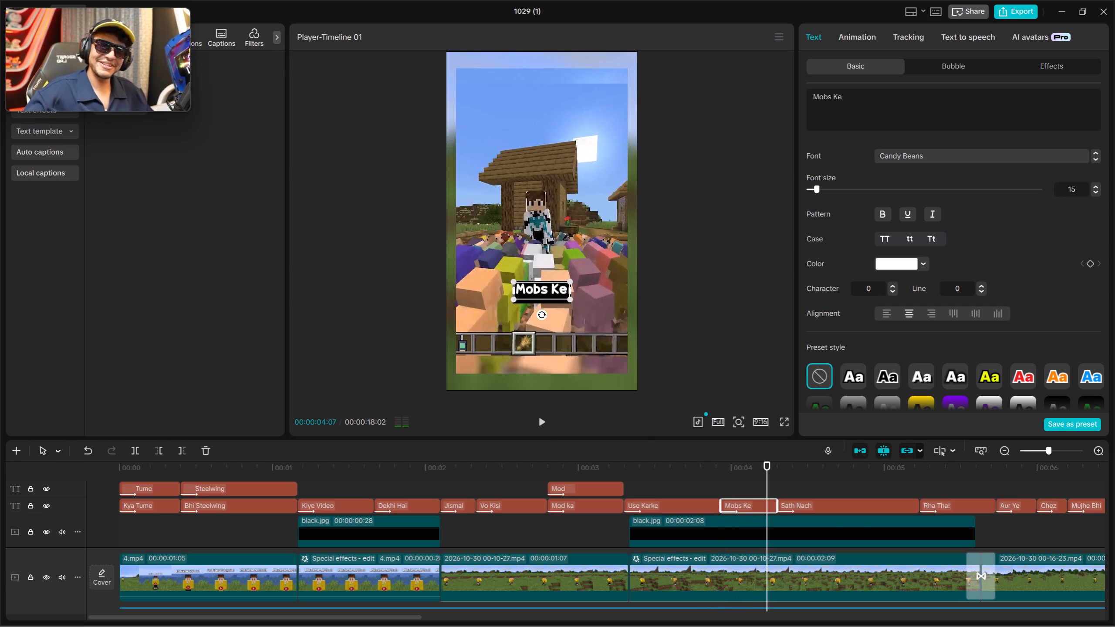
Raise the "Sath Nach" caption onto the black bar, scale it down slightly, and play it back.
{"action": "key", "text": "space"}
{"action": "key", "text": "space"}
{"action": "left_click", "coordinate": [822, 507]}
{"action": "left_click", "coordinate": [550, 290]}
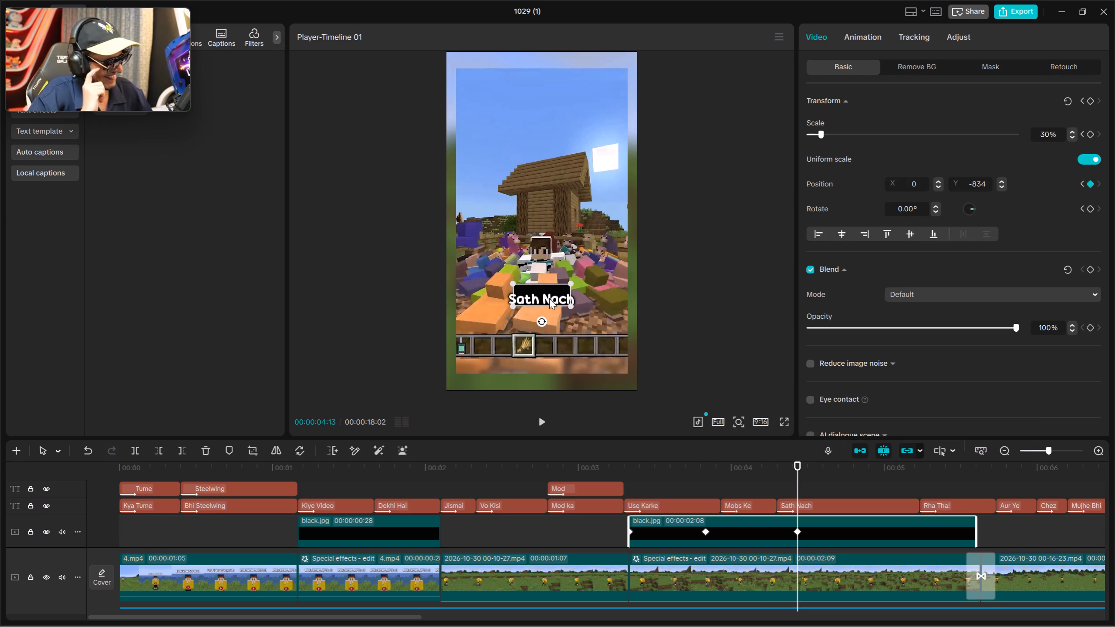
{"action": "left_click", "coordinate": [549, 298]}
{"action": "left_click_drag", "start_coordinate": [552, 304], "coordinate": [549, 295]}
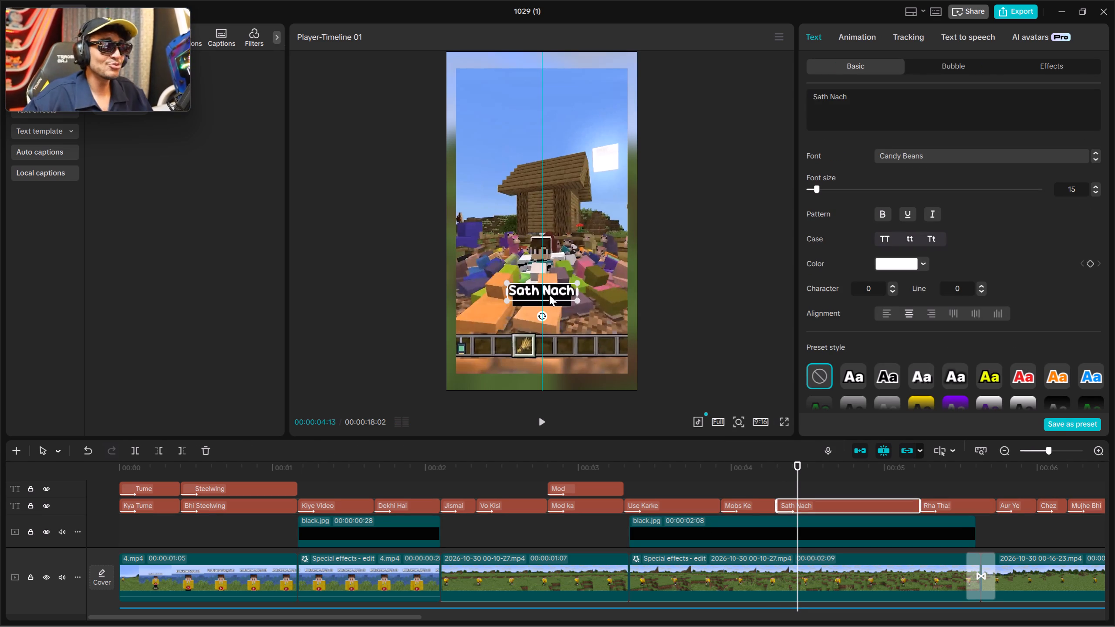
{"action": "left_click_drag", "start_coordinate": [549, 295], "coordinate": [549, 300]}
{"action": "left_click_drag", "start_coordinate": [577, 304], "coordinate": [571, 303]}
{"action": "key", "text": "Up"}
{"action": "key", "text": "space"}
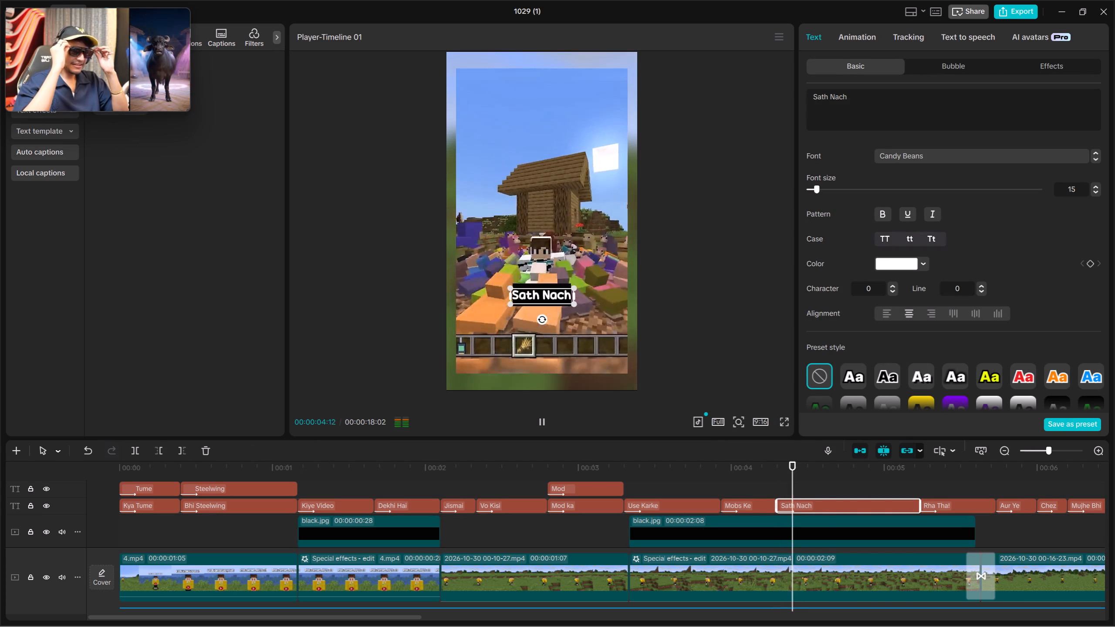
{"action": "key", "text": "space"}
{"action": "key", "text": "space"}
{"action": "key", "text": "space"}
Raise the "Rha Tha!" caption slightly so it sits on the black bar.
{"action": "left_click", "coordinate": [945, 502]}
{"action": "key", "text": "Up"}
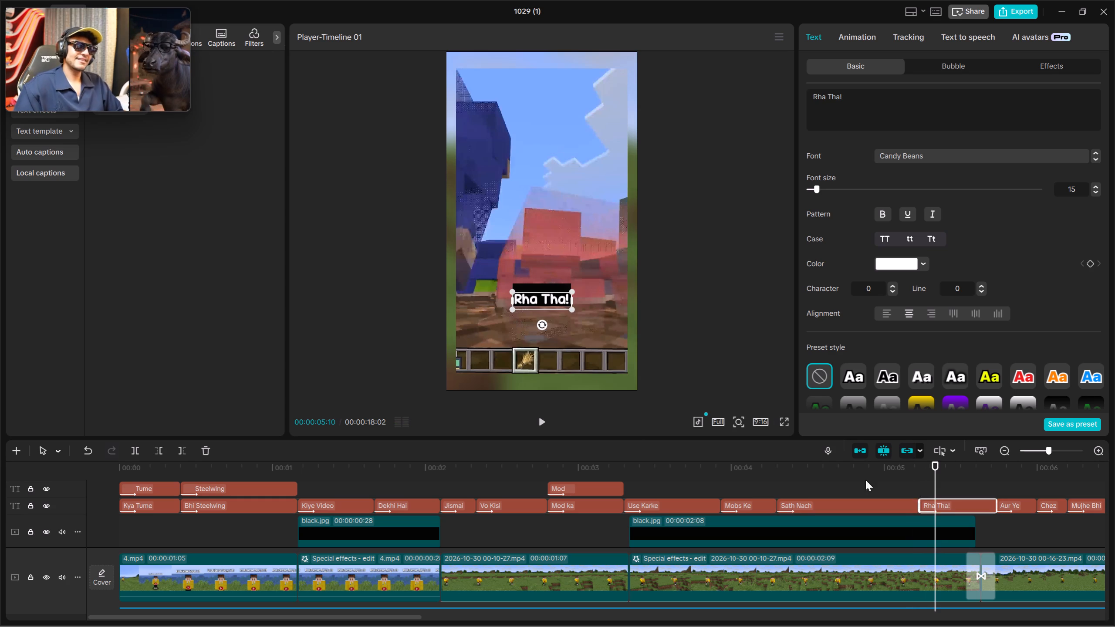
{"action": "key", "text": "Down"}
{"action": "left_click_drag", "start_coordinate": [537, 300], "coordinate": [536, 293]}
{"action": "key", "text": "space"}
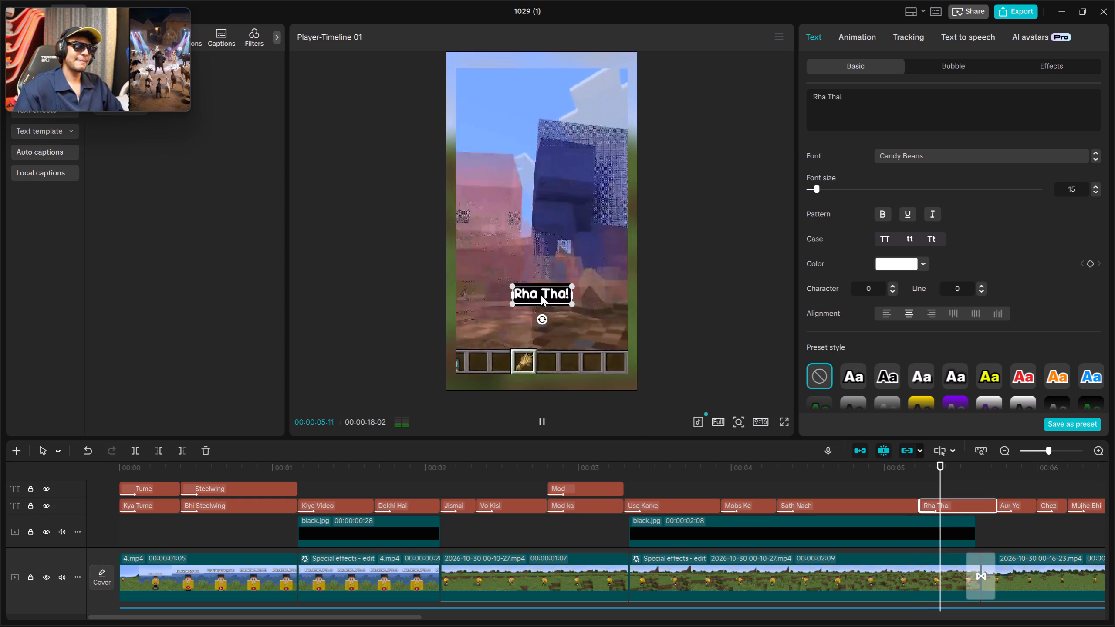
Review the captions from "Aur Ye" through "Karna Hai!" for the next word to highlight.
{"action": "key", "text": "Up"}
{"action": "key", "text": "Up"}
{"action": "key", "text": "Up"}
{"action": "key", "text": "Up"}
{"action": "key", "text": "Up"}
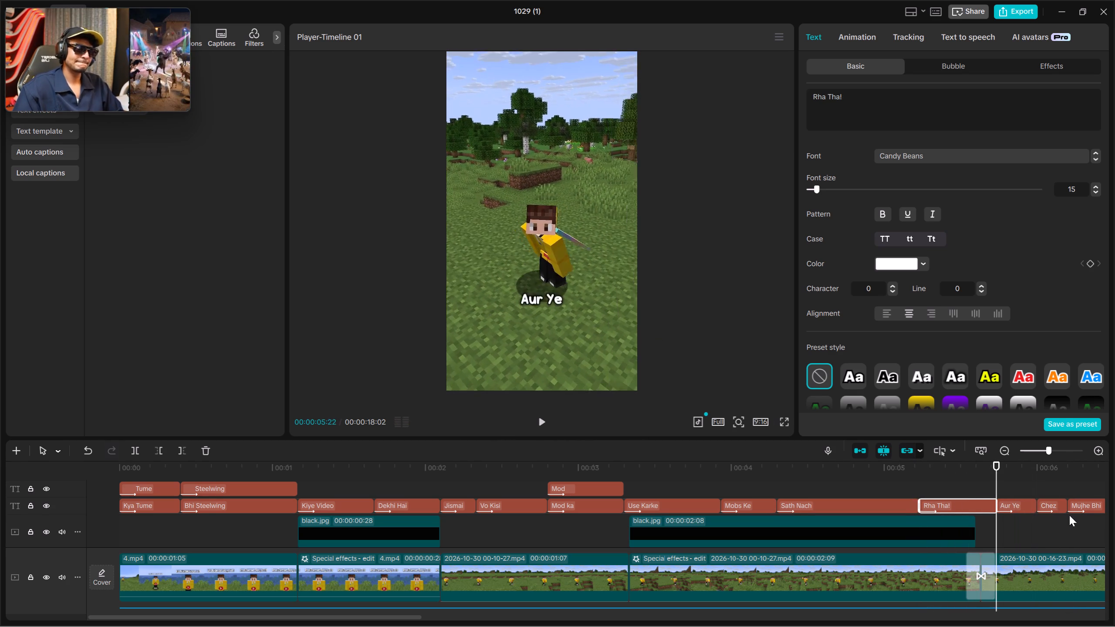
{"action": "key", "text": "Up"}
{"action": "key", "text": "Up"}
{"action": "key", "text": "Up"}
{"action": "key", "text": "space"}
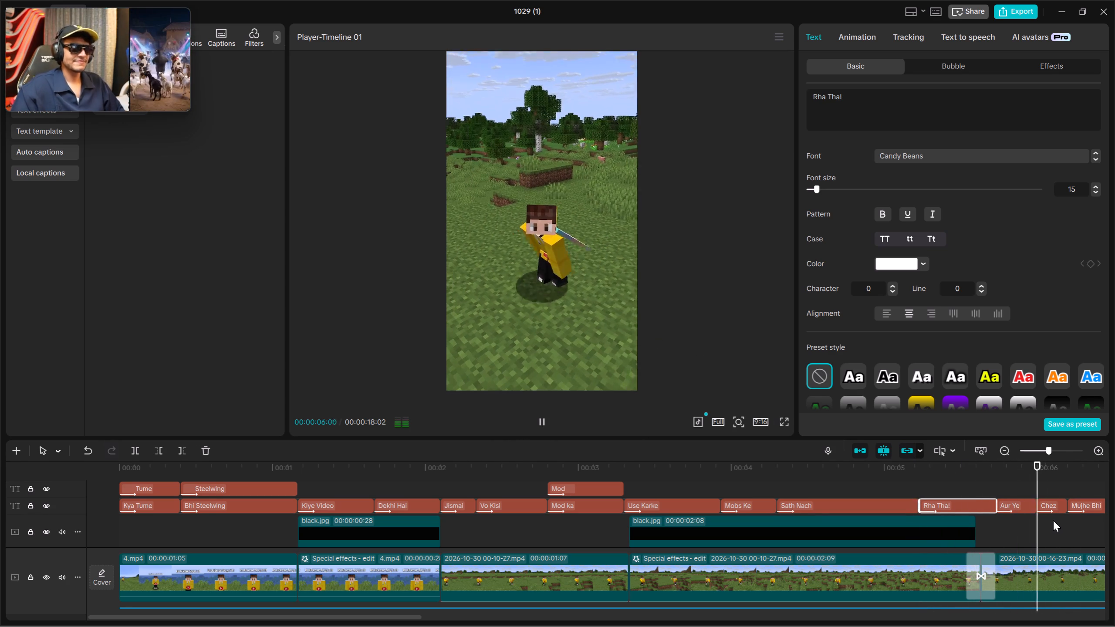
{"action": "key", "text": "space"}
{"action": "left_click_drag", "start_coordinate": [1032, 460], "coordinate": [1114, 463]}
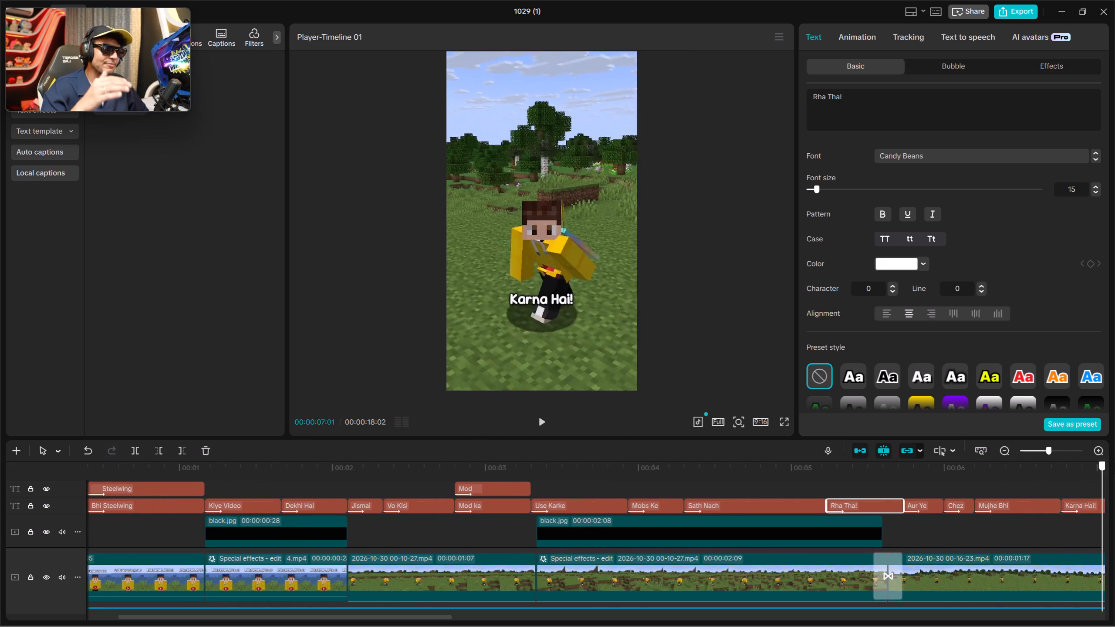
{"action": "left_click_drag", "start_coordinate": [1114, 463], "coordinate": [730, 493]}
Color the "Chez" caption lime green (91FF00) and play the captions through to 00:00:07:06.
{"action": "left_click", "coordinate": [748, 507]}
{"action": "key", "text": "Up"}
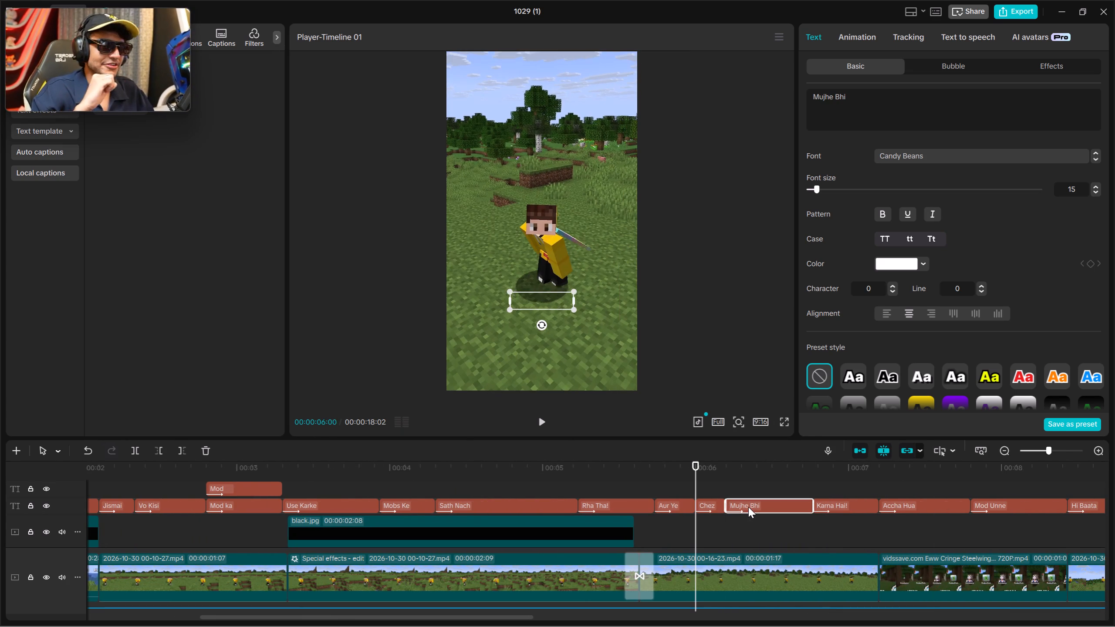
{"action": "left_click", "coordinate": [716, 502]}
{"action": "left_click", "coordinate": [906, 264]}
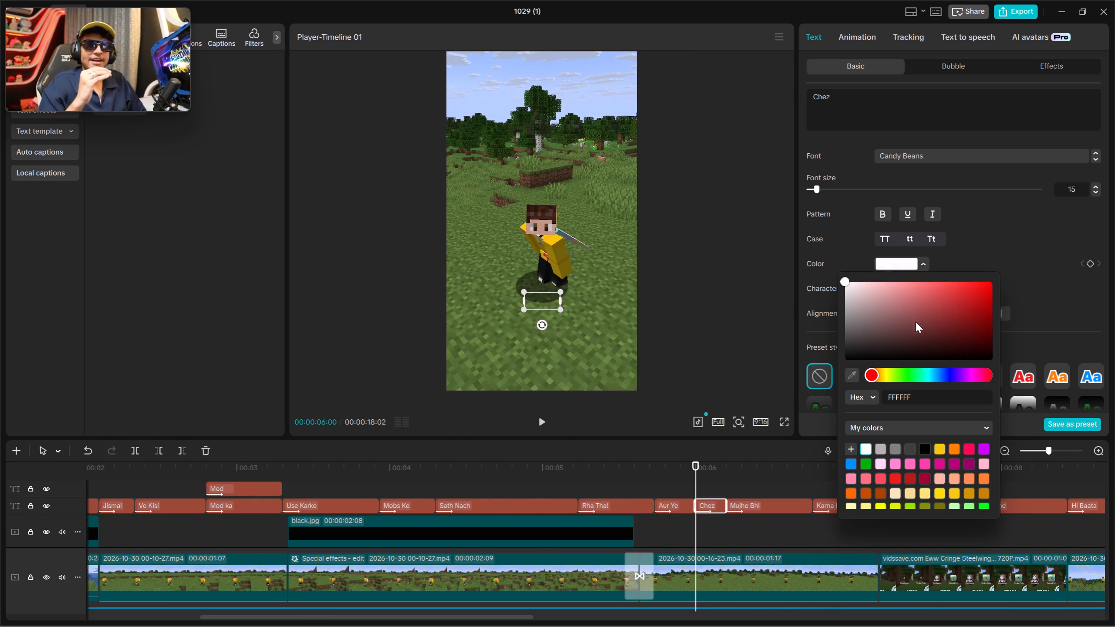
{"action": "left_click", "coordinate": [887, 375]}
{"action": "left_click", "coordinate": [894, 373]}
{"action": "left_click_drag", "start_coordinate": [899, 372], "coordinate": [902, 371]}
{"action": "left_click_drag", "start_coordinate": [951, 301], "coordinate": [1029, 264]}
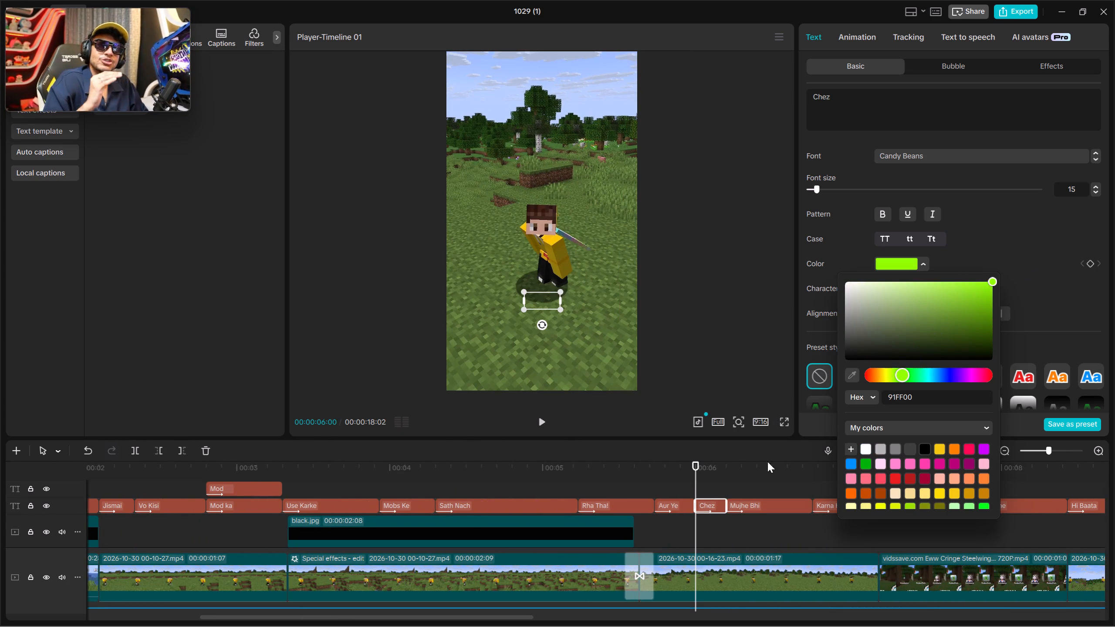
{"action": "left_click", "coordinate": [673, 477]}
{"action": "key", "text": "space"}
{"action": "key", "text": "space"}
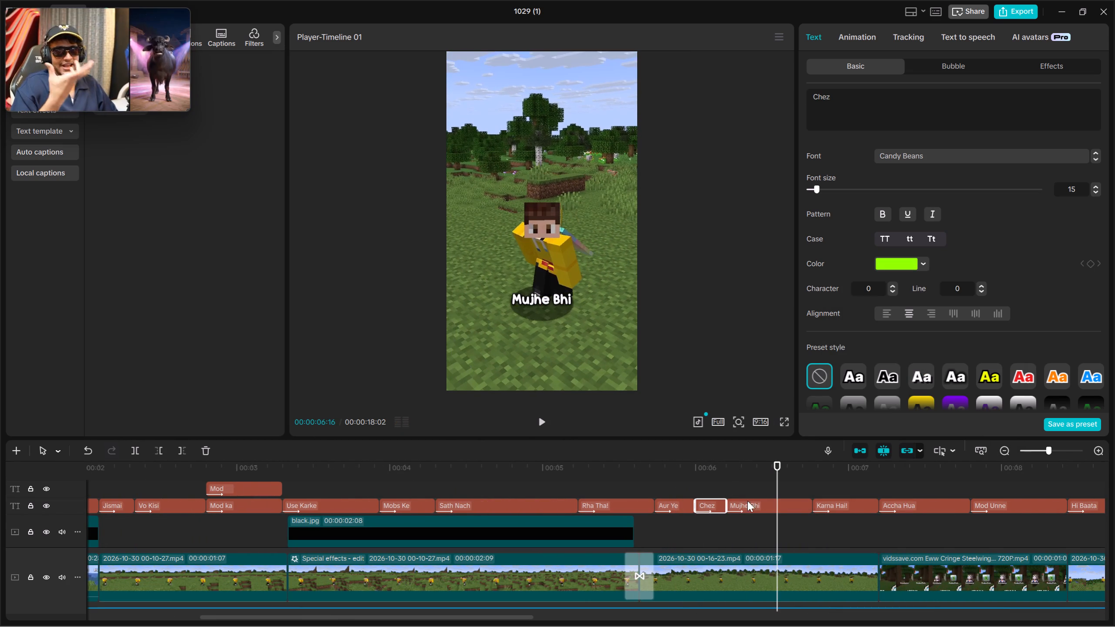
{"action": "key", "text": "space"}
{"action": "key", "text": "space"}
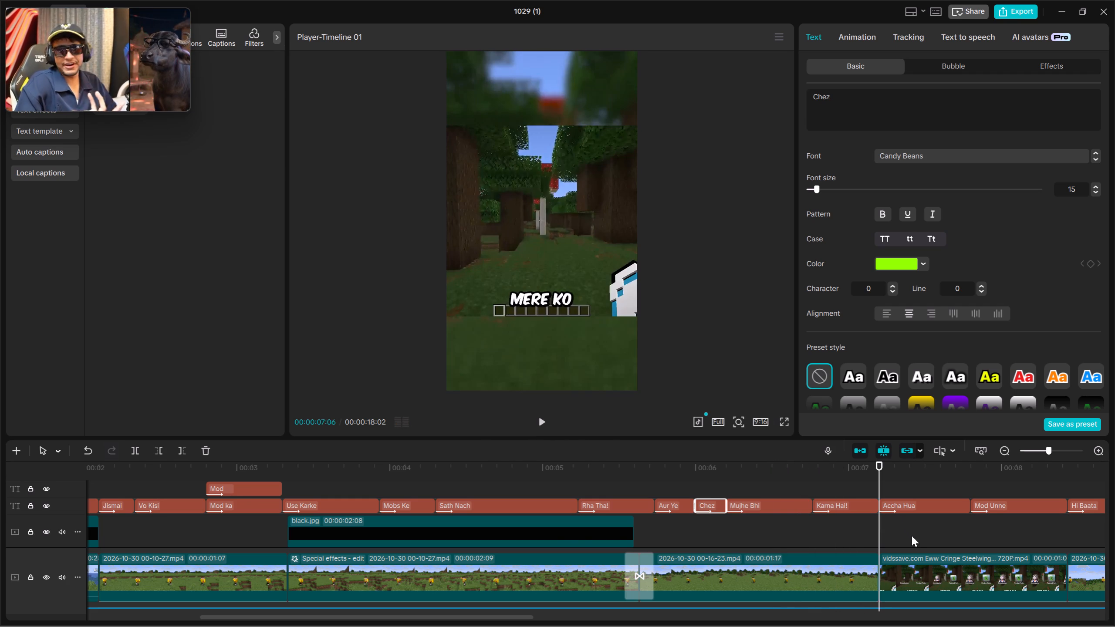
Copy the two-second black.jpg clip and paste it at 00:00:07:06, above the vidssave.com clip.
{"action": "left_click", "coordinate": [575, 537]}
{"action": "right_click", "coordinate": [575, 537]}
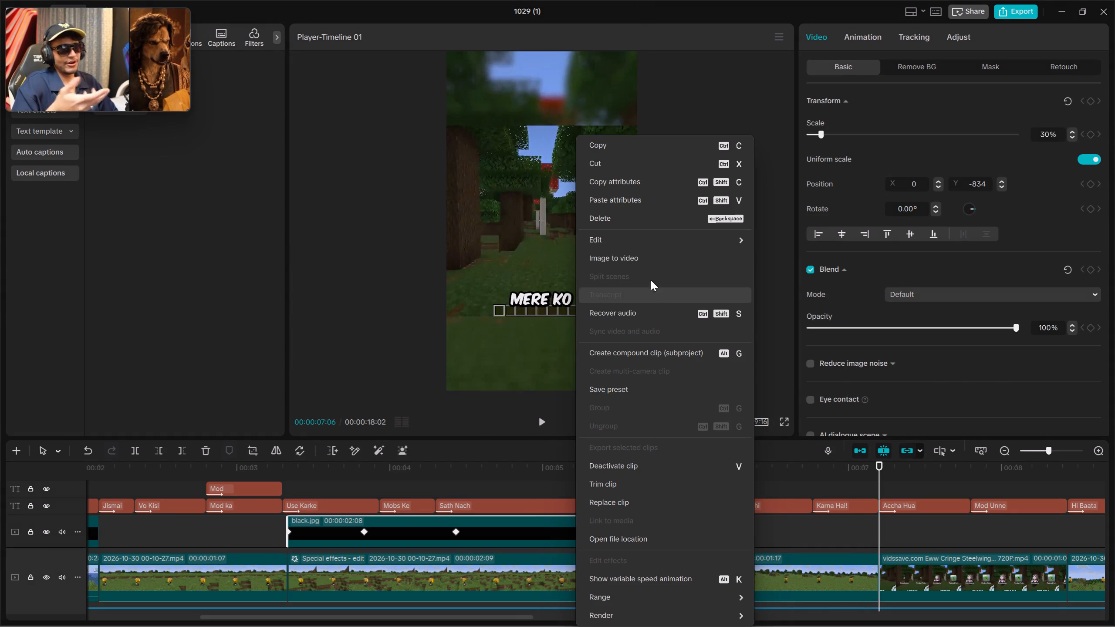
{"action": "left_click", "coordinate": [612, 144]}
{"action": "left_click", "coordinate": [890, 535]}
{"action": "key", "text": "Up"}
{"action": "right_click", "coordinate": [893, 533]}
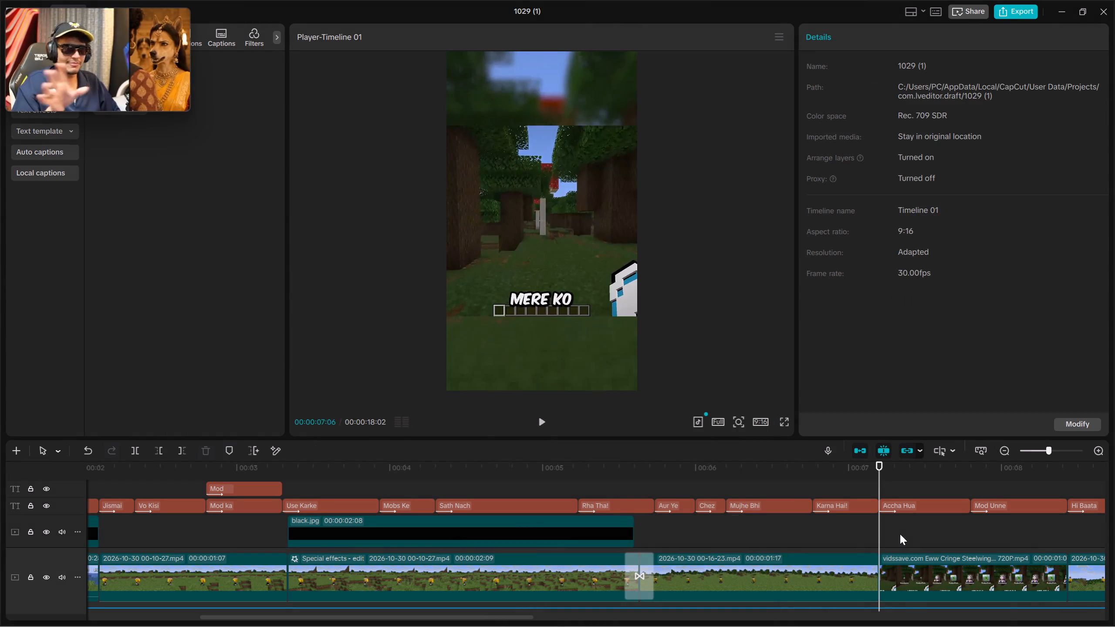
{"action": "left_click", "coordinate": [922, 576]}
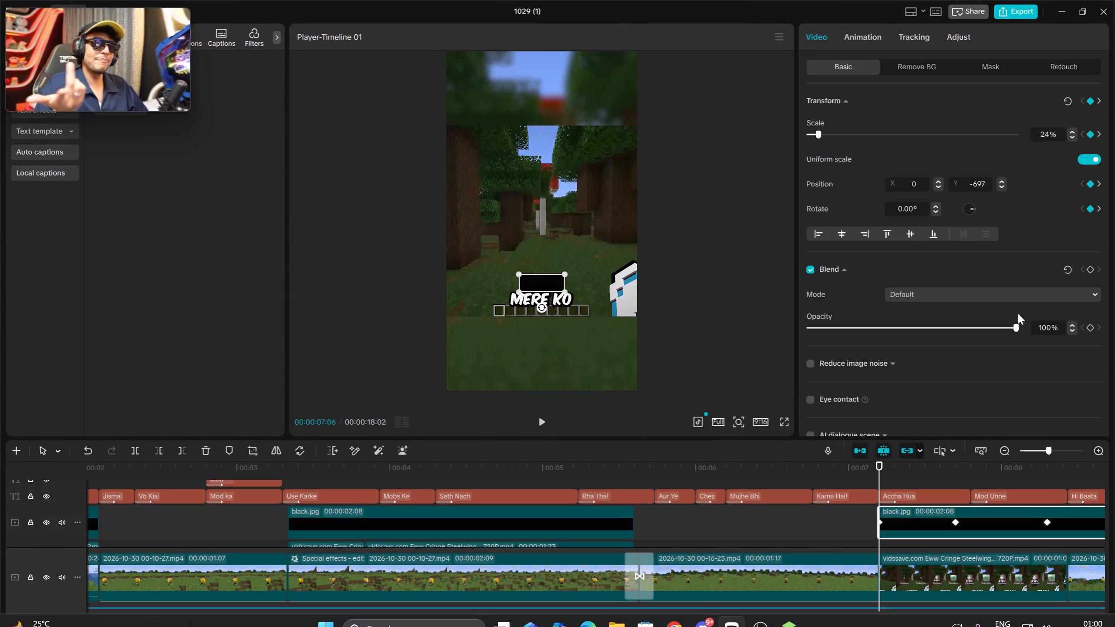
Reset the pasted black.jpg clip's transform, then scale it to 35% and position it at Y -854 over the footage's "MERE KO" text.
{"action": "left_click", "coordinate": [1068, 100]}
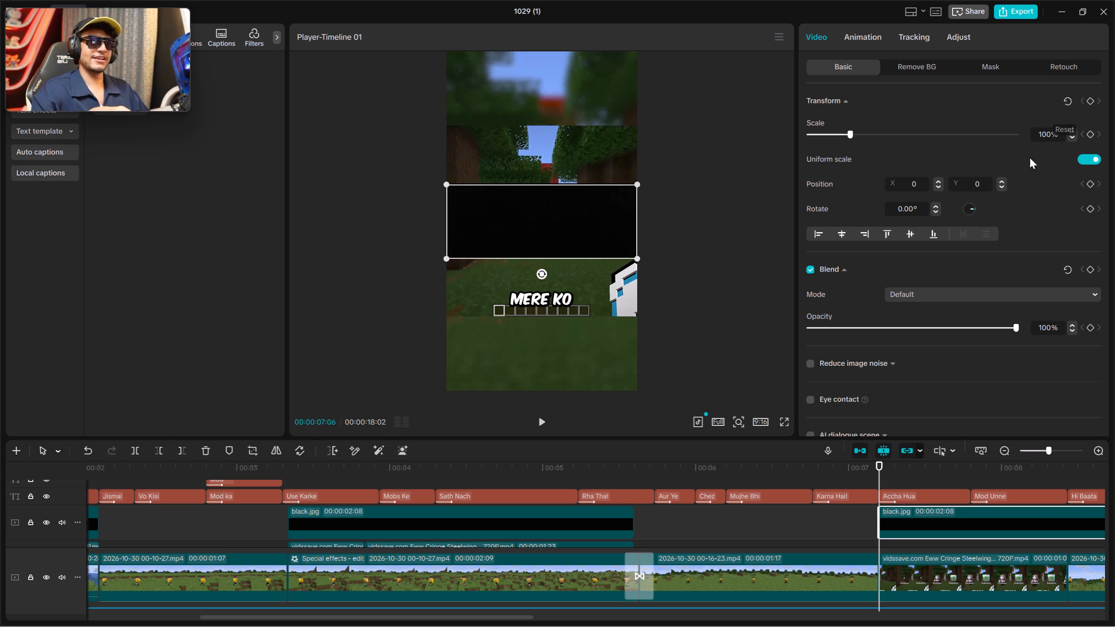
{"action": "left_click_drag", "start_coordinate": [635, 261], "coordinate": [553, 189]}
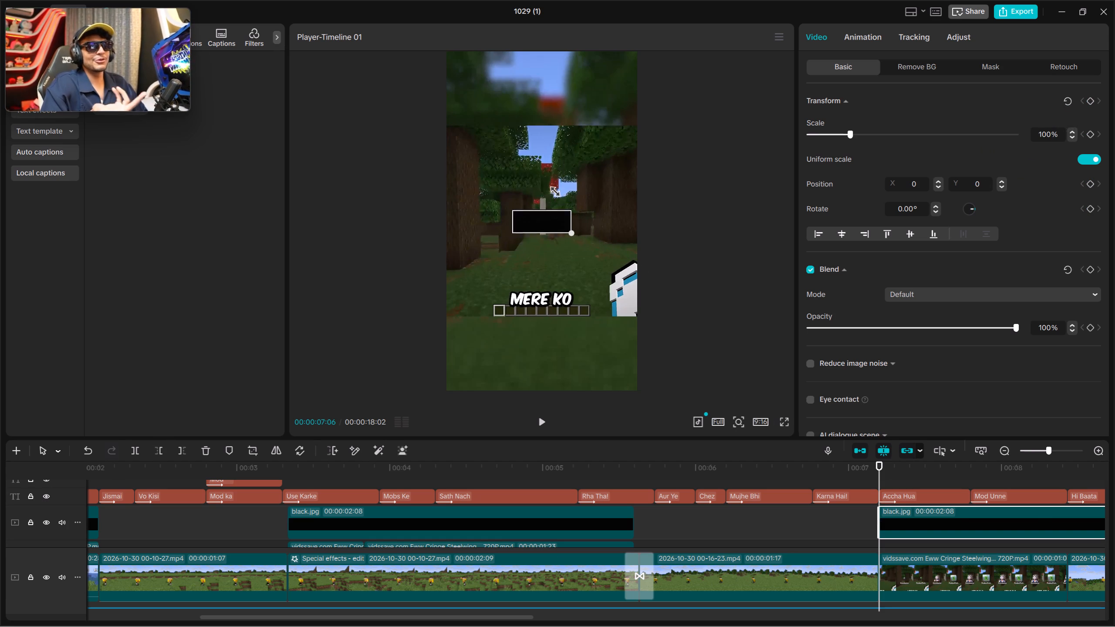
{"action": "left_click_drag", "start_coordinate": [553, 189], "coordinate": [551, 189]}
{"action": "left_click_drag", "start_coordinate": [556, 217], "coordinate": [556, 294]}
{"action": "left_click_drag", "start_coordinate": [573, 312], "coordinate": [580, 315]}
{"action": "left_click", "coordinate": [559, 299]}
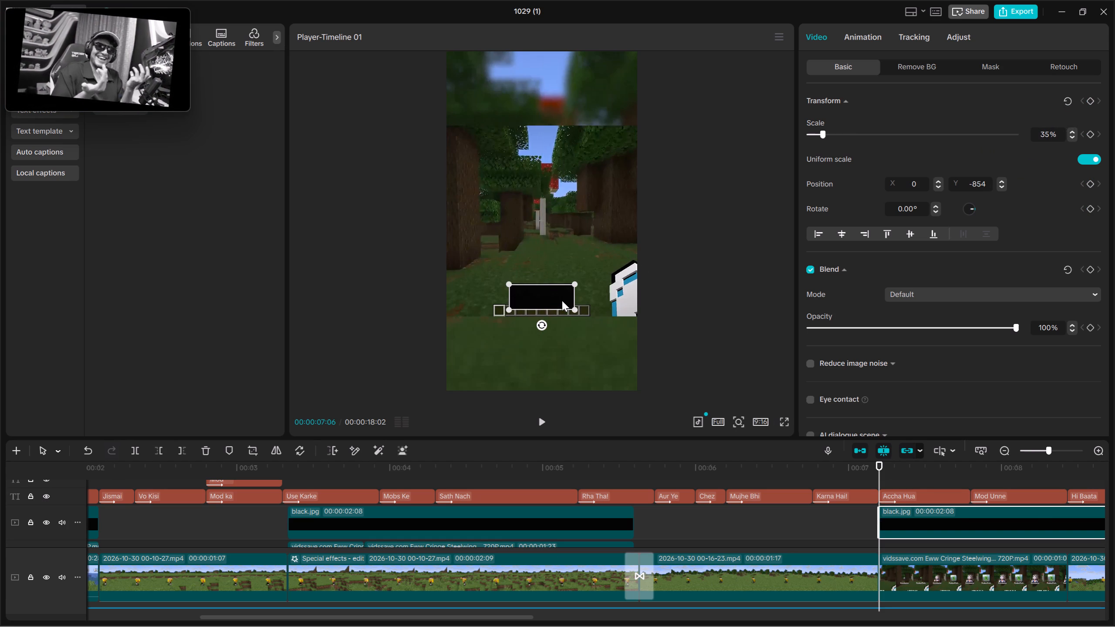
Crop the black.jpg clip at 00:00:07:06 narrower on both sides and scale it to 32%.
{"action": "left_click", "coordinate": [252, 451]}
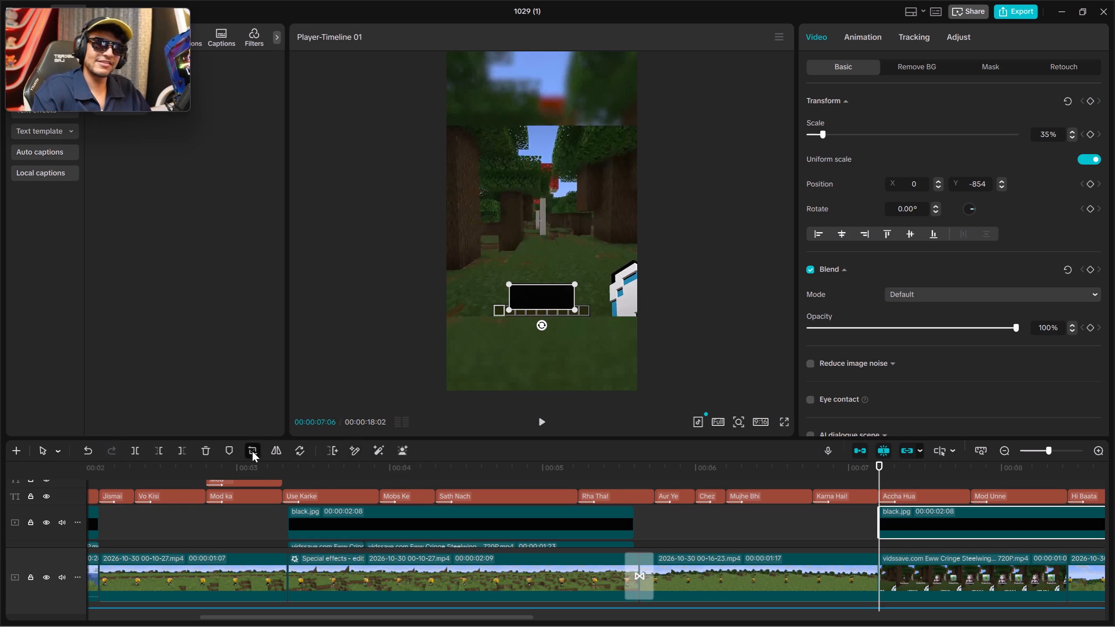
{"action": "left_click_drag", "start_coordinate": [564, 220], "coordinate": [544, 209]}
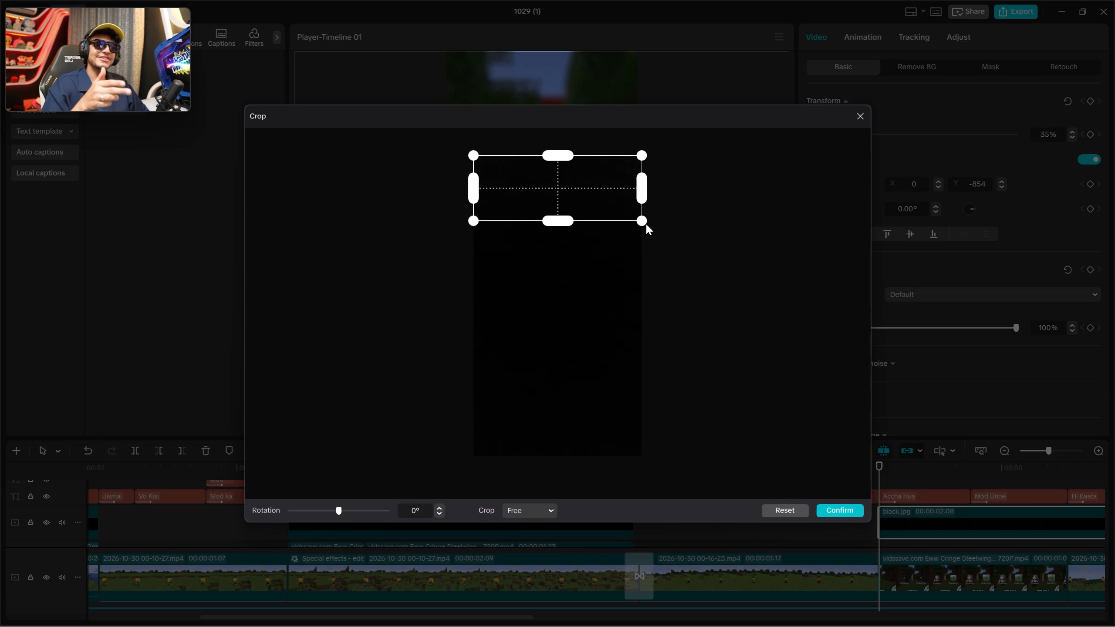
{"action": "left_click_drag", "start_coordinate": [642, 220], "coordinate": [597, 201]}
{"action": "left_click_drag", "start_coordinate": [535, 216], "coordinate": [534, 200]}
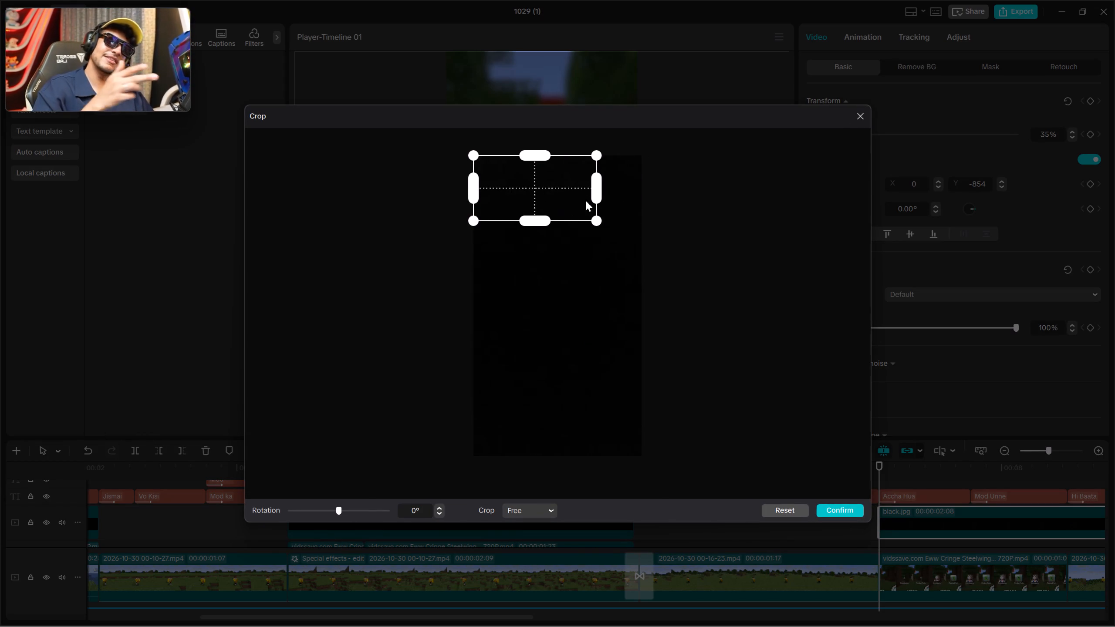
{"action": "left_click_drag", "start_coordinate": [591, 192], "coordinate": [612, 185]}
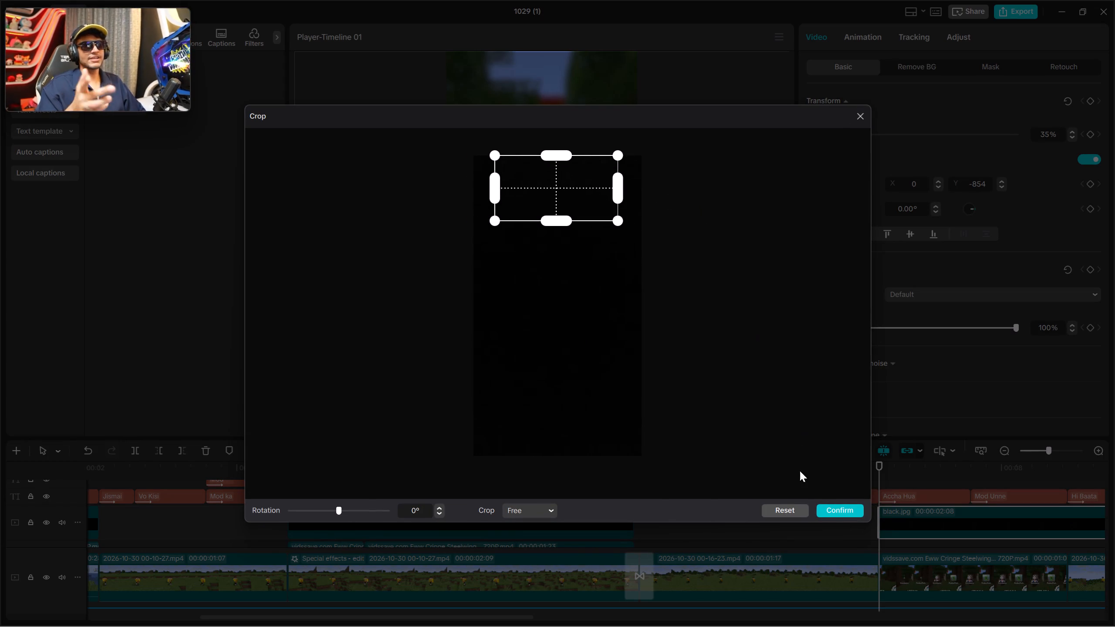
{"action": "left_click", "coordinate": [832, 512]}
{"action": "left_click", "coordinate": [575, 313]}
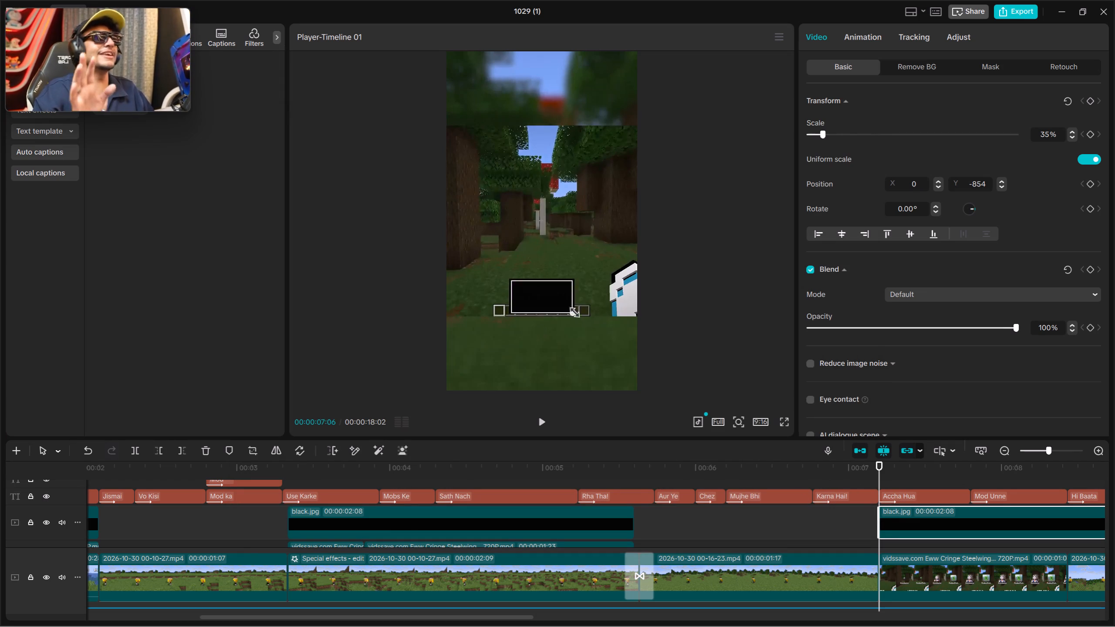
Re-crop the same black.jpg clip to full width with a shorter height, keeping the free crop ratio.
{"action": "left_click", "coordinate": [254, 450]}
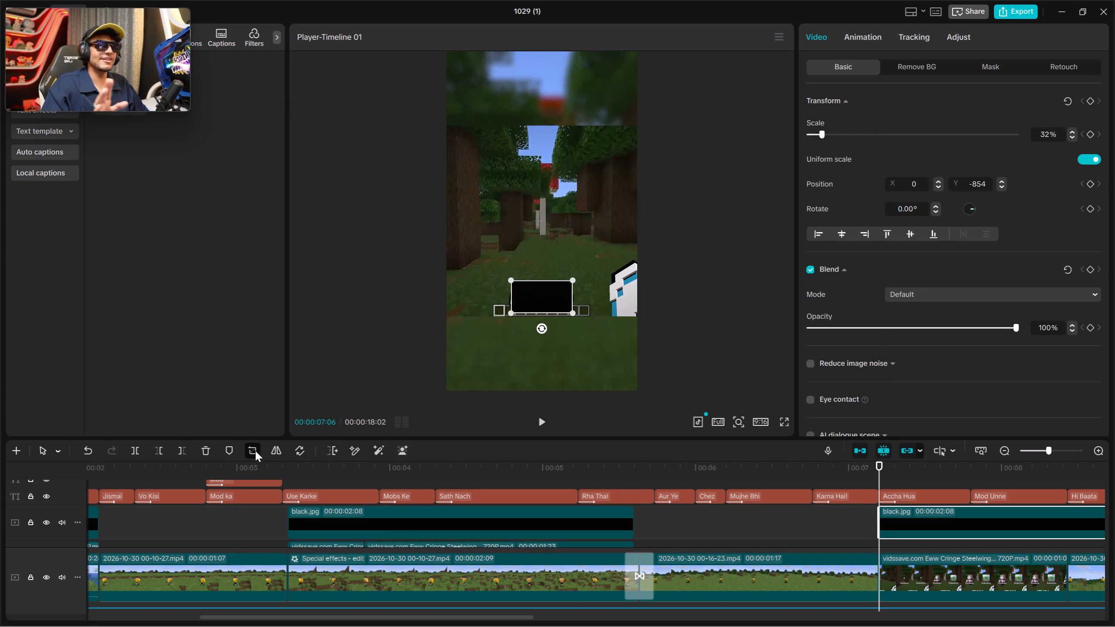
{"action": "left_click_drag", "start_coordinate": [623, 193], "coordinate": [693, 207]}
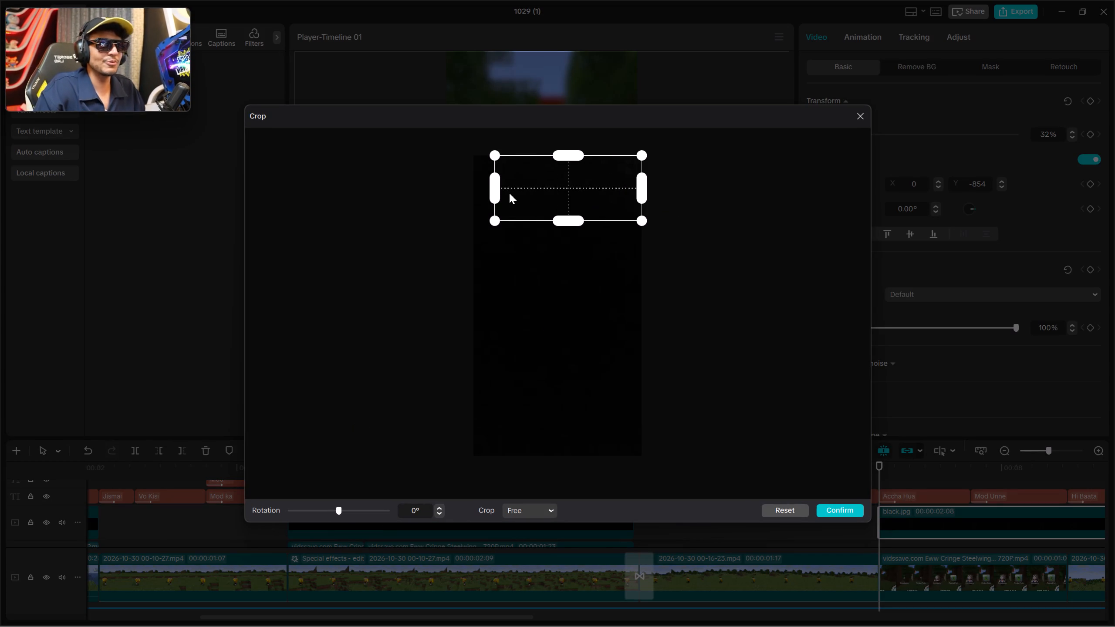
{"action": "left_click_drag", "start_coordinate": [496, 190], "coordinate": [419, 189]}
{"action": "left_click_drag", "start_coordinate": [554, 220], "coordinate": [552, 206]}
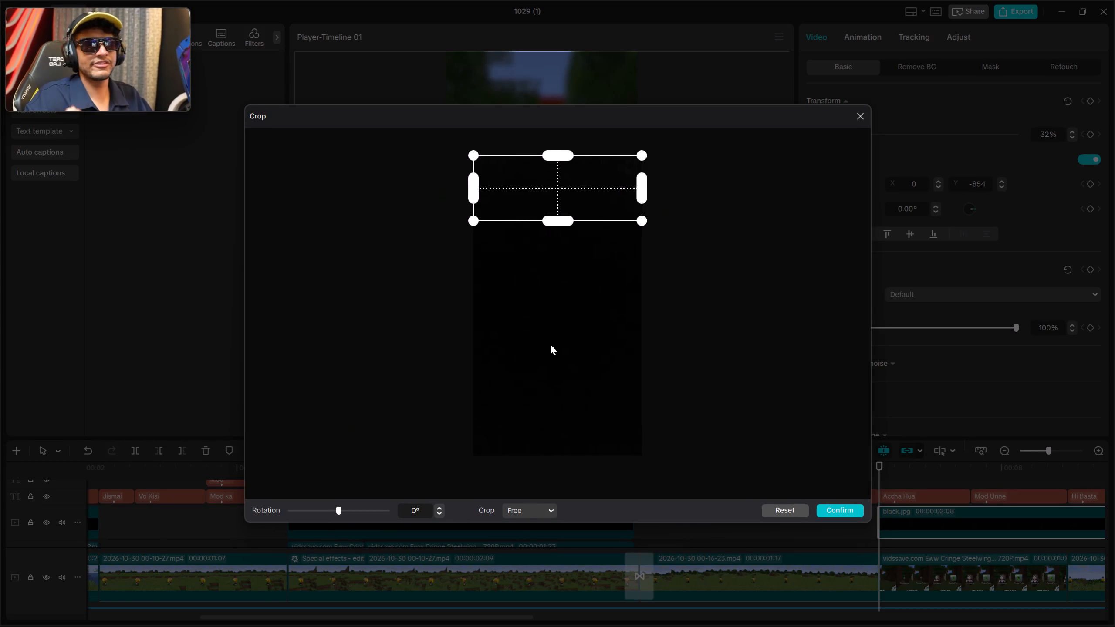
{"action": "left_click", "coordinate": [522, 514]}
{"action": "left_click", "coordinate": [439, 484]}
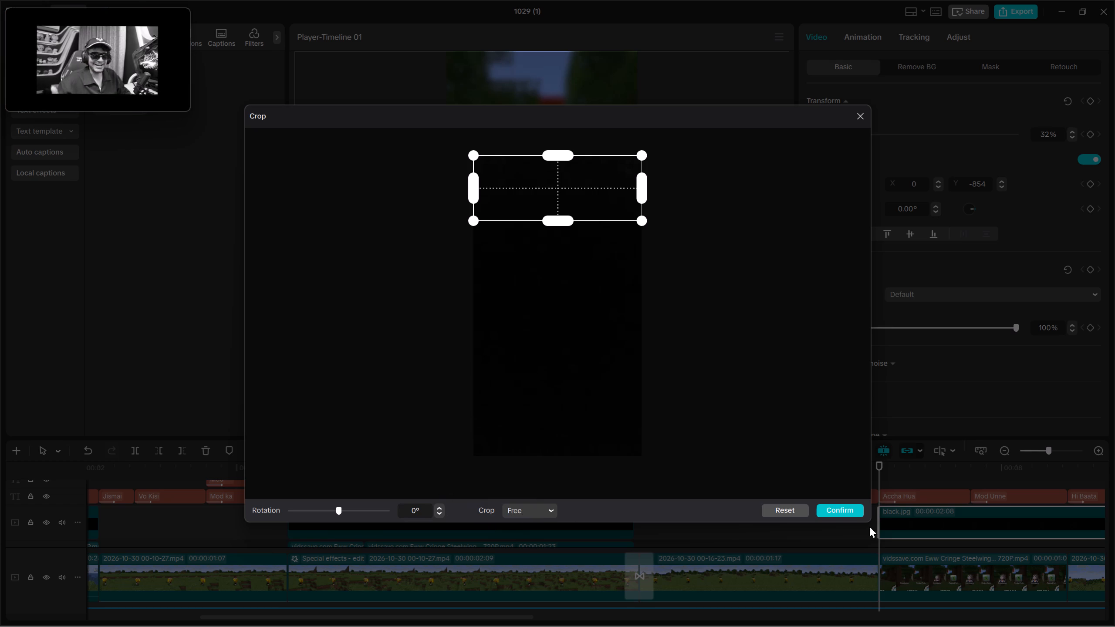
{"action": "left_click", "coordinate": [845, 509]}
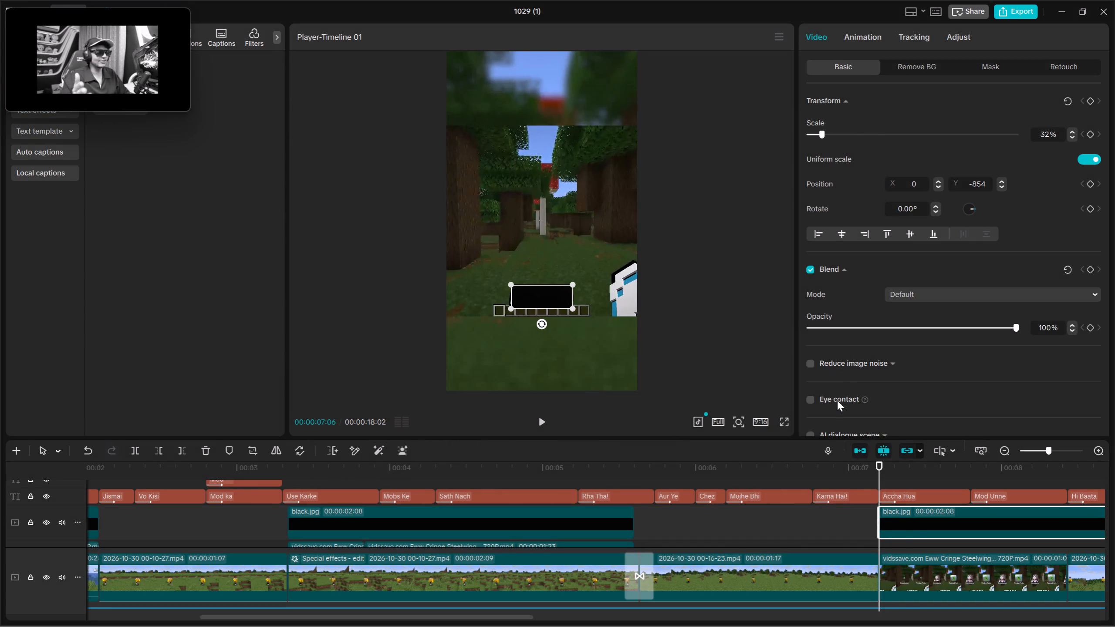
Play the start of the black.jpg clip under the "Accha Hua" caption to examine how it covers the footage's built-in text.
{"action": "key", "text": "space"}
{"action": "key", "text": "space"}
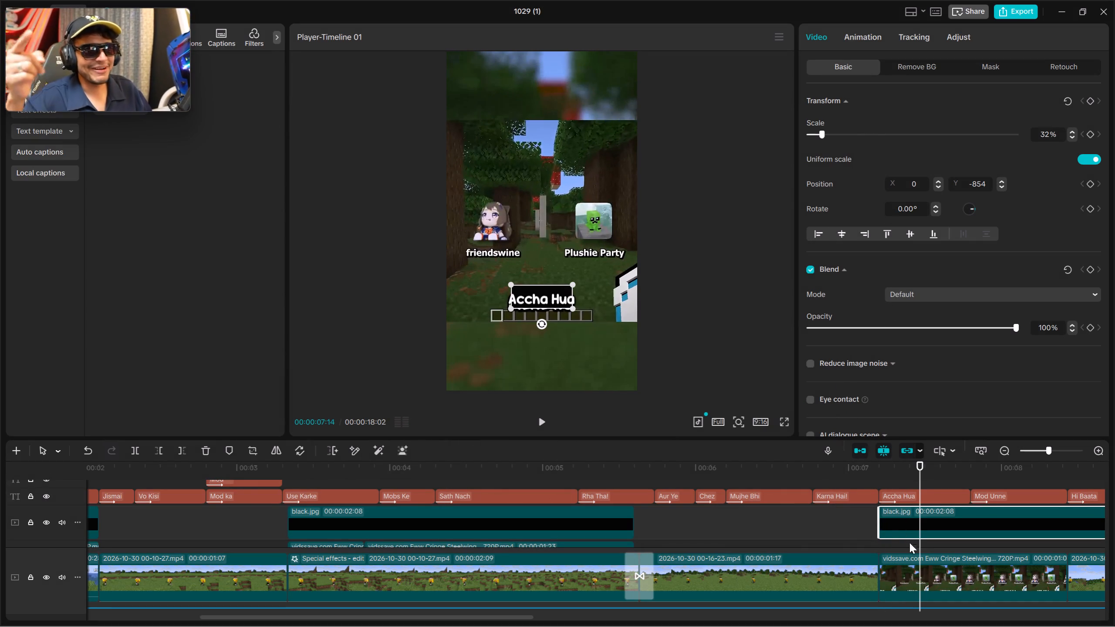
{"action": "scroll", "coordinate": [921, 549], "scroll_direction": "down", "scroll_amount": 2}
{"action": "scroll", "coordinate": [921, 549], "scroll_direction": "up", "scroll_amount": 2}
{"action": "key", "text": "space"}
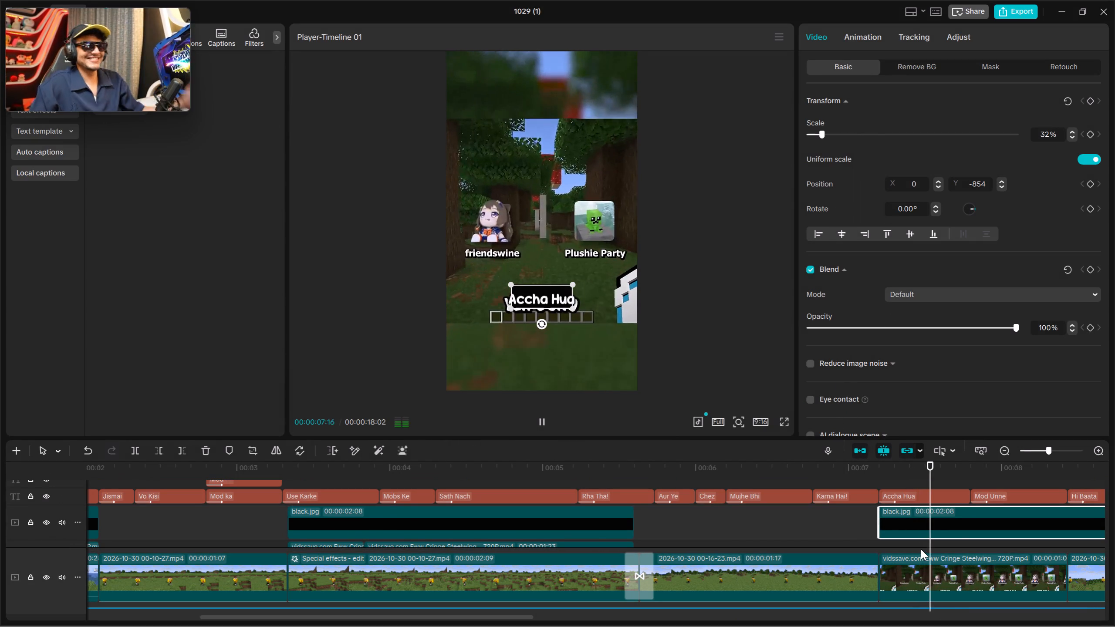
{"action": "key", "text": "space"}
{"action": "key", "text": "Up"}
{"action": "key", "text": "space"}
{"action": "key", "text": "space"}
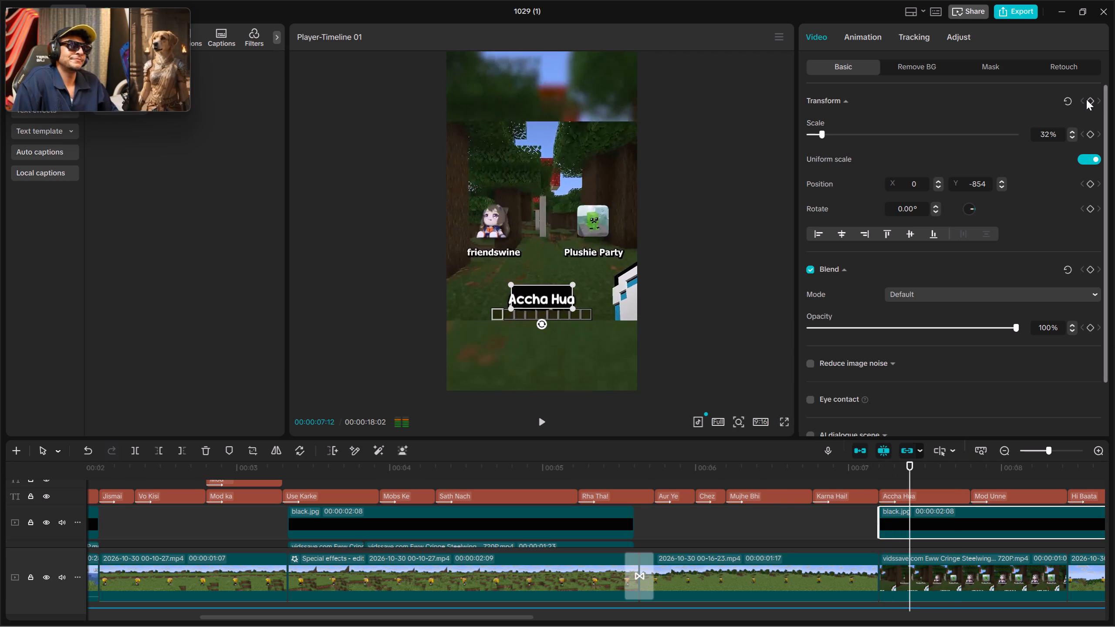
{"action": "key", "text": "Up"}
{"action": "key", "text": "space"}
Add transform keyframes to the black.jpg clip at 00:00:07:06, 00:00:07:13 and 00:00:07:19.
{"action": "left_click", "coordinate": [1086, 99]}
{"action": "key", "text": "Up"}
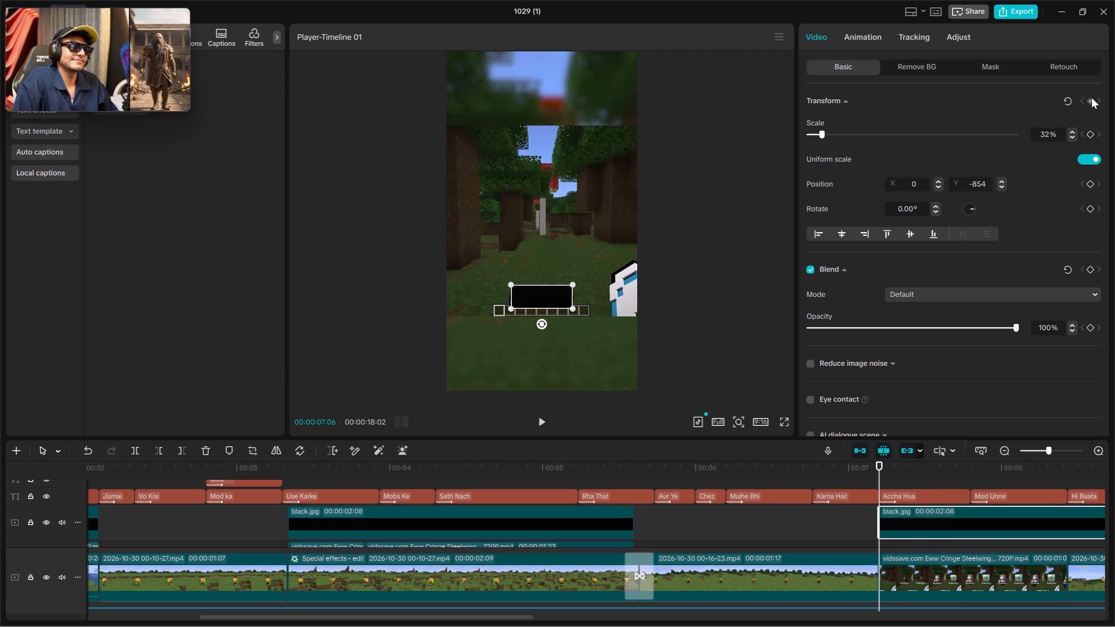
{"action": "left_click", "coordinate": [1087, 101]}
{"action": "left_click", "coordinate": [1091, 98]}
{"action": "key", "text": "space"}
{"action": "key", "text": "space"}
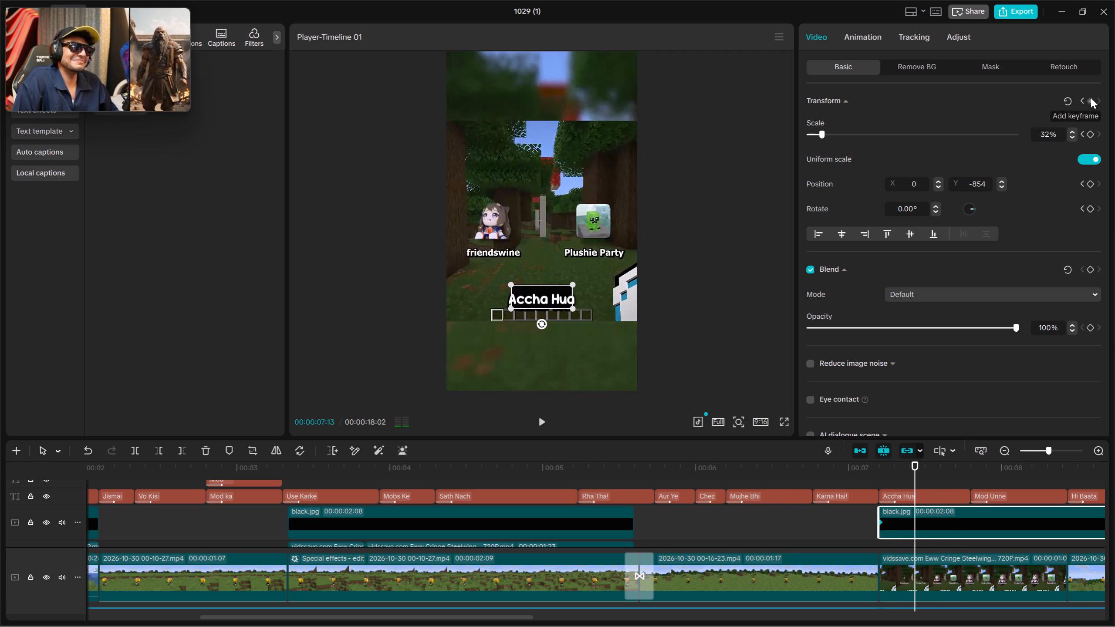
{"action": "left_click", "coordinate": [1091, 98]}
{"action": "key", "text": "space"}
{"action": "key", "text": "space"}
{"action": "left_click", "coordinate": [1091, 98]}
At the 00:00:07:19 keyframe, scale the black bar to 41% and move it to Y -913 over the built-in text.
{"action": "left_click_drag", "start_coordinate": [548, 293], "coordinate": [548, 294]}
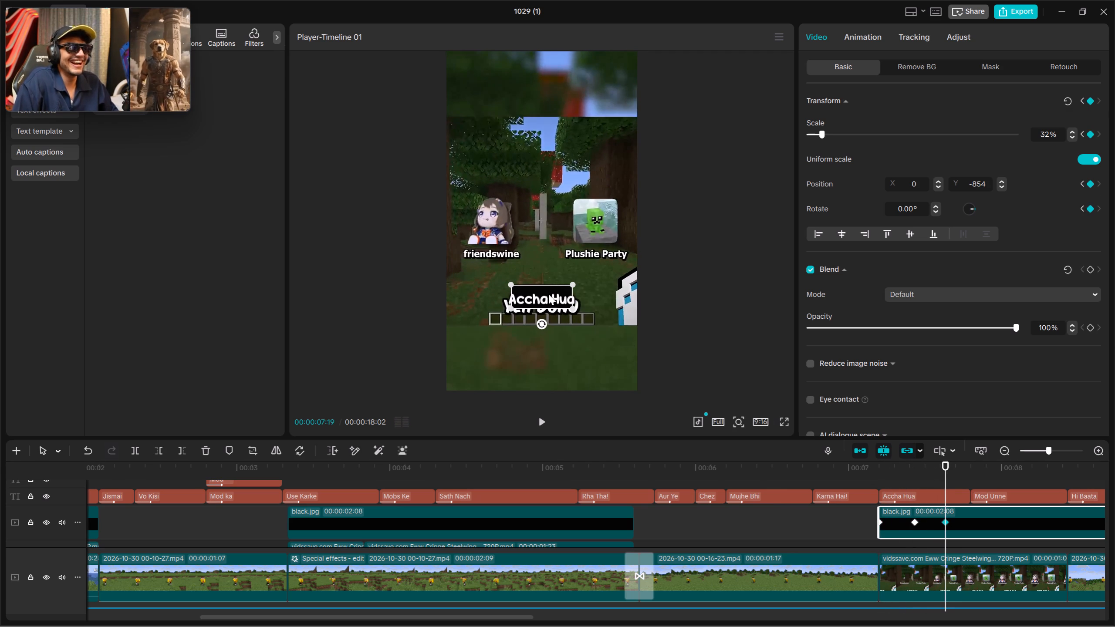
{"action": "left_click_drag", "start_coordinate": [548, 294], "coordinate": [548, 305]}
{"action": "left_click", "coordinate": [573, 308]}
{"action": "left_click", "coordinate": [553, 286]}
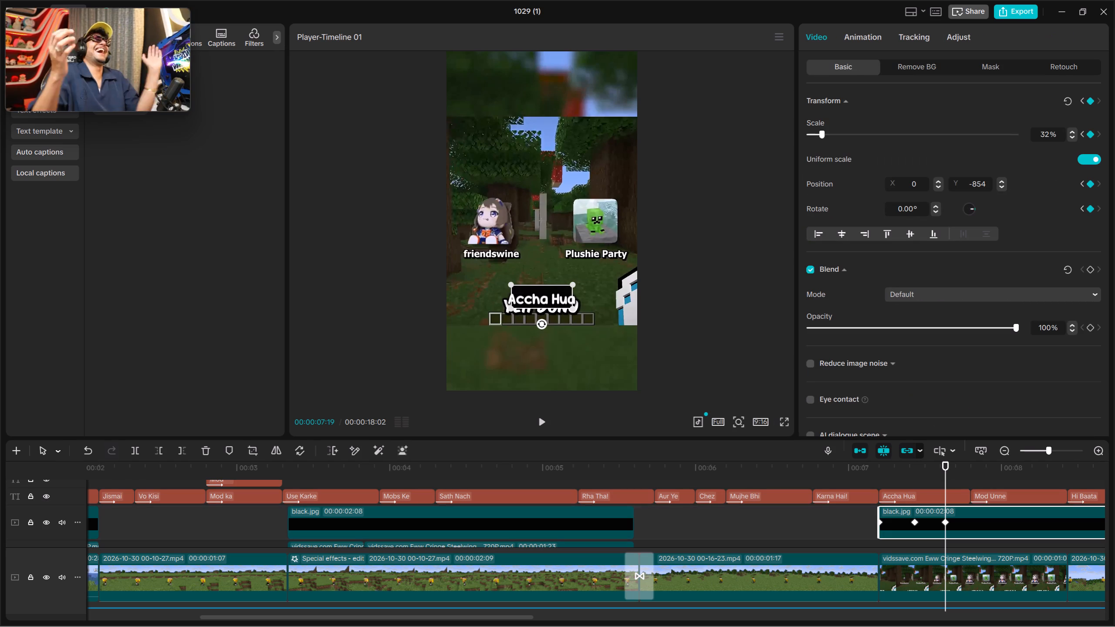
{"action": "left_click_drag", "start_coordinate": [573, 309], "coordinate": [585, 319]}
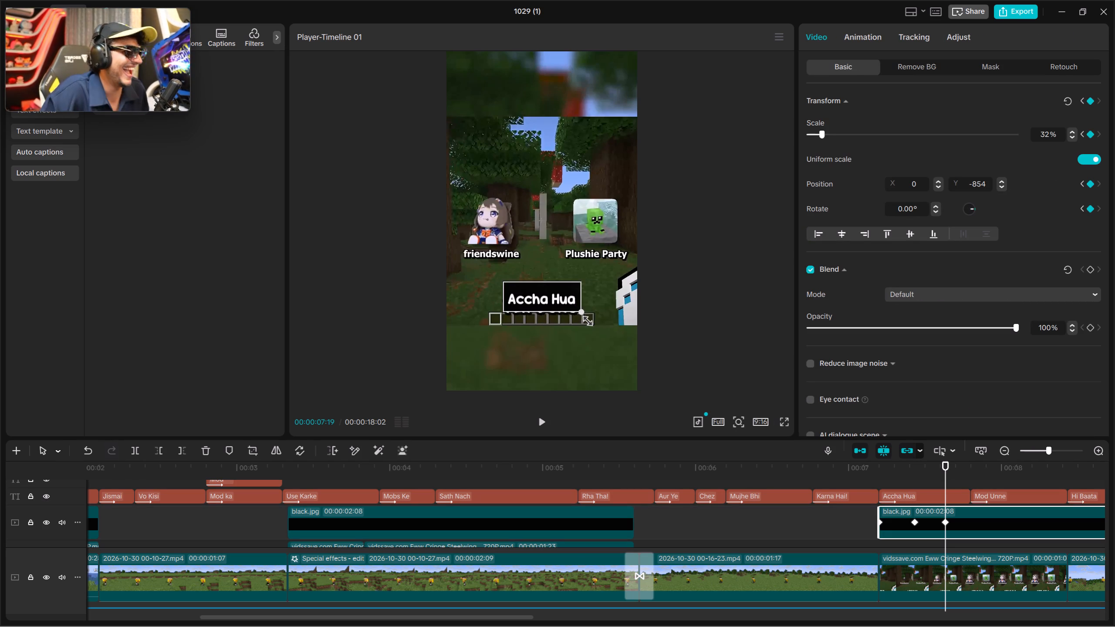
{"action": "left_click_drag", "start_coordinate": [585, 319], "coordinate": [584, 319]}
{"action": "left_click_drag", "start_coordinate": [561, 287], "coordinate": [561, 294]}
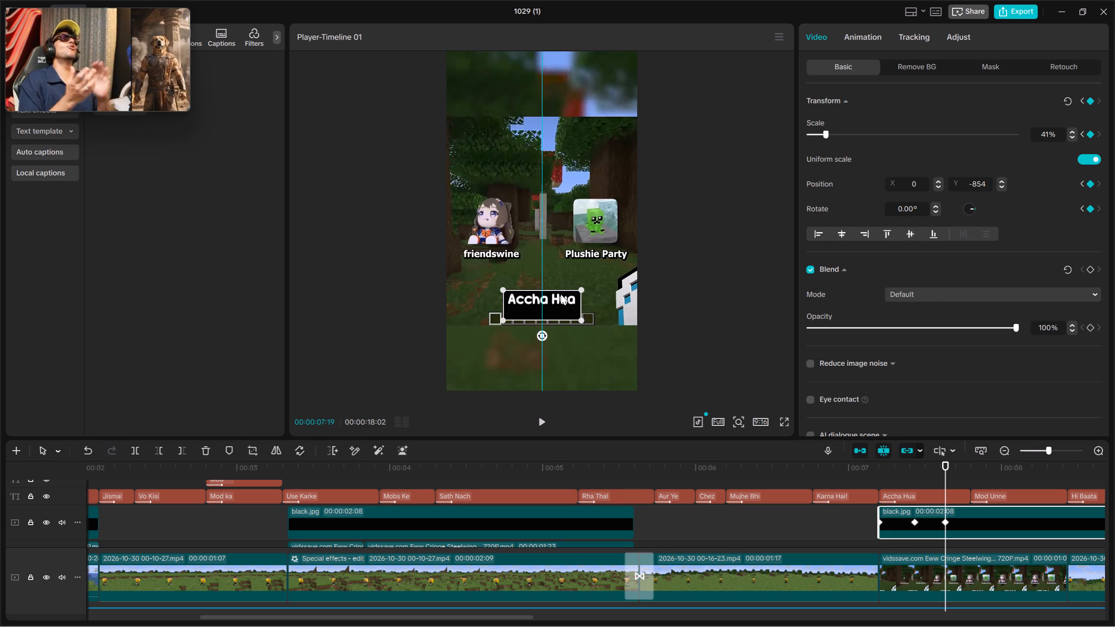
{"action": "left_click_drag", "start_coordinate": [561, 294], "coordinate": [561, 289]}
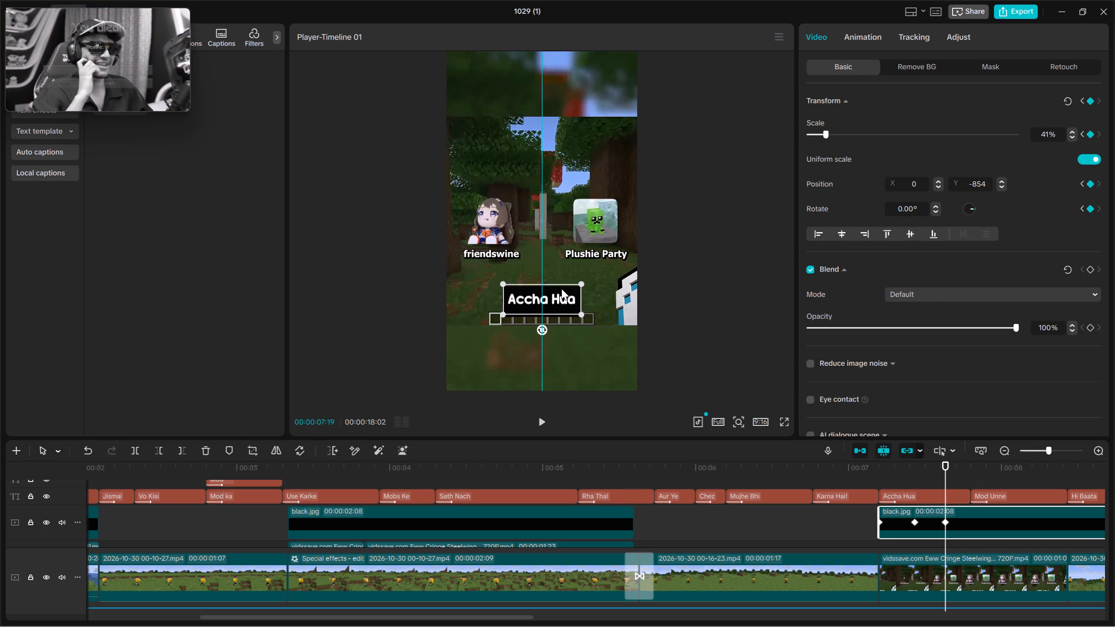
{"action": "left_click_drag", "start_coordinate": [561, 289], "coordinate": [562, 293]}
Add a transform keyframe at 00:00:08:03 with the black bar scaled to 38% and moved to Y -1065.
{"action": "key", "text": "space"}
{"action": "key", "text": "space"}
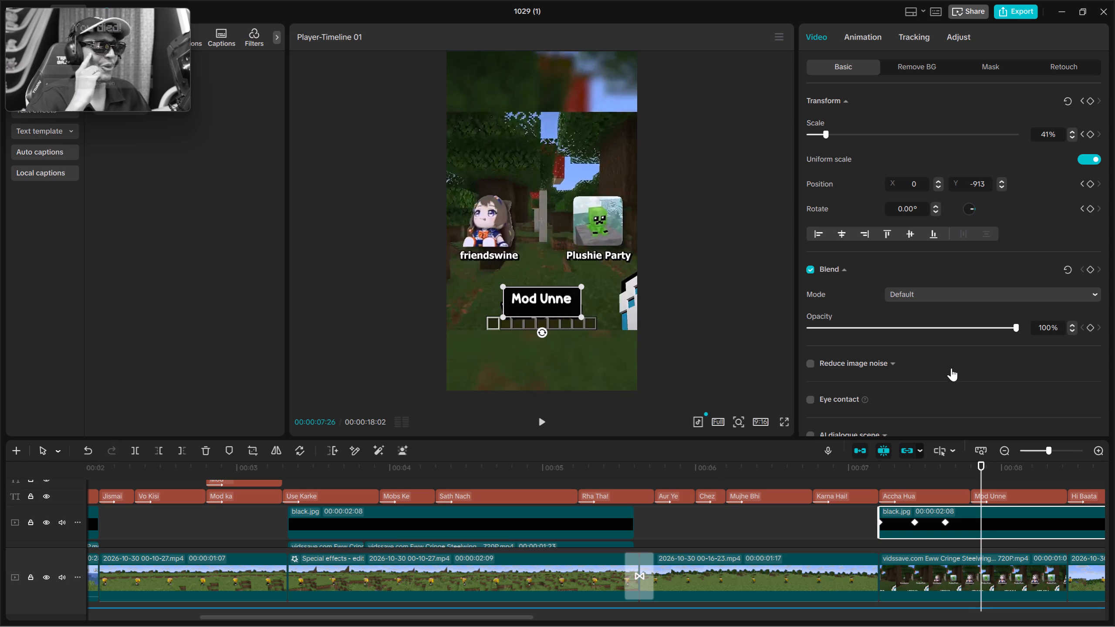
{"action": "key", "text": "space"}
{"action": "key", "text": "space"}
{"action": "left_click", "coordinate": [1088, 102]}
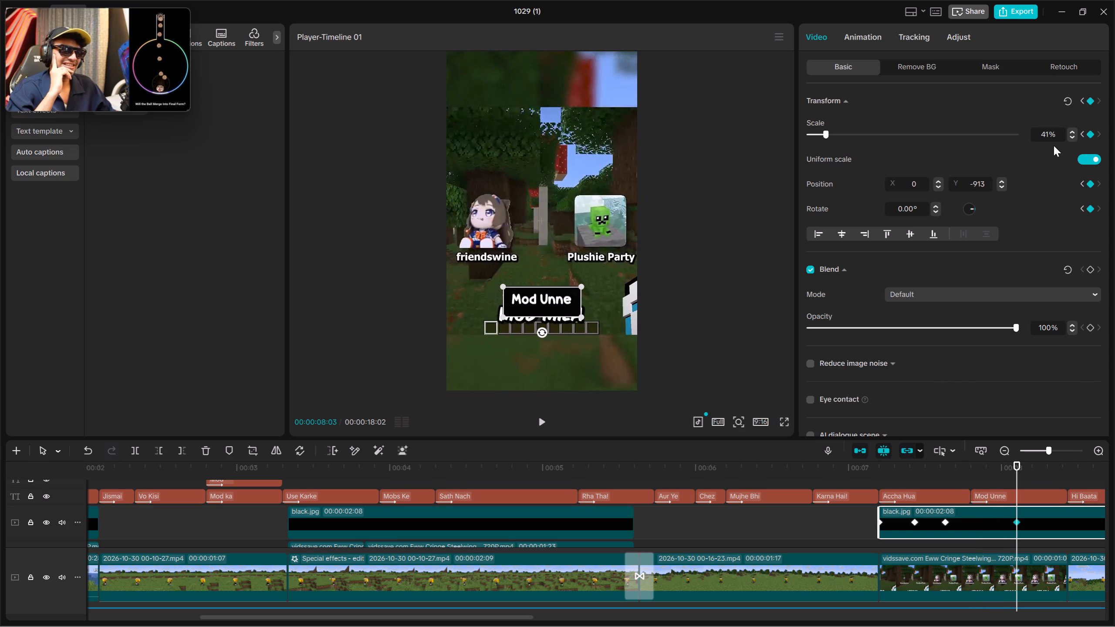
{"action": "left_click_drag", "start_coordinate": [560, 290], "coordinate": [559, 299]}
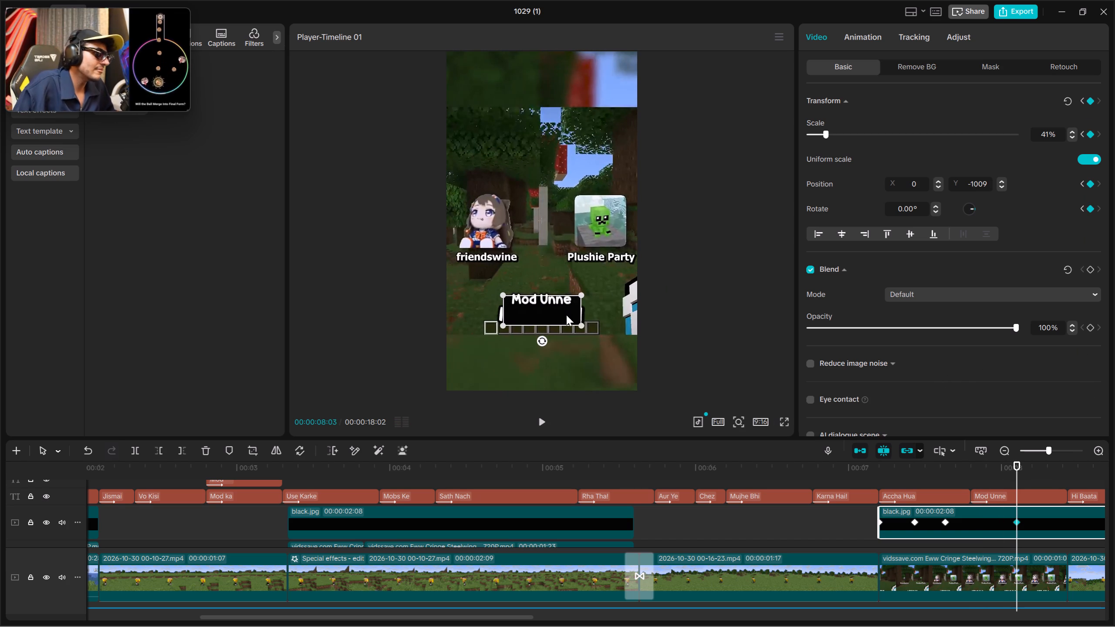
{"action": "left_click_drag", "start_coordinate": [582, 325], "coordinate": [578, 324]}
{"action": "left_click_drag", "start_coordinate": [562, 309], "coordinate": [559, 313]}
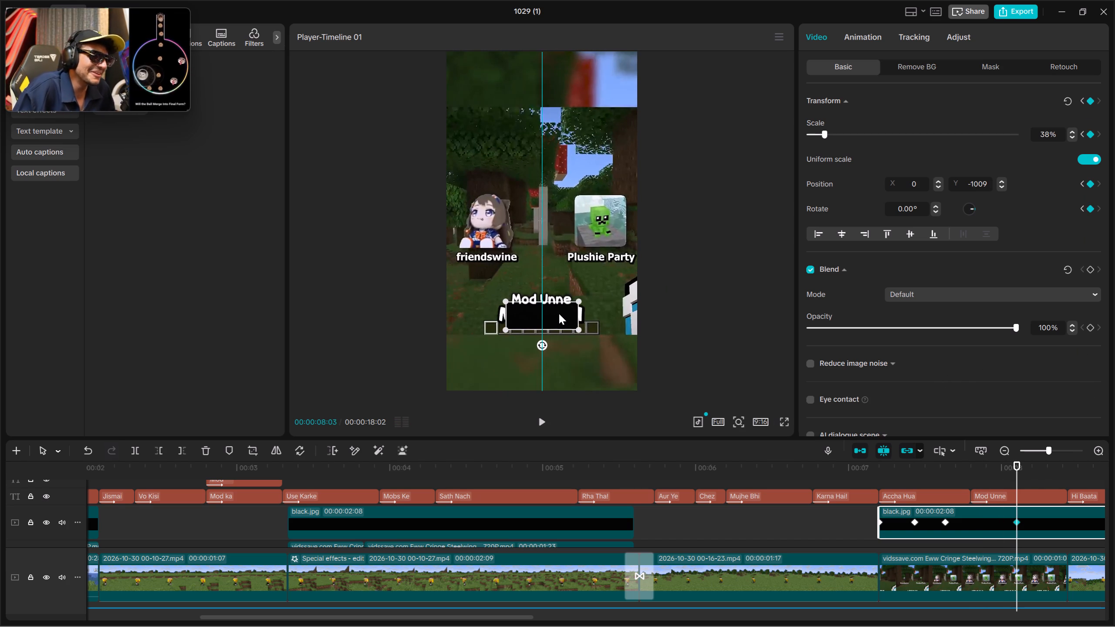
{"action": "left_click_drag", "start_coordinate": [559, 313], "coordinate": [559, 313]}
Trim the end of the black.jpg clip to 00:00:08:13, where the vidssave.com clip below it ends.
{"action": "key", "text": "space"}
{"action": "key", "text": "space"}
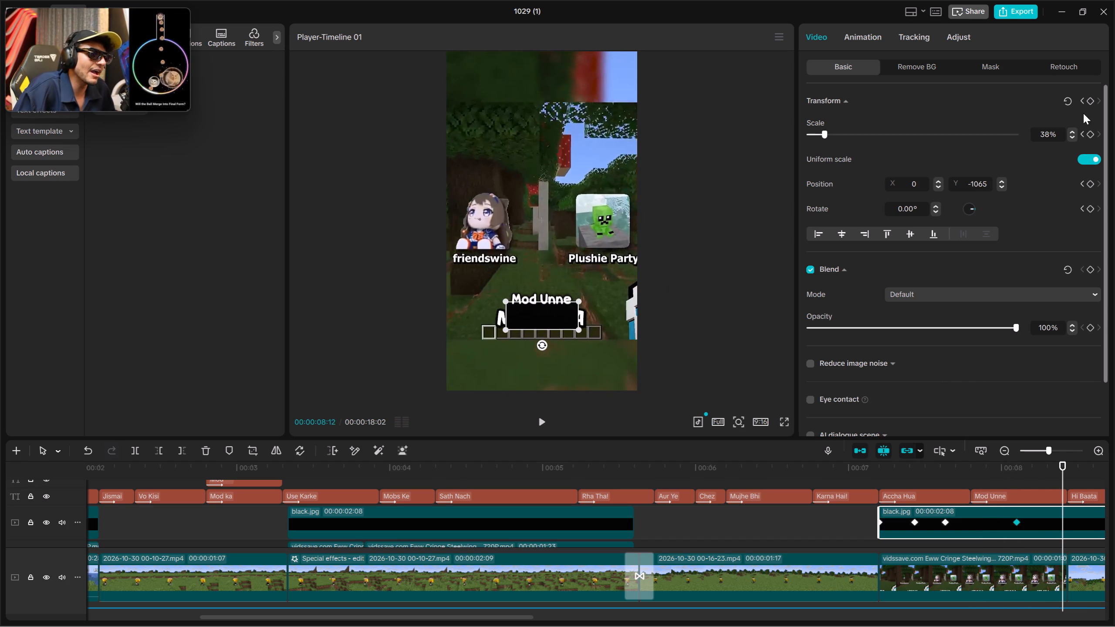
{"action": "key", "text": "space"}
{"action": "key", "text": "space"}
{"action": "key", "text": "Up"}
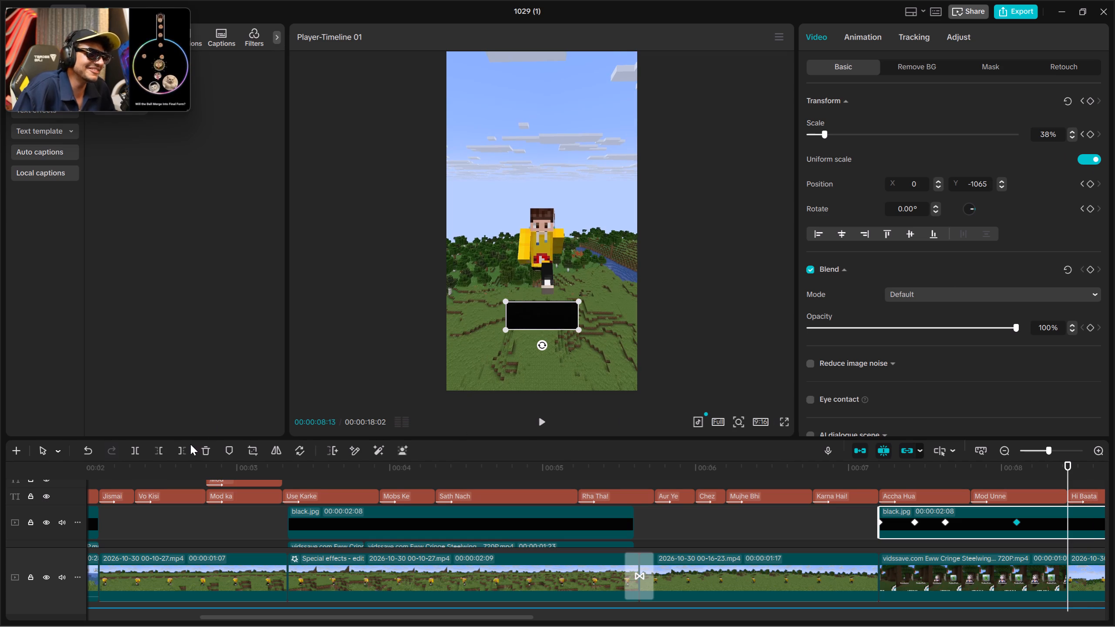
{"action": "left_click", "coordinate": [189, 444]}
Play the video from just before the trimmed black bar through to the end at 00:00:18:02 to review the edit.
{"action": "left_click", "coordinate": [869, 470]}
{"action": "key", "text": "space"}
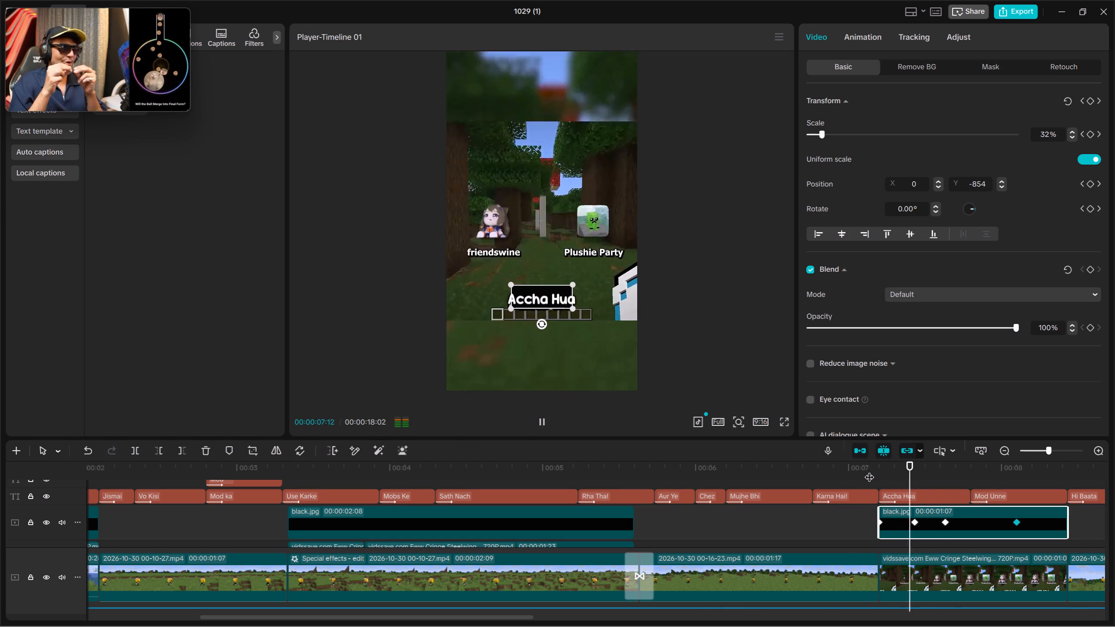
{"action": "key", "text": "space"}
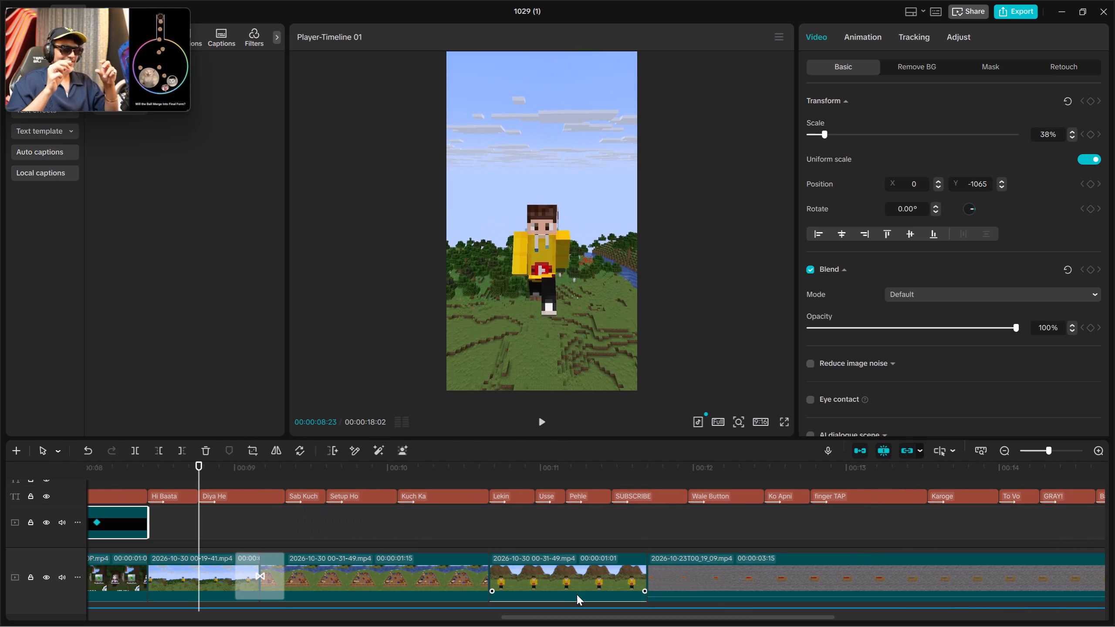
{"action": "key", "text": "space"}
{"action": "key", "text": "space"}
{"action": "key", "text": "space"}
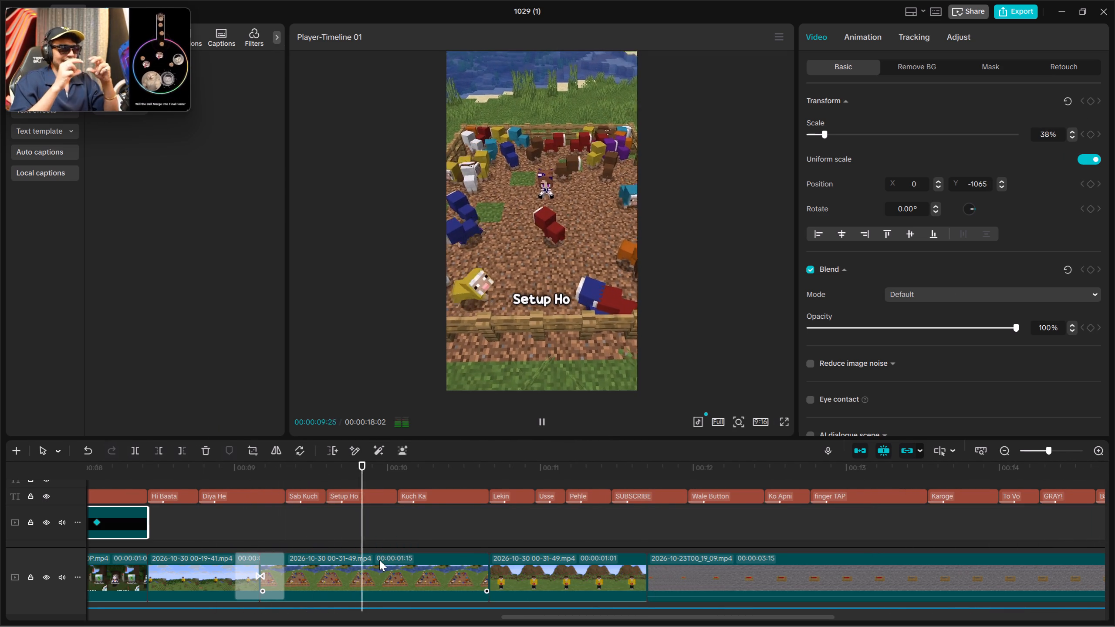
{"action": "scroll", "coordinate": [562, 561], "scroll_direction": "down", "scroll_amount": 17, "text": "ctrl"}
{"action": "scroll", "coordinate": [562, 560], "scroll_direction": "down", "scroll_amount": 6}
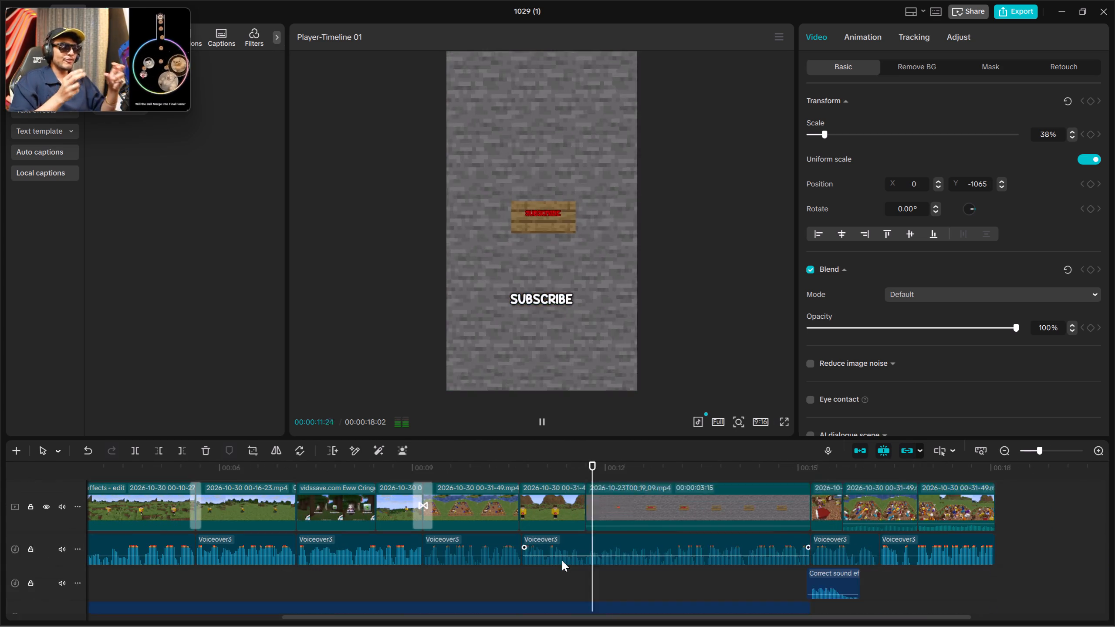
{"action": "scroll", "coordinate": [562, 560], "scroll_direction": "down", "scroll_amount": 2}
{"action": "left_click", "coordinate": [551, 549]}
{"action": "left_click_drag", "start_coordinate": [551, 549], "coordinate": [455, 552]}
{"action": "key", "text": "space"}
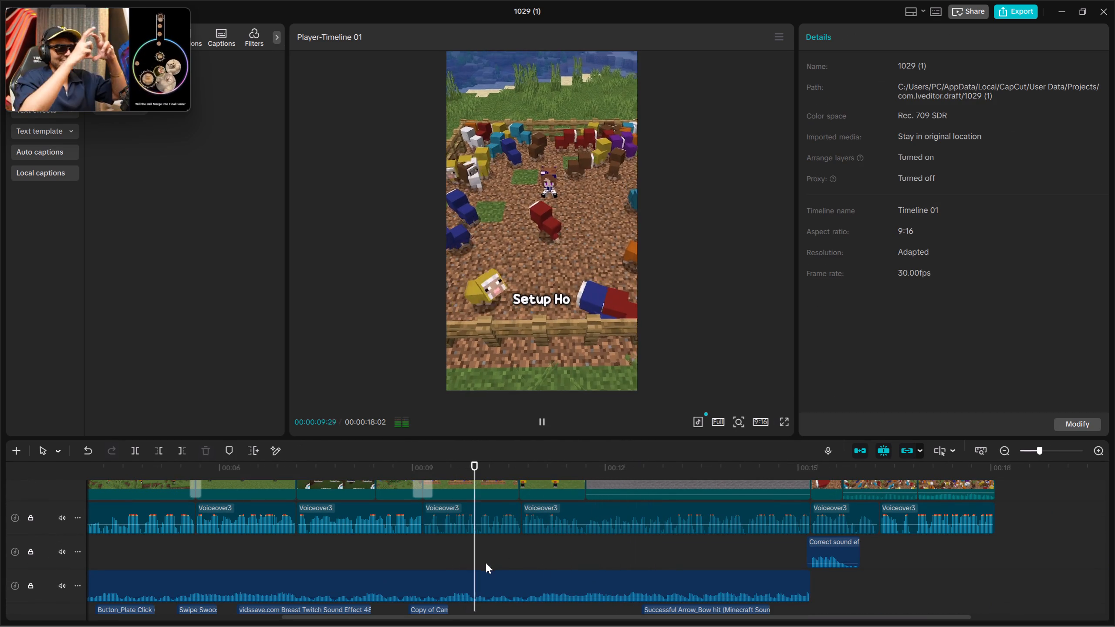
{"action": "key", "text": "space"}
{"action": "scroll", "coordinate": [592, 576], "scroll_direction": "up", "scroll_amount": 6}
{"action": "key", "text": "space"}
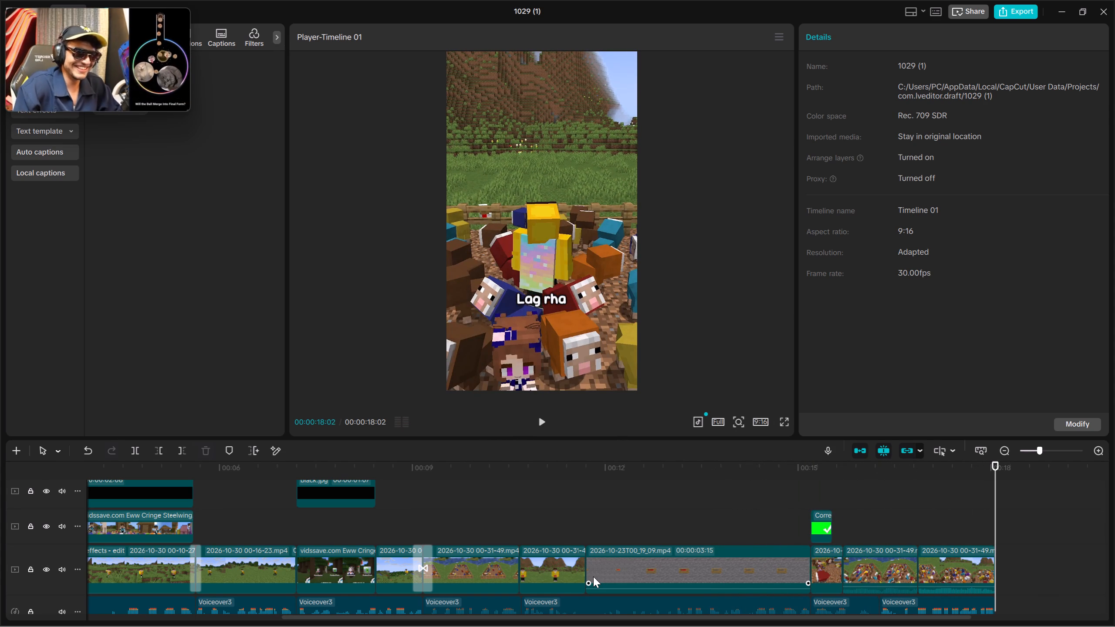
Enlarge the timeline area, zoom out to show the whole project, and box-select the clips across its tracks.
{"action": "left_click_drag", "start_coordinate": [619, 437], "coordinate": [592, 246]}
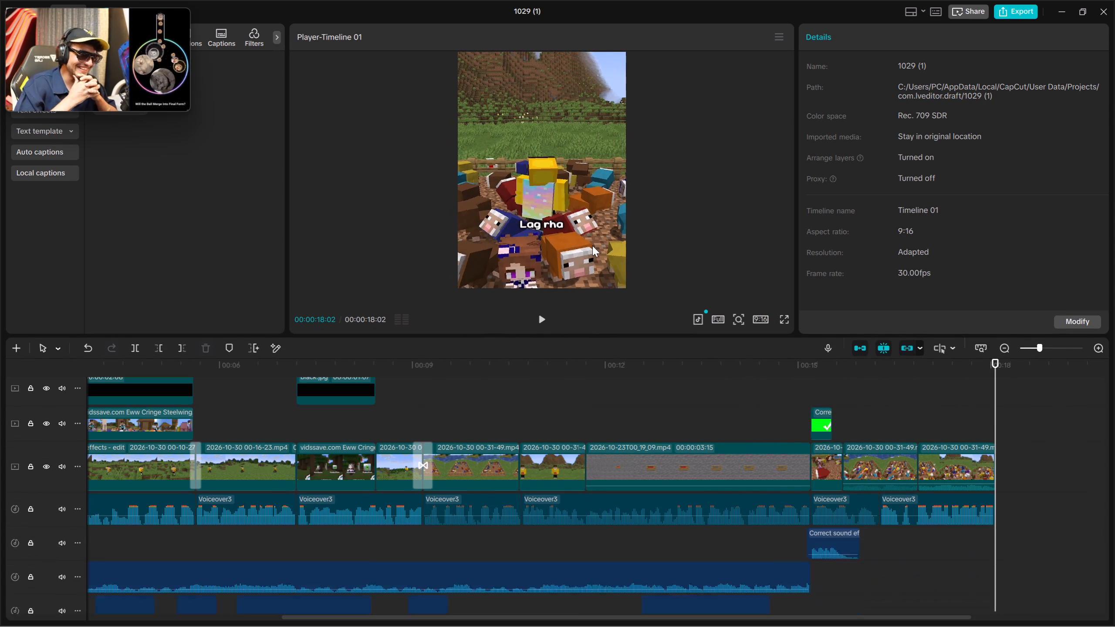
{"action": "left_click_drag", "start_coordinate": [592, 246], "coordinate": [621, 97]}
{"action": "triple_click", "coordinate": [1004, 196]}
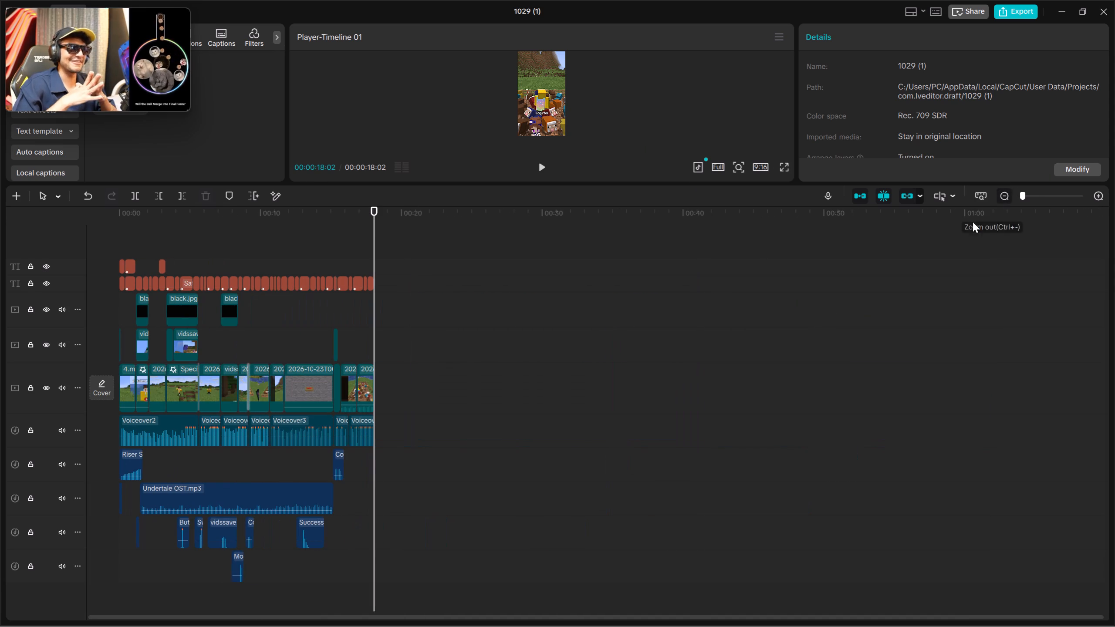
{"action": "left_click_drag", "start_coordinate": [530, 614], "coordinate": [120, 297]}
{"action": "left_click_drag", "start_coordinate": [439, 589], "coordinate": [61, 331]}
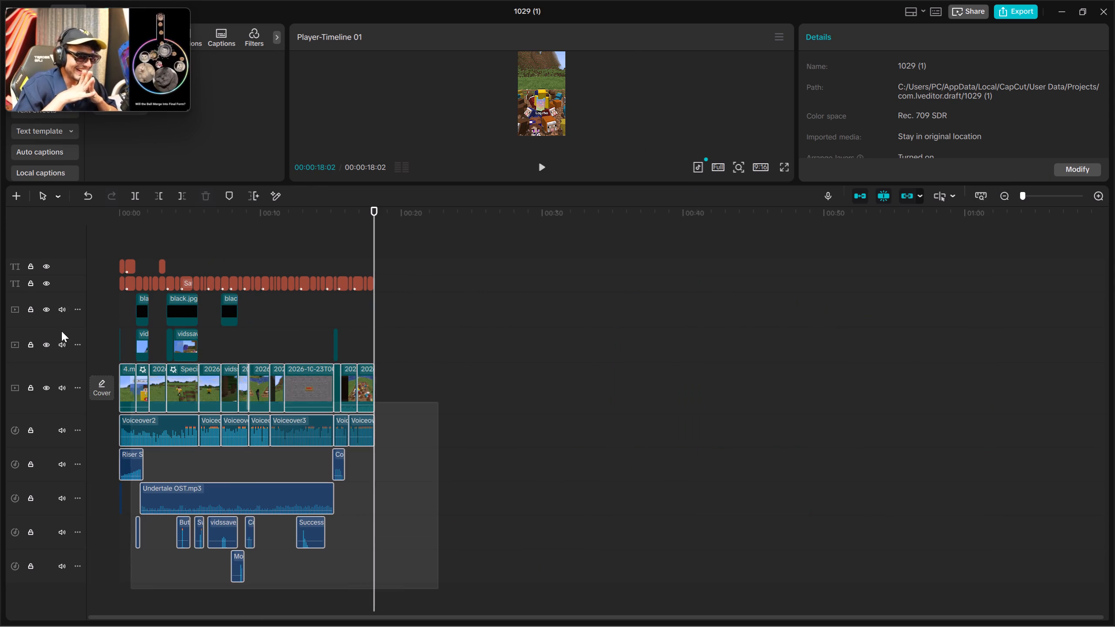
Select every clip across all tracks, combine them into one compound clip, and return the playhead to the start.
{"action": "left_click_drag", "start_coordinate": [61, 331], "coordinate": [0, 150]}
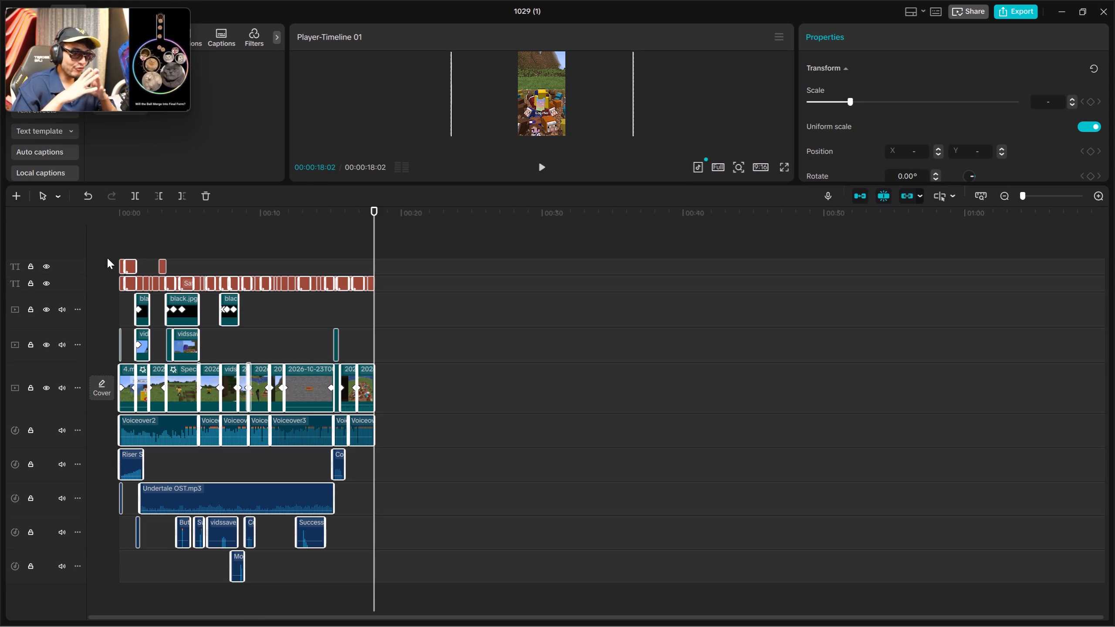
{"action": "key", "text": "alt+g"}
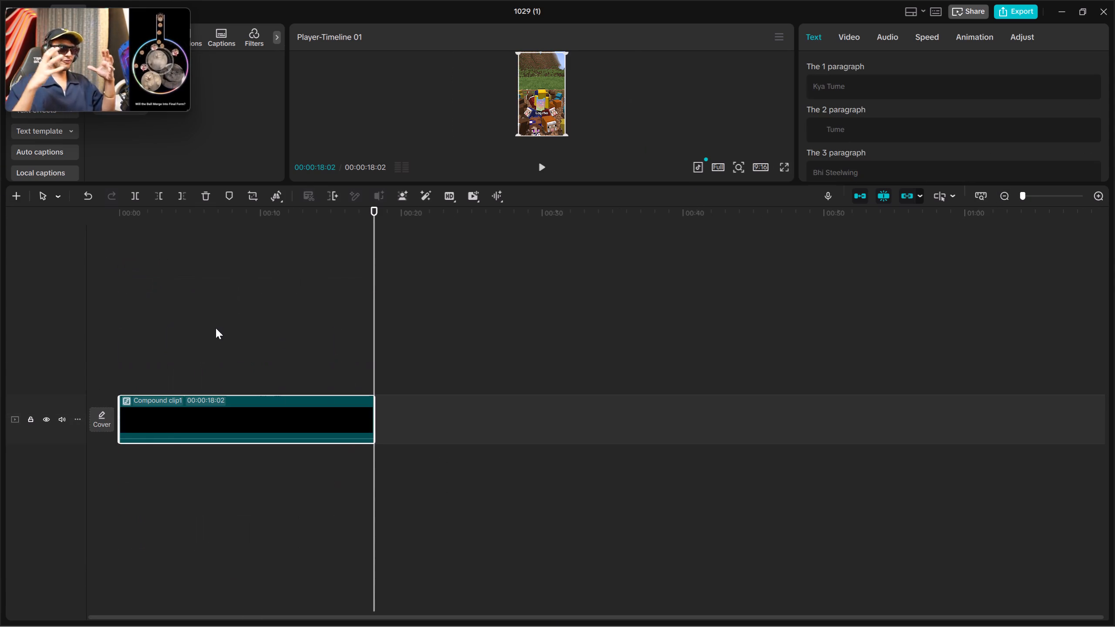
{"action": "left_click", "coordinate": [215, 328]}
{"action": "left_click_drag", "start_coordinate": [215, 328], "coordinate": [0, 277]}
Pause the YouTube video in the floating player.
{"action": "left_click", "coordinate": [91, 54]}
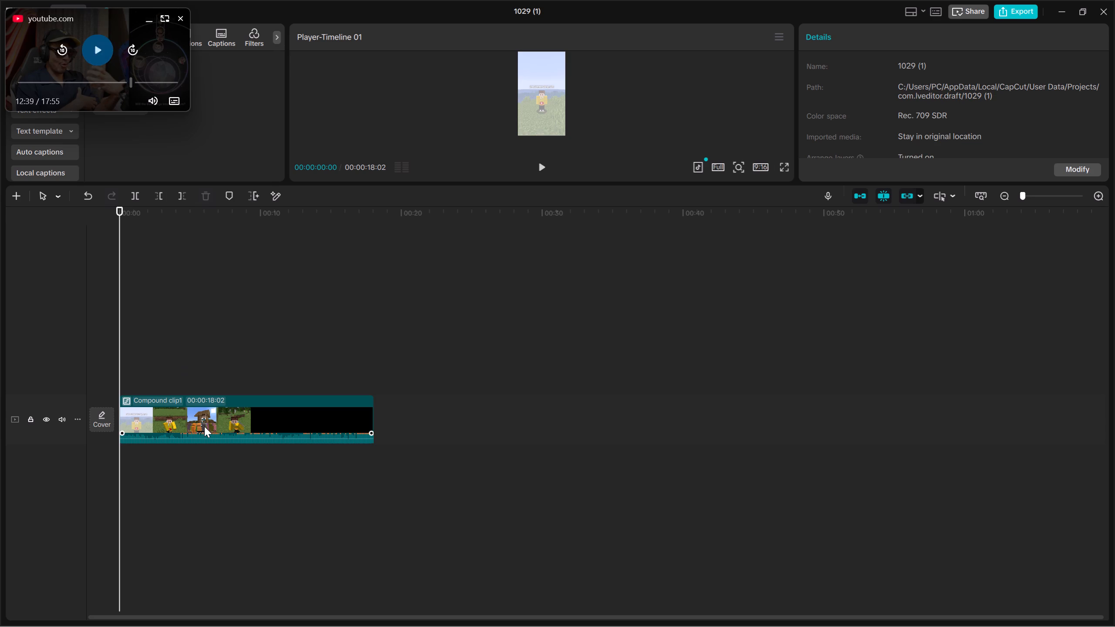
Set the compound clip's duration to 16.1s in the standard speed settings, with the preview area enlarged.
{"action": "left_click", "coordinate": [204, 426]}
{"action": "left_click", "coordinate": [926, 34]}
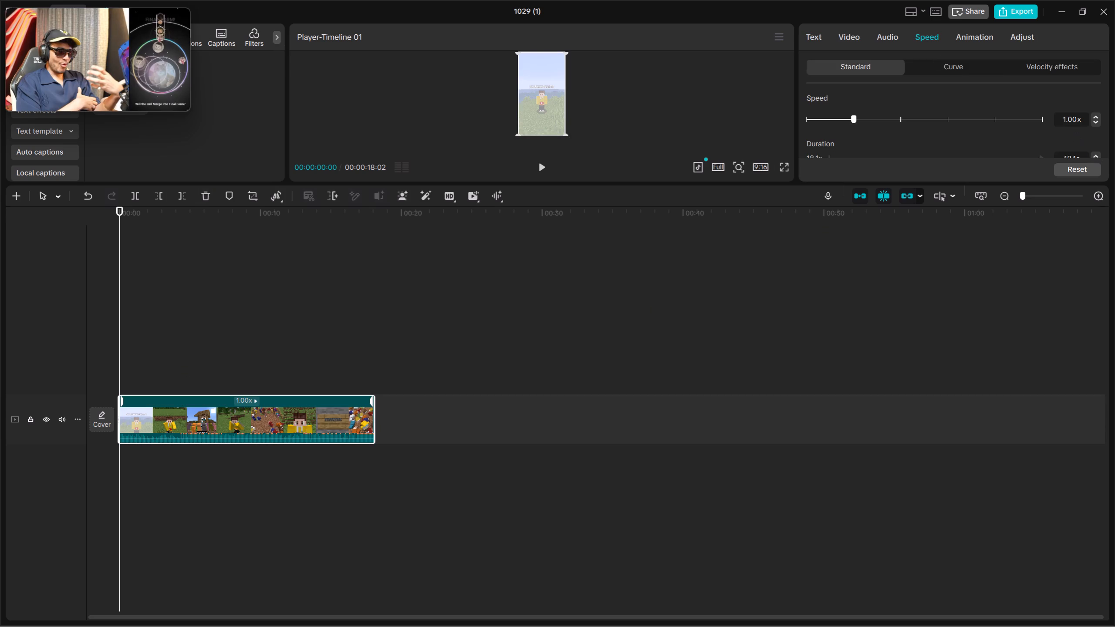
{"action": "scroll", "coordinate": [1074, 148], "scroll_direction": "down", "scroll_amount": 1}
{"action": "scroll", "coordinate": [1072, 127], "scroll_direction": "up", "scroll_amount": 1}
{"action": "left_click_drag", "start_coordinate": [757, 185], "coordinate": [710, 468]}
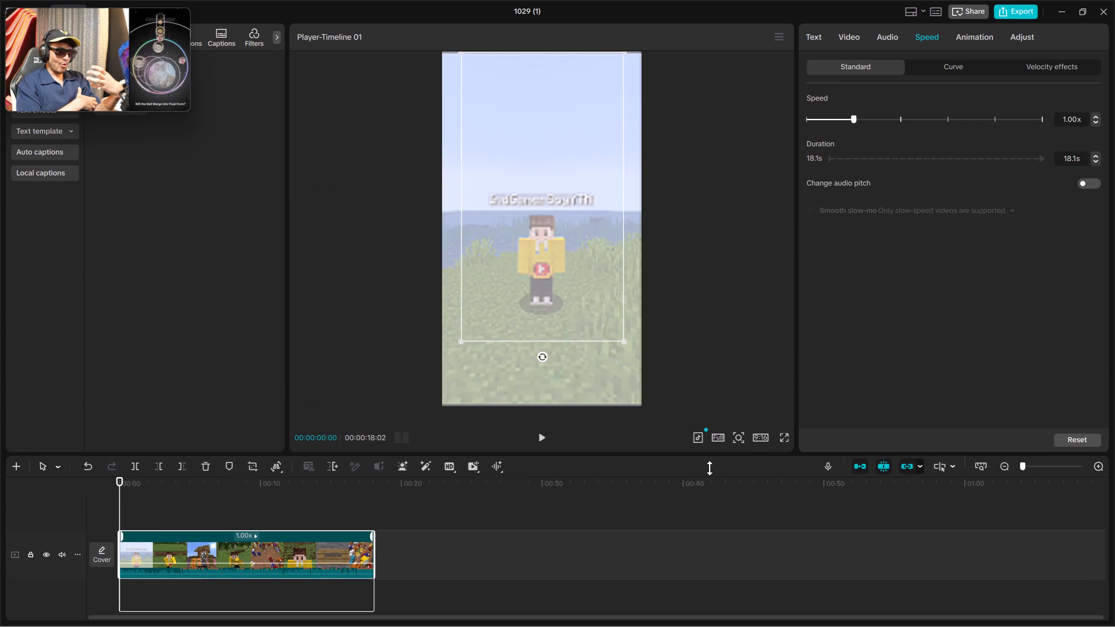
{"action": "left_click_drag", "start_coordinate": [710, 468], "coordinate": [707, 487]}
{"action": "left_click", "coordinate": [1071, 157]}
{"action": "key", "text": "BackSpace"}
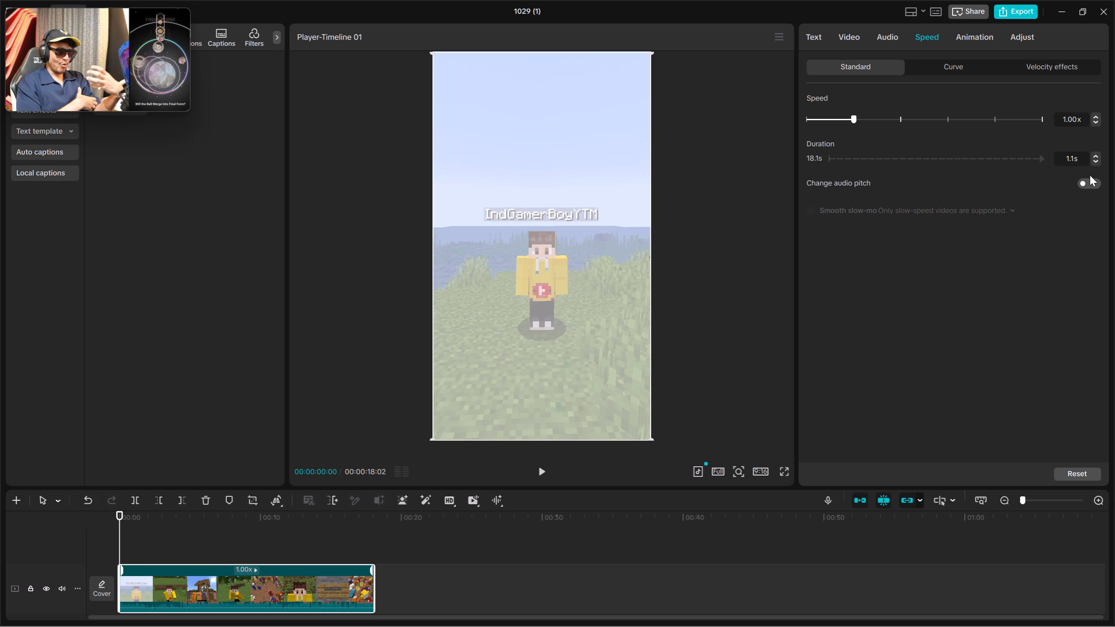
{"action": "key", "text": "6"}
{"action": "left_click", "coordinate": [294, 550]}
Play the sped-up video full screen from the start to review it, and return to the editor.
{"action": "left_click_drag", "start_coordinate": [294, 550], "coordinate": [0, 546]}
{"action": "left_click", "coordinate": [781, 475]}
{"action": "key", "text": "space"}
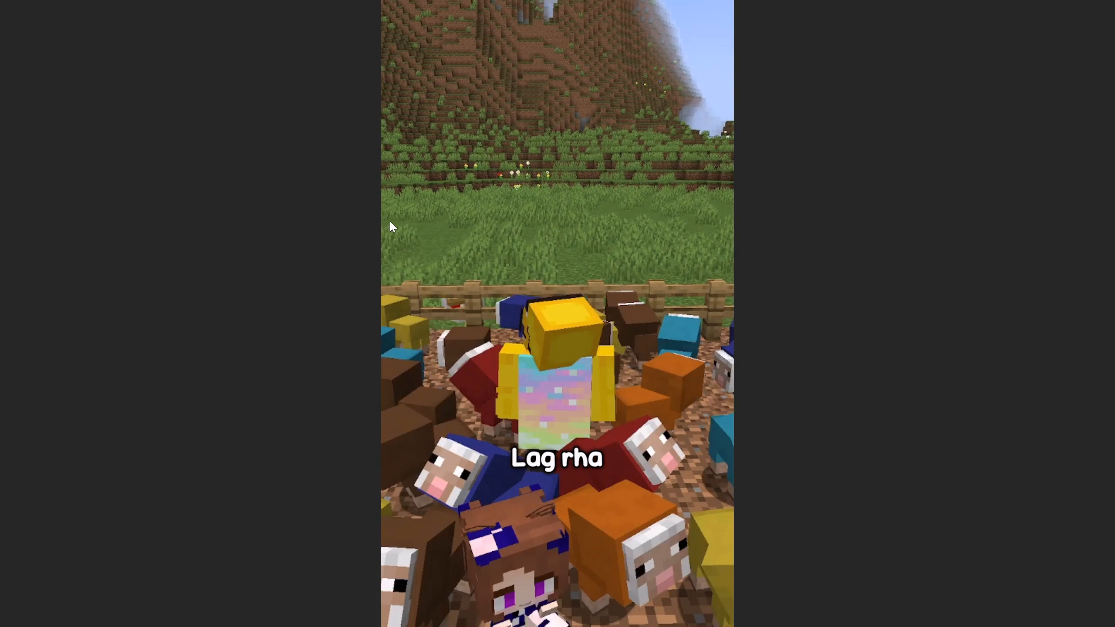
{"action": "scroll", "coordinate": [390, 221], "scroll_direction": "up", "scroll_amount": 1}
{"action": "left_click", "coordinate": [701, 614]}
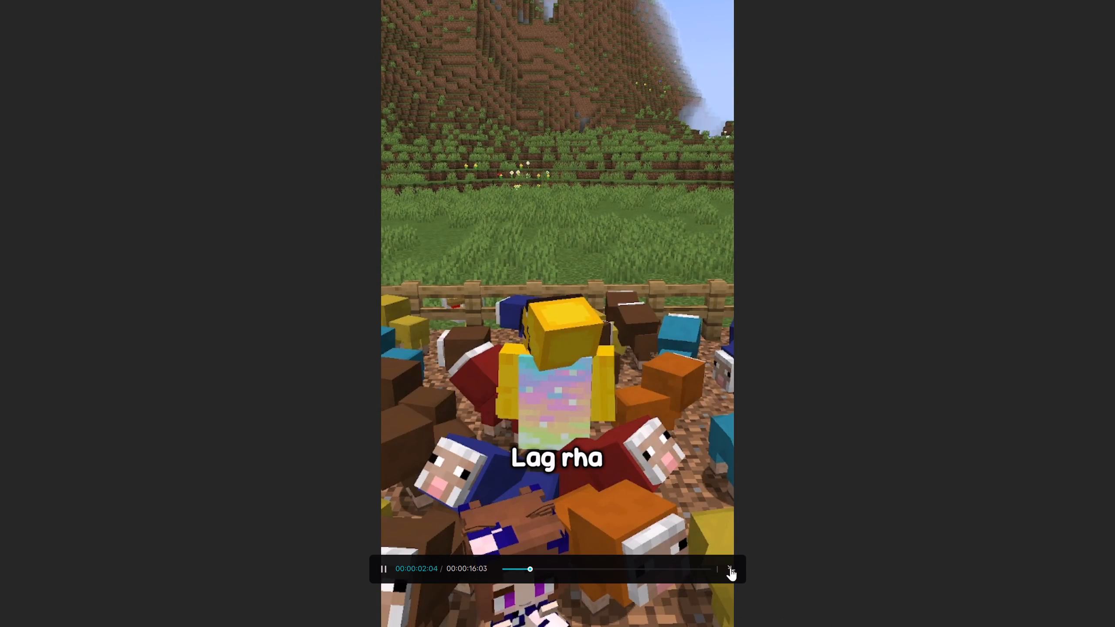
{"action": "left_click", "coordinate": [730, 568]}
Replay the sped-up video from the start in the normal preview and stop at 00:00:13:16.
{"action": "left_click", "coordinate": [326, 526]}
{"action": "left_click_drag", "start_coordinate": [326, 526], "coordinate": [1, 485]}
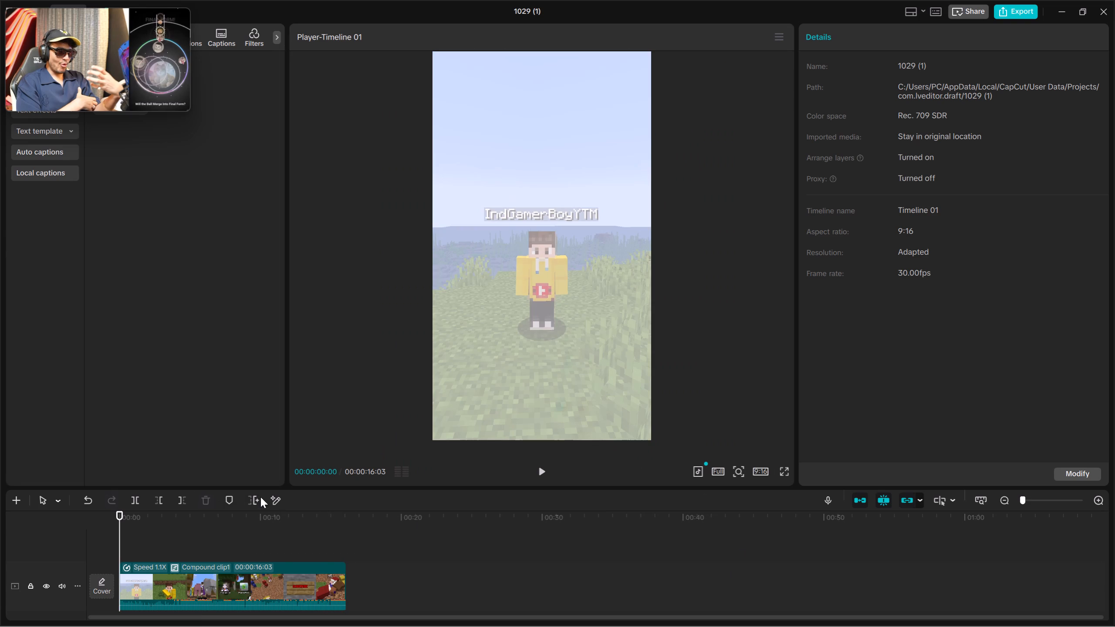
{"action": "left_click", "coordinate": [539, 474]}
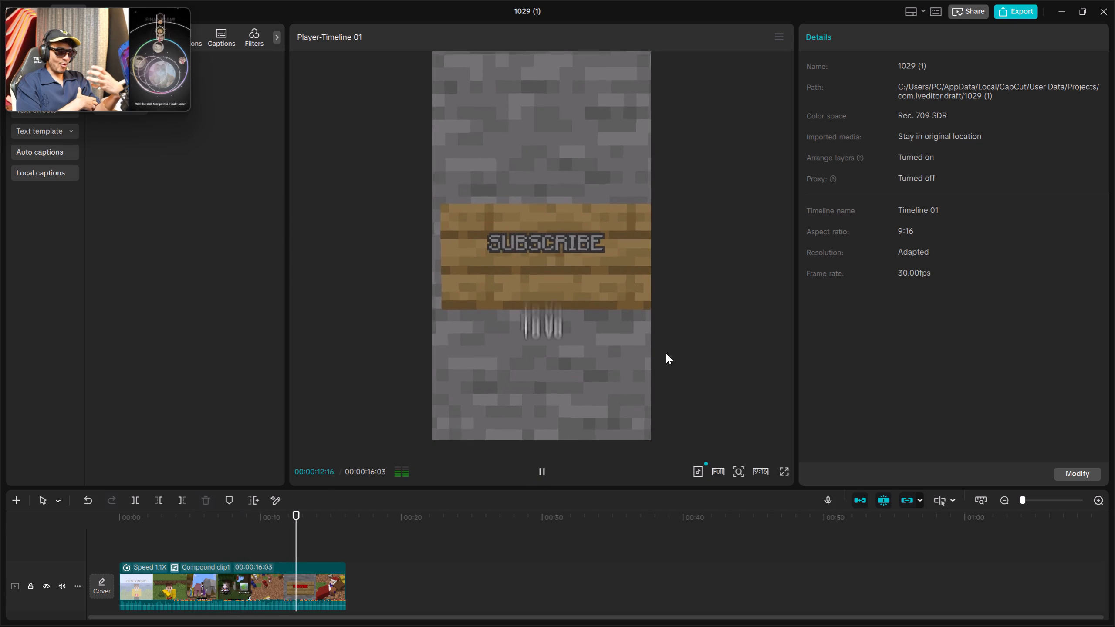
{"action": "left_click", "coordinate": [544, 471]}
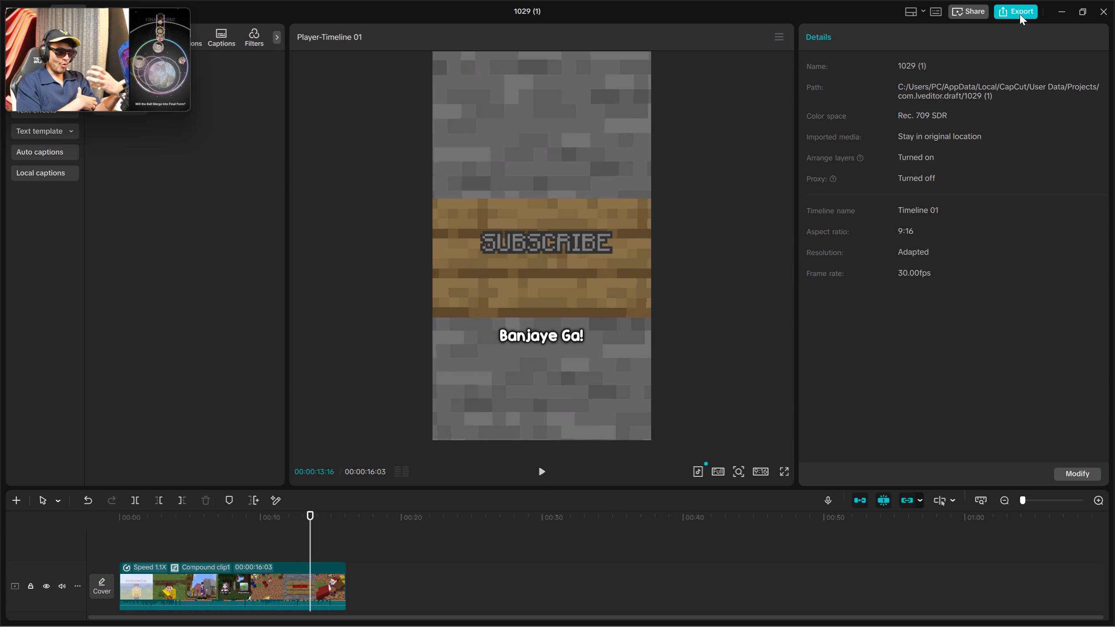
Open the export settings for the 1029 (1) project.
{"action": "left_click", "coordinate": [1020, 14]}
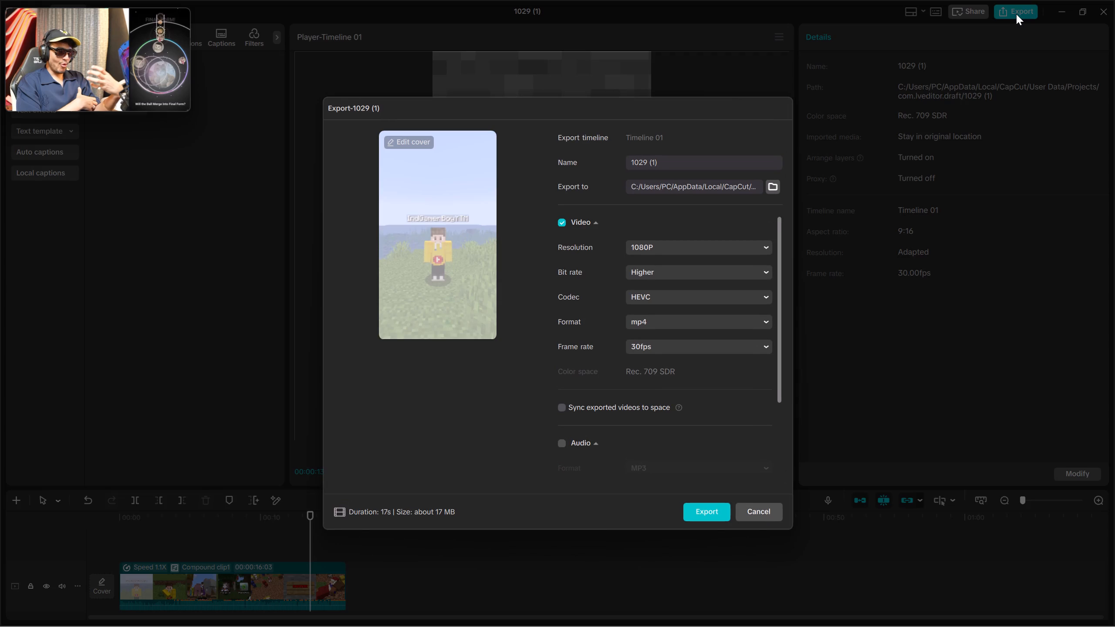